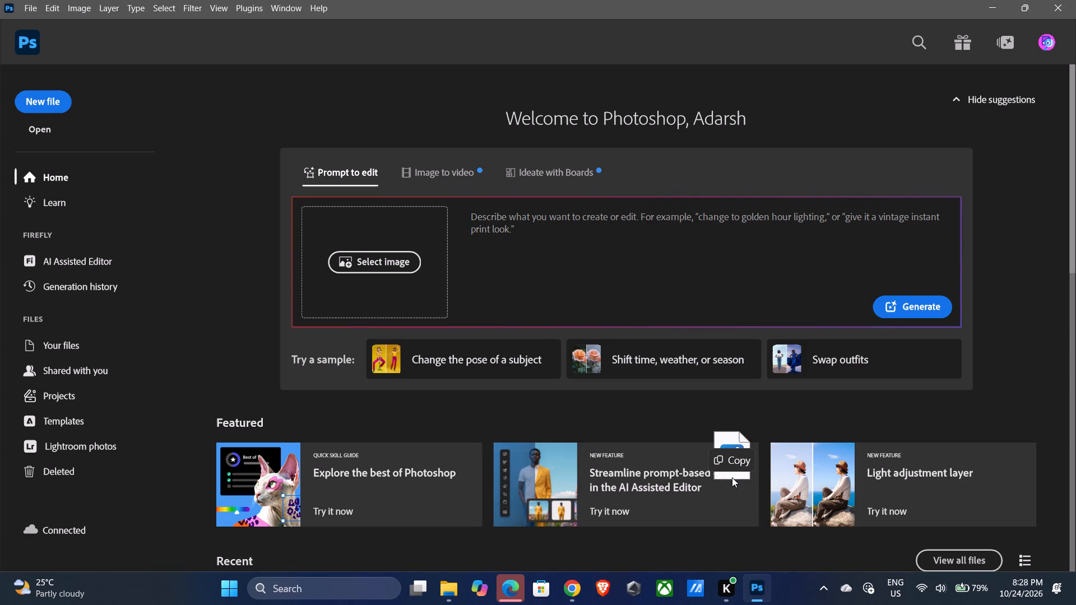
# Open the YOUR CTR.png thumbnail from File Explorer in Photoshop.
pyautogui.moveTo(732, 477); pyautogui.dragTo(732, 462)
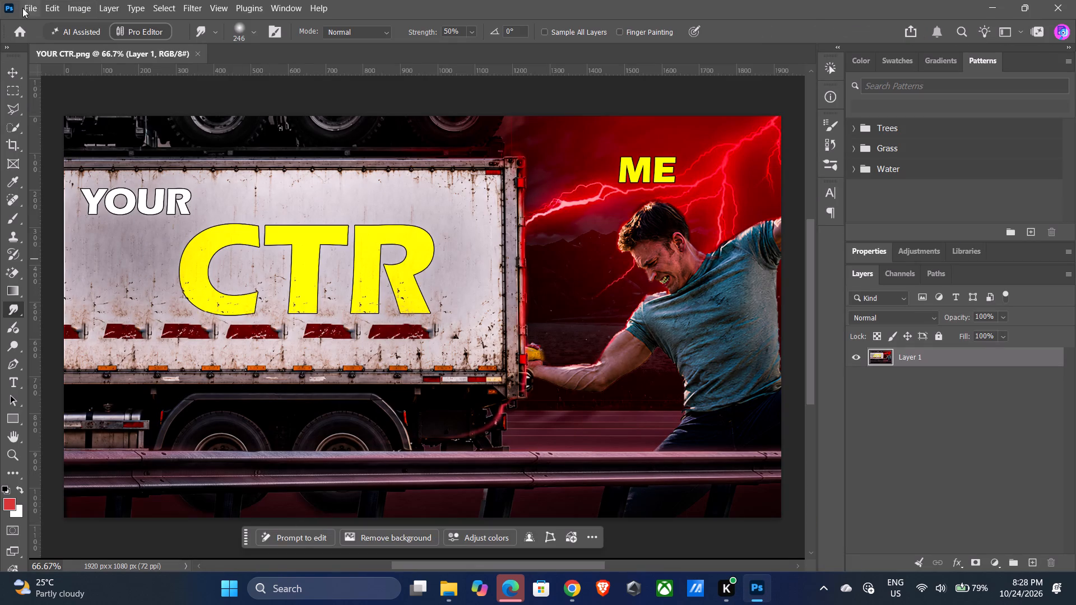
# Place the WhatsApp Image 2026-10-24 at 6.04.16 PM file from File Explorer as a layer above Layer 1.
pyautogui.click(451, 597)
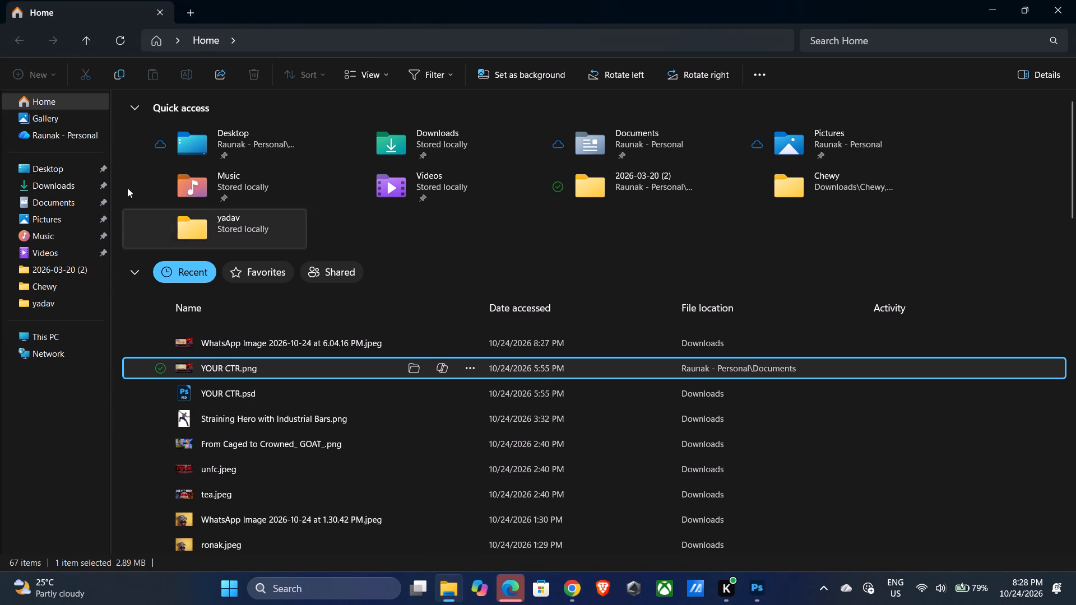
# Place WhatsApp Image 2026-10-24 at 6.04.16 PM.jpeg from the Downloads folder into the YOUR CTR.png document in Photoshop.
pyautogui.click(63, 193)
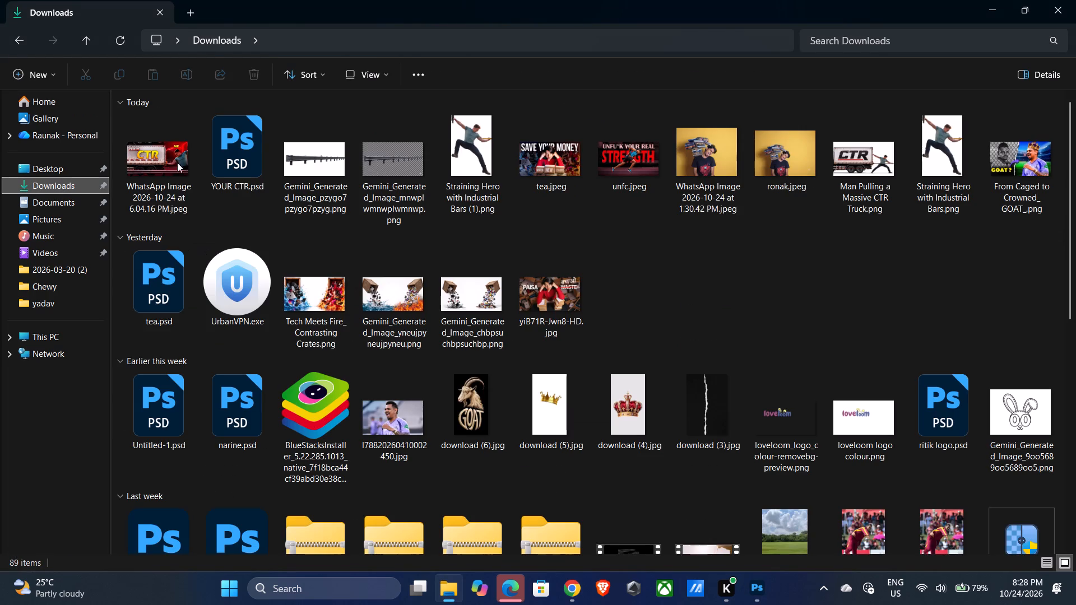
pyautogui.moveTo(156, 161); pyautogui.dragTo(299, 333)
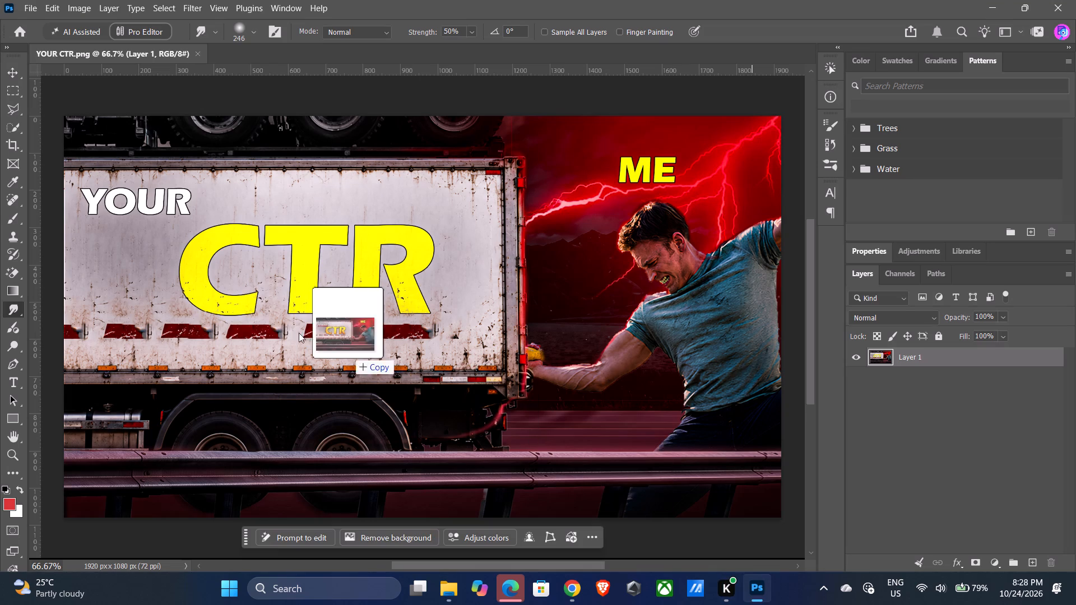
pyautogui.moveTo(299, 333); pyautogui.dragTo(296, 331)
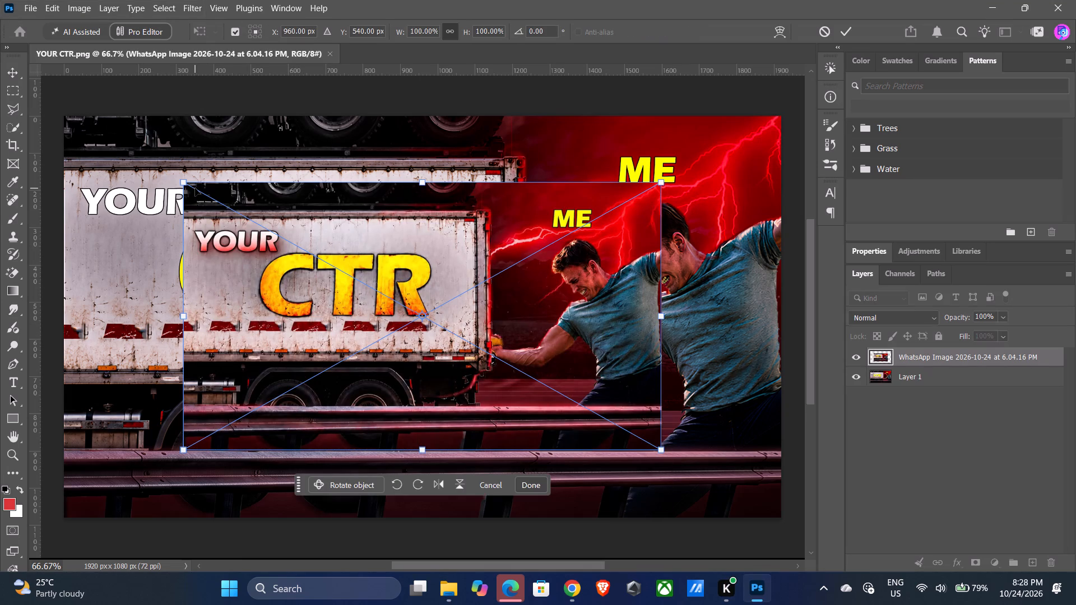
# Scale the placed WhatsApp image proportionally to about 150% so it covers the canvas and lines up with Layer 1.
pyautogui.moveTo(183, 184); pyautogui.dragTo(91, 132)
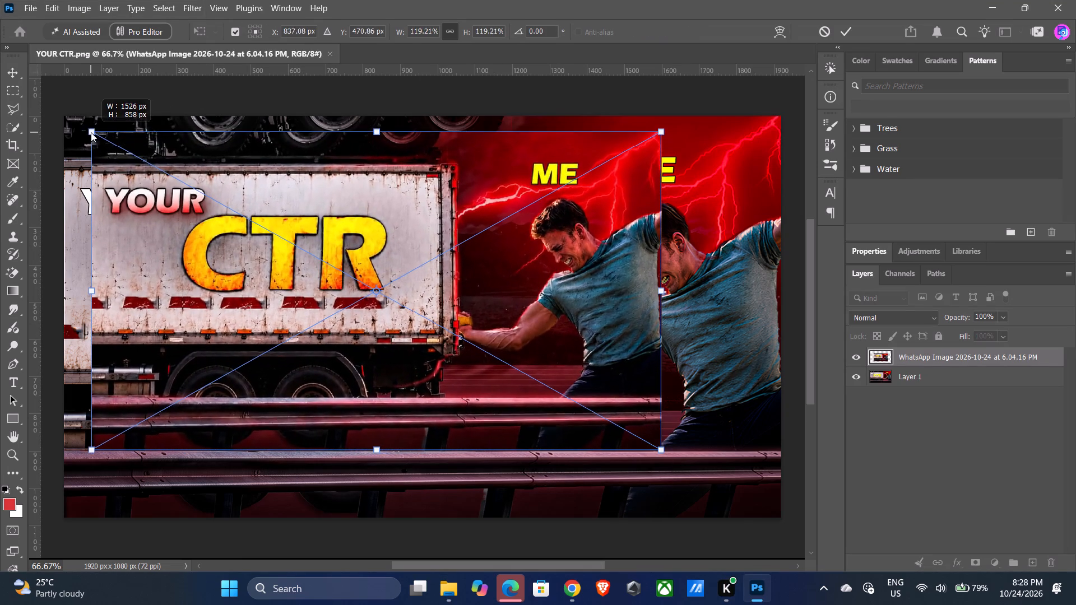
pyautogui.moveTo(91, 132); pyautogui.dragTo(69, 114)
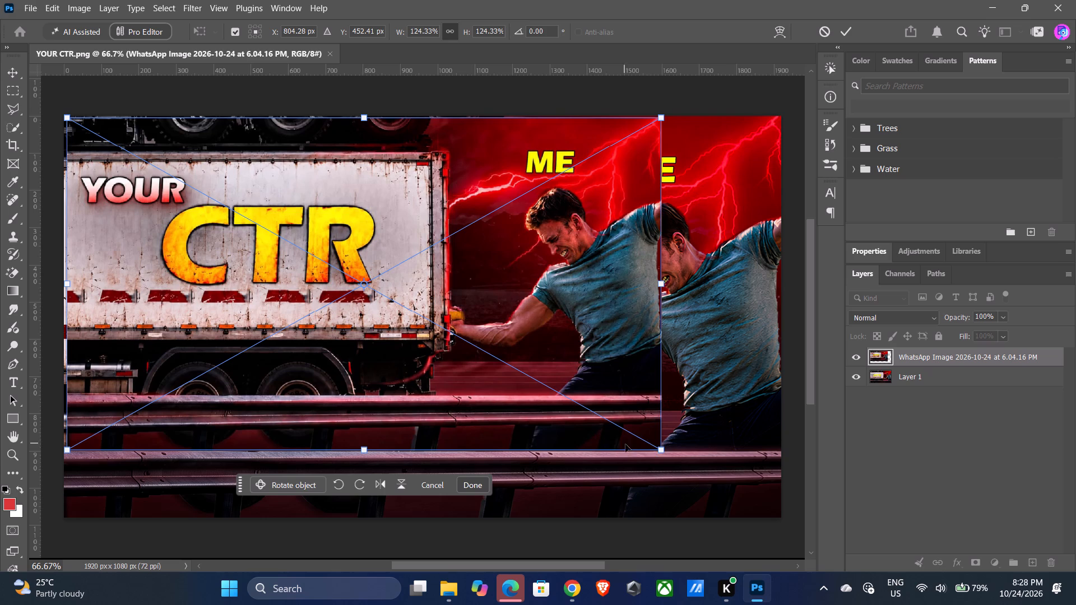
pyautogui.moveTo(657, 449); pyautogui.dragTo(662, 457)
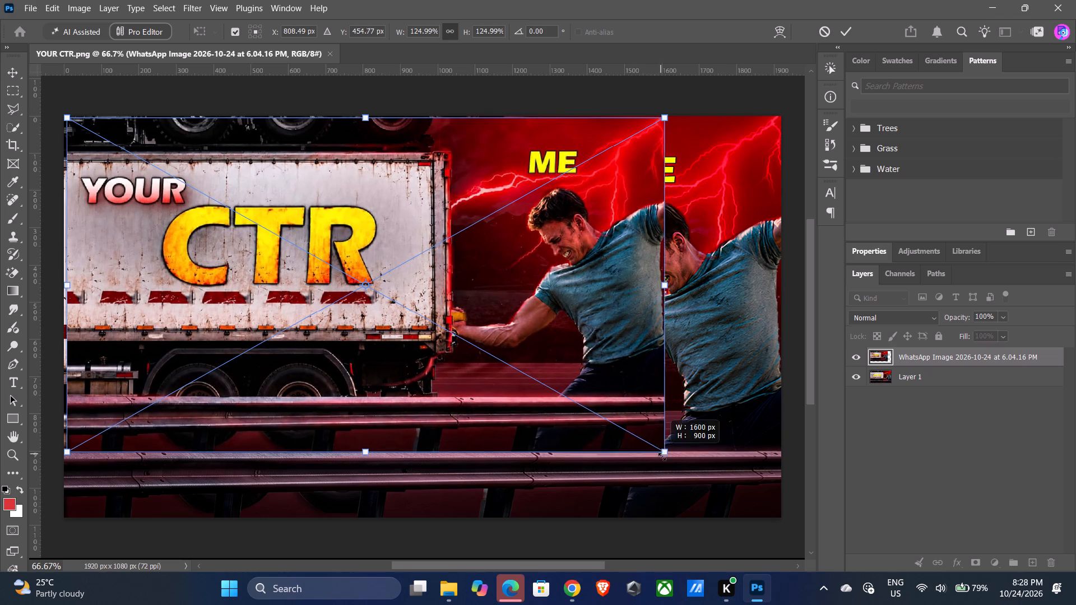
pyautogui.moveTo(662, 457); pyautogui.dragTo(800, 487)
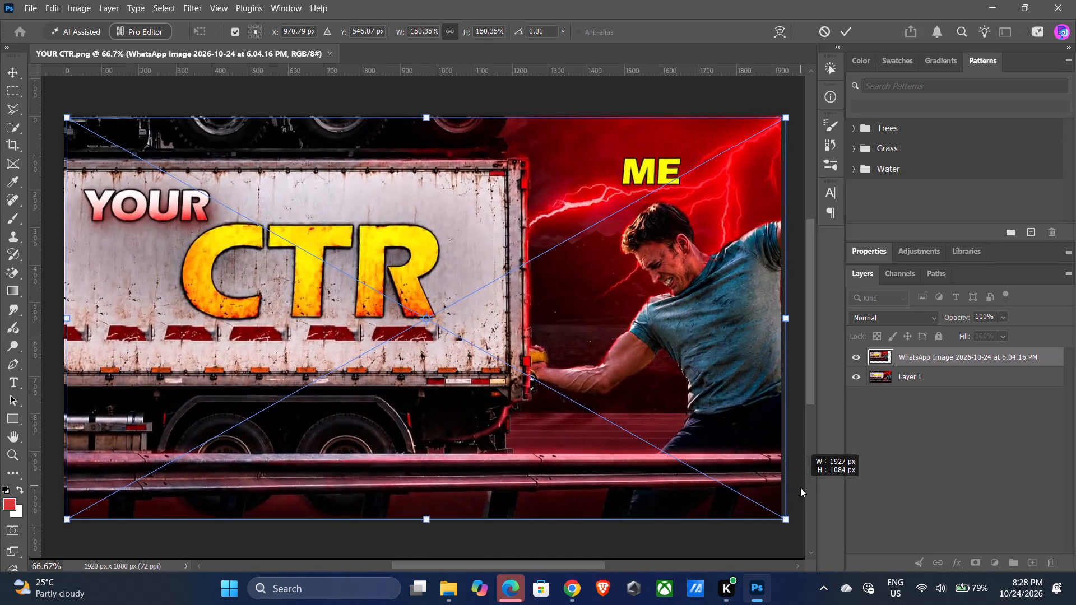
pyautogui.moveTo(800, 487); pyautogui.dragTo(789, 495)
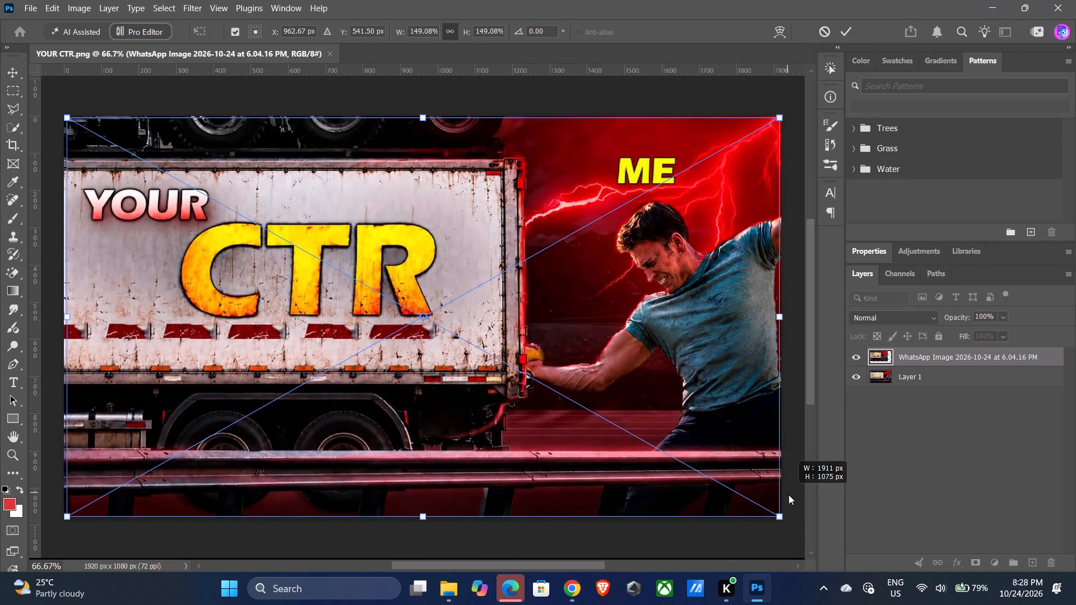
pyautogui.moveTo(789, 495); pyautogui.dragTo(790, 497)
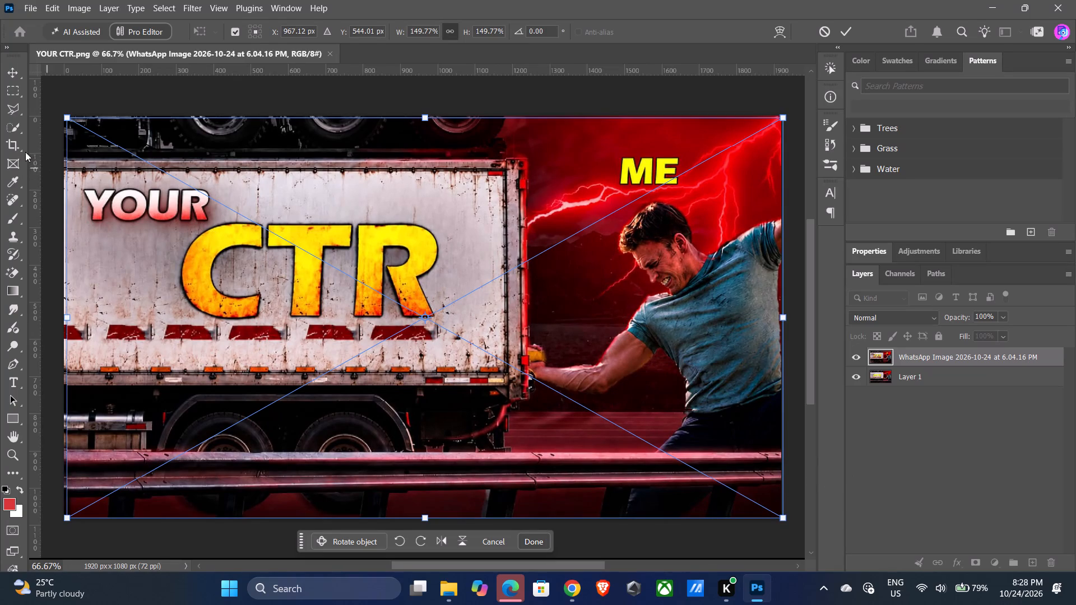
# Draw a rectangular marquee selection of about 1222 x 609 px around the truck's container on the WhatsApp image layer.
pyautogui.click(15, 89)
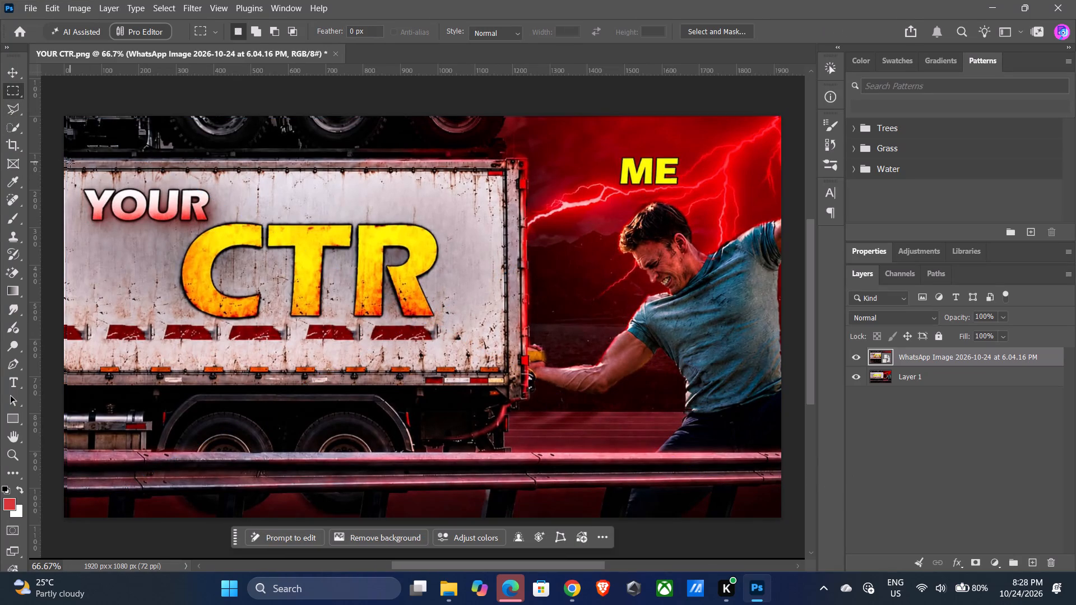
pyautogui.moveTo(62, 161); pyautogui.dragTo(316, 390)
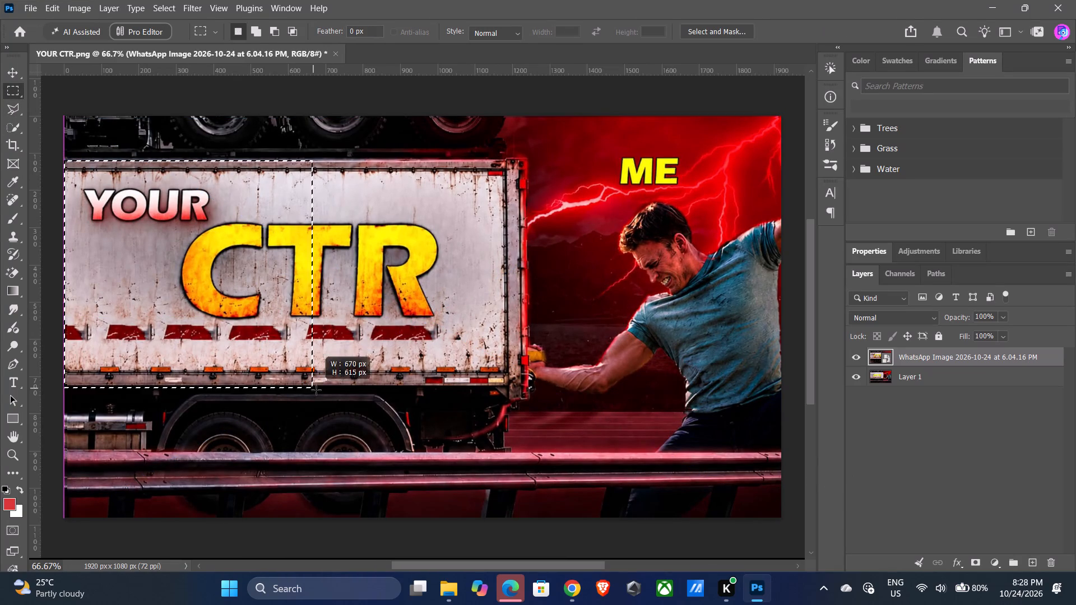
pyautogui.moveTo(316, 390); pyautogui.dragTo(532, 388)
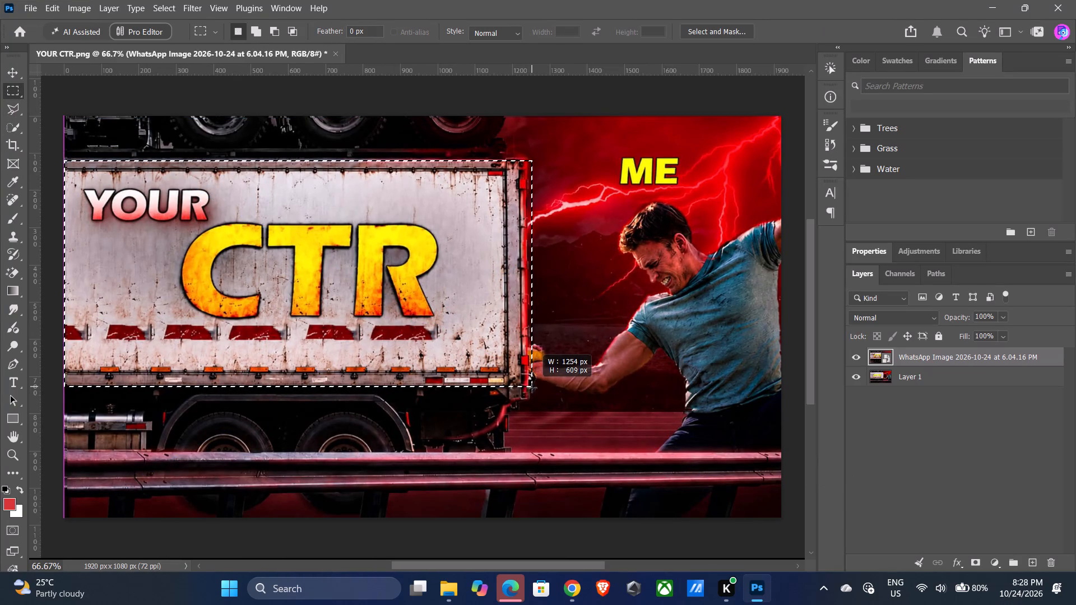
pyautogui.moveTo(532, 388); pyautogui.dragTo(522, 388)
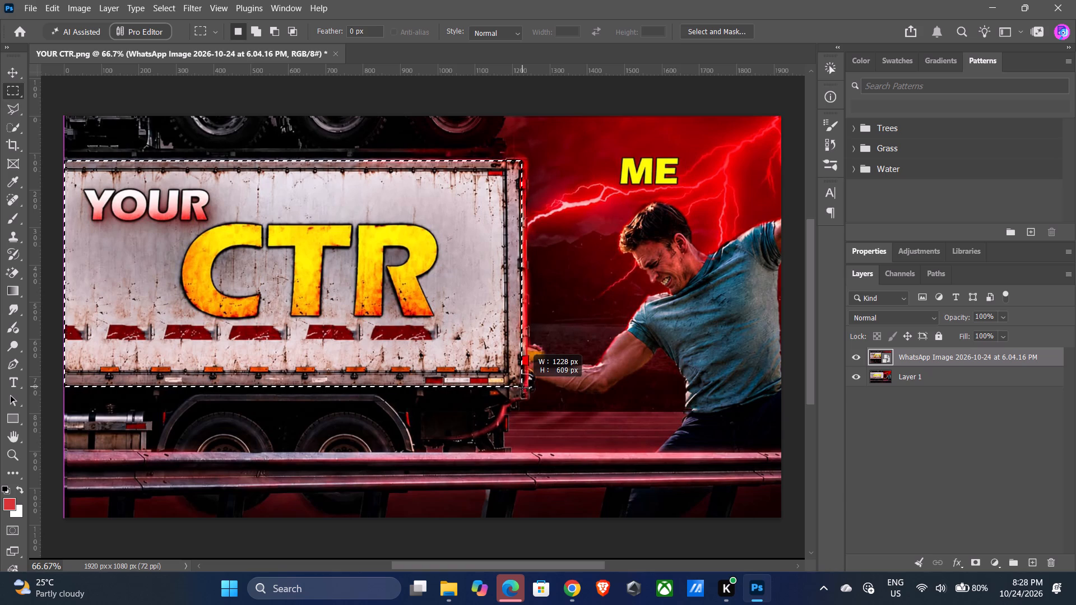
pyautogui.moveTo(522, 388); pyautogui.dragTo(520, 388)
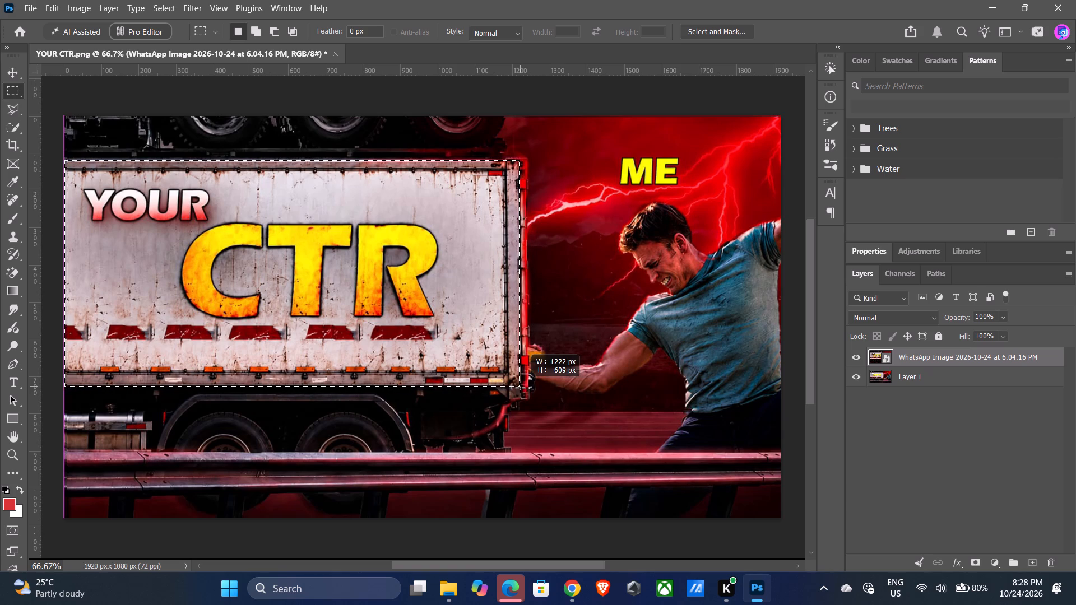
pyautogui.moveTo(520, 388); pyautogui.dragTo(520, 387)
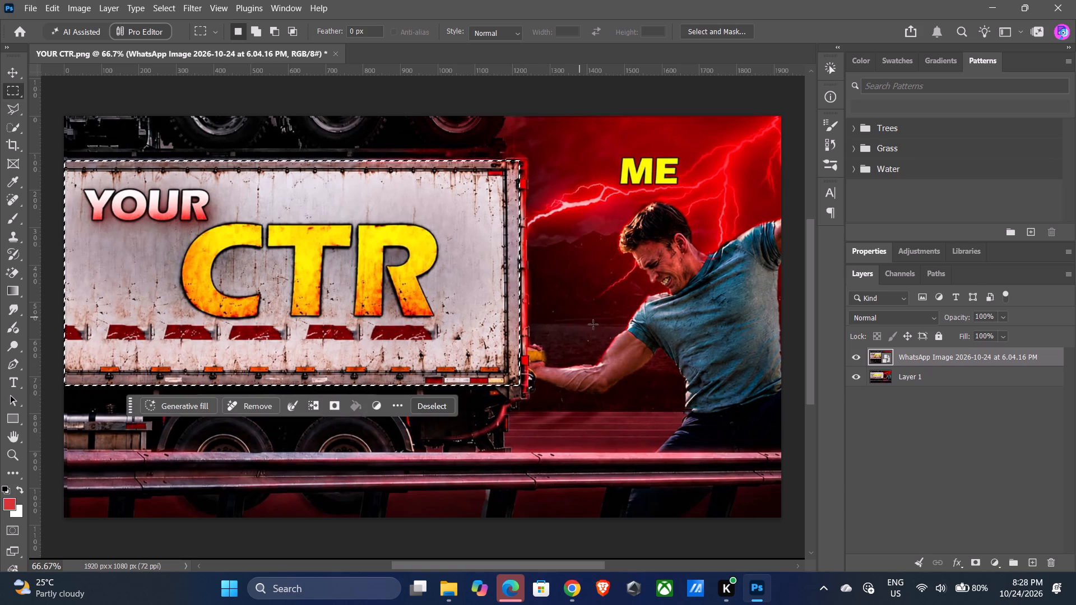
# Mask the placed WhatsApp image layer with a rectangular selection around the truck's container.
pyautogui.click(980, 565)
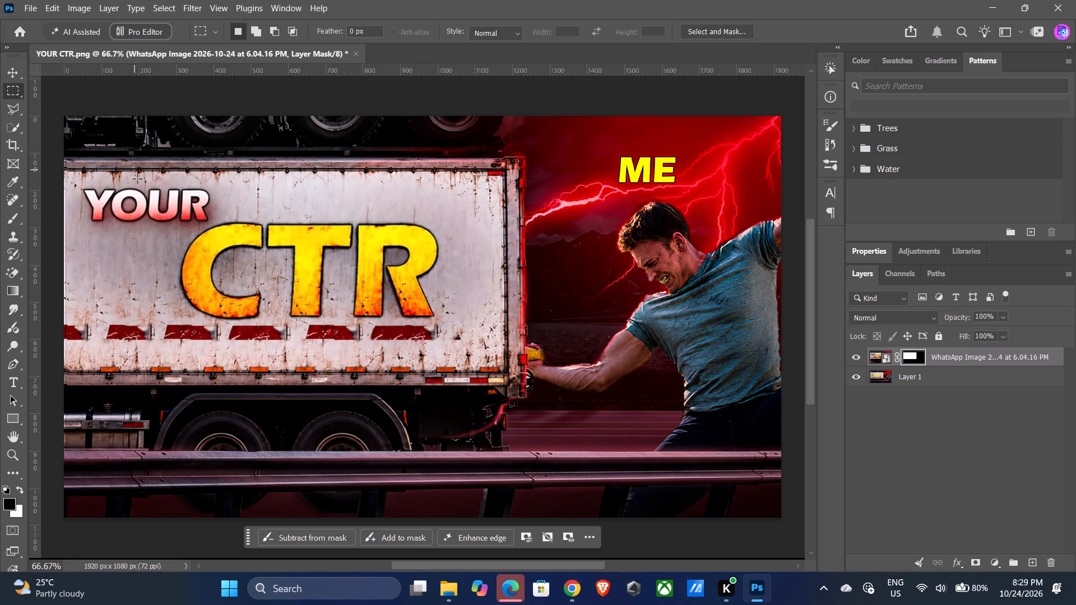
# Scale the masked WhatsApp image layer to about 100.33% and shift it into alignment with the canvas and truck below.
pyautogui.click(6, 75)
pyautogui.click(435, 288)
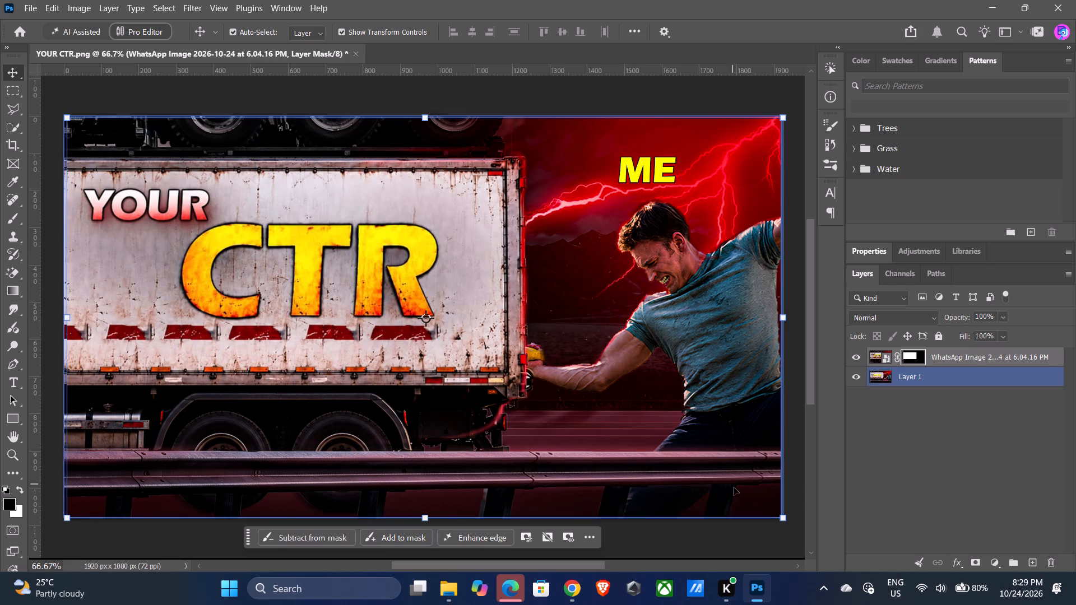
pyautogui.click(780, 518)
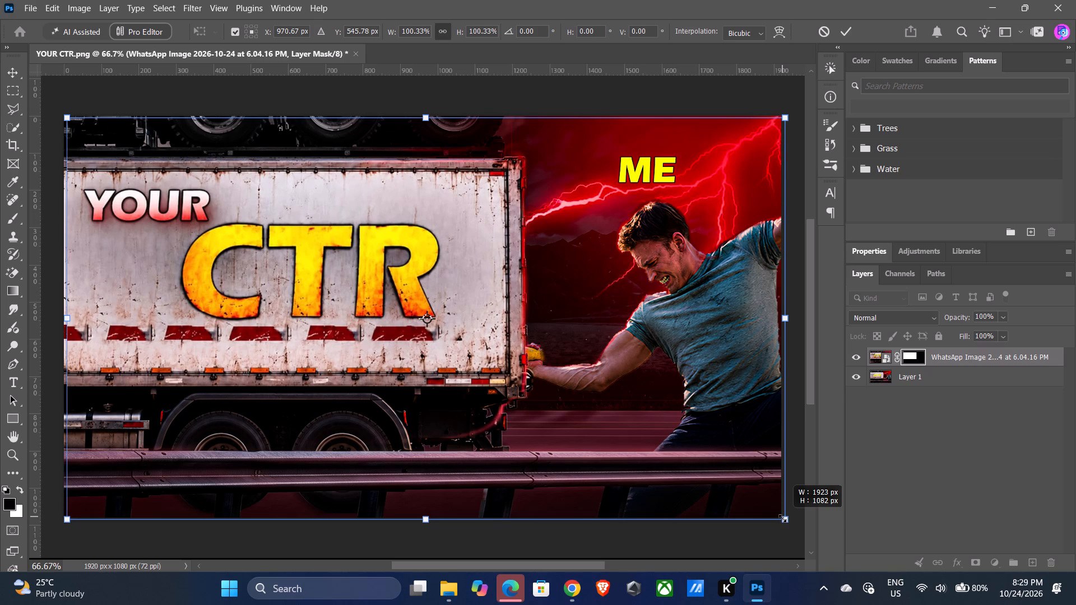
pyautogui.click(373, 309)
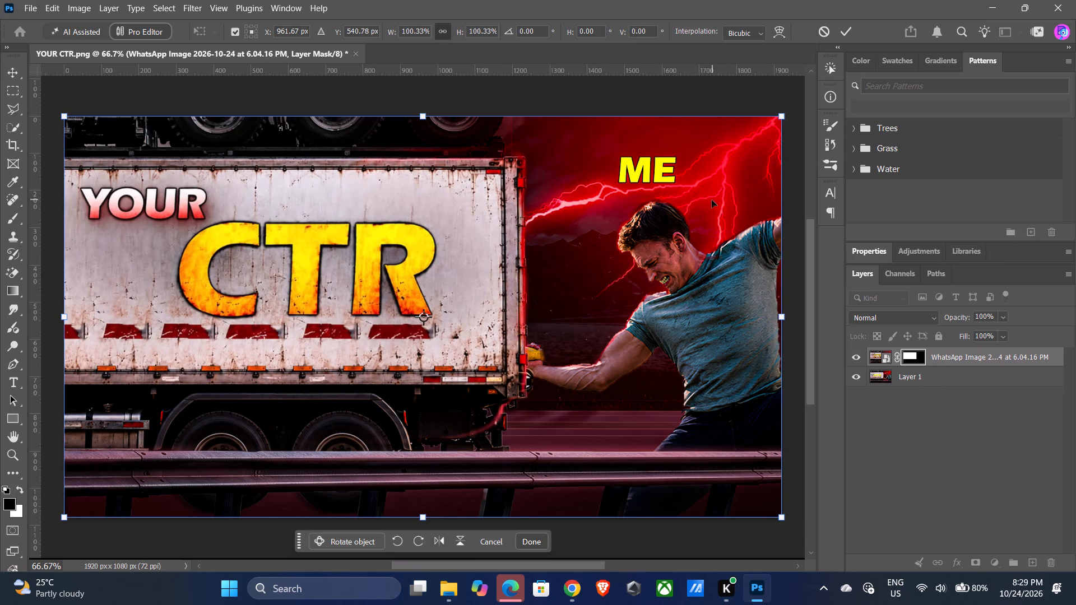
# Choose the Brush tool and set the foreground colour to the red #f93838.
pyautogui.click(4, 219)
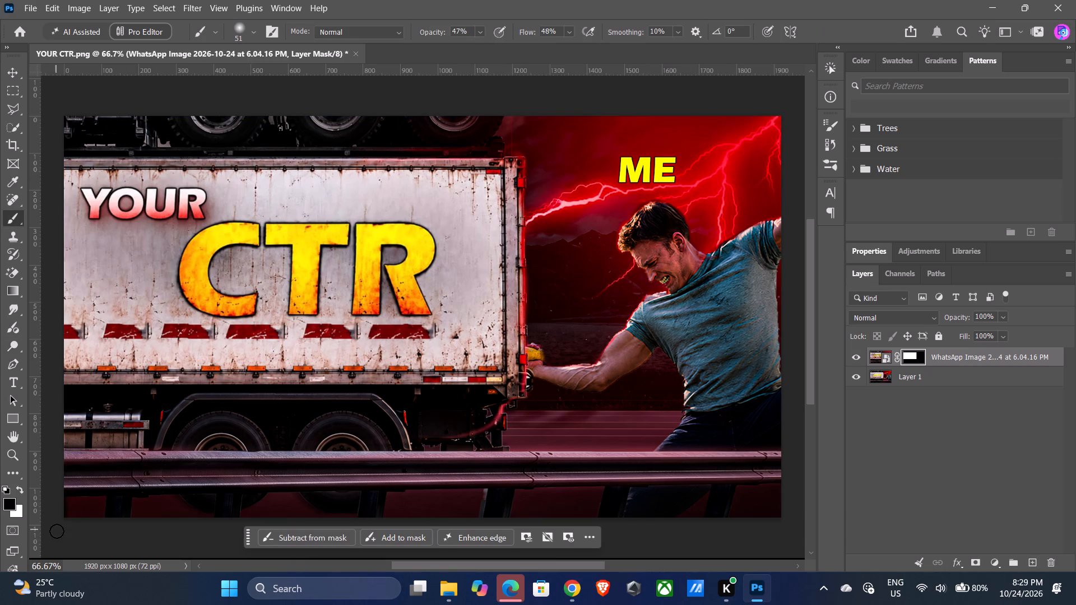
pyautogui.click(3, 499)
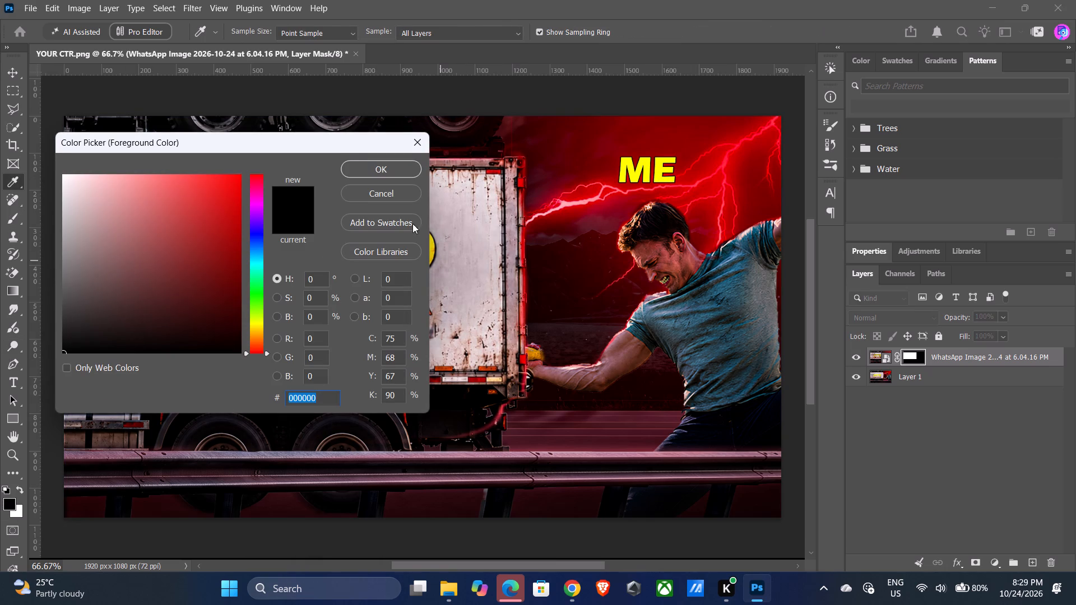
pyautogui.click(521, 251)
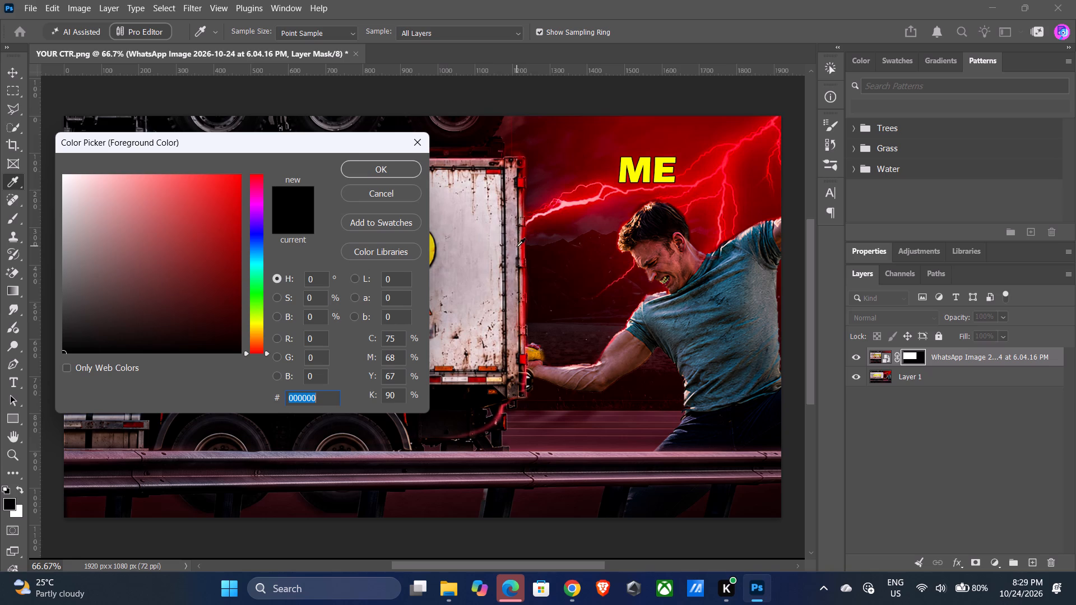
pyautogui.click(516, 247)
pyautogui.click(516, 247)
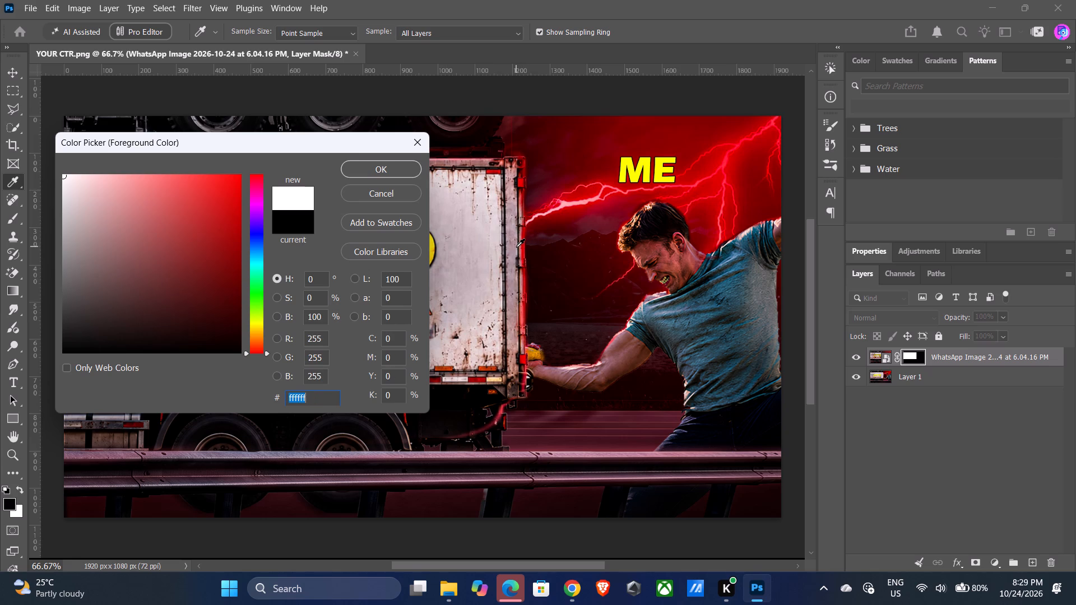
pyautogui.moveTo(278, 145); pyautogui.dragTo(337, 159)
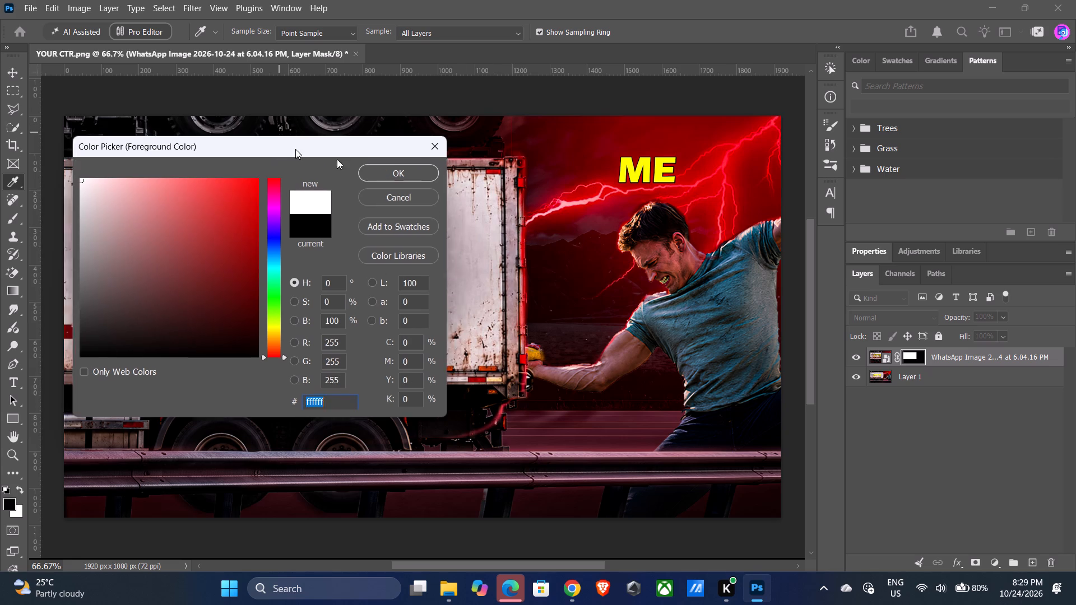
pyautogui.moveTo(337, 159); pyautogui.dragTo(517, 248)
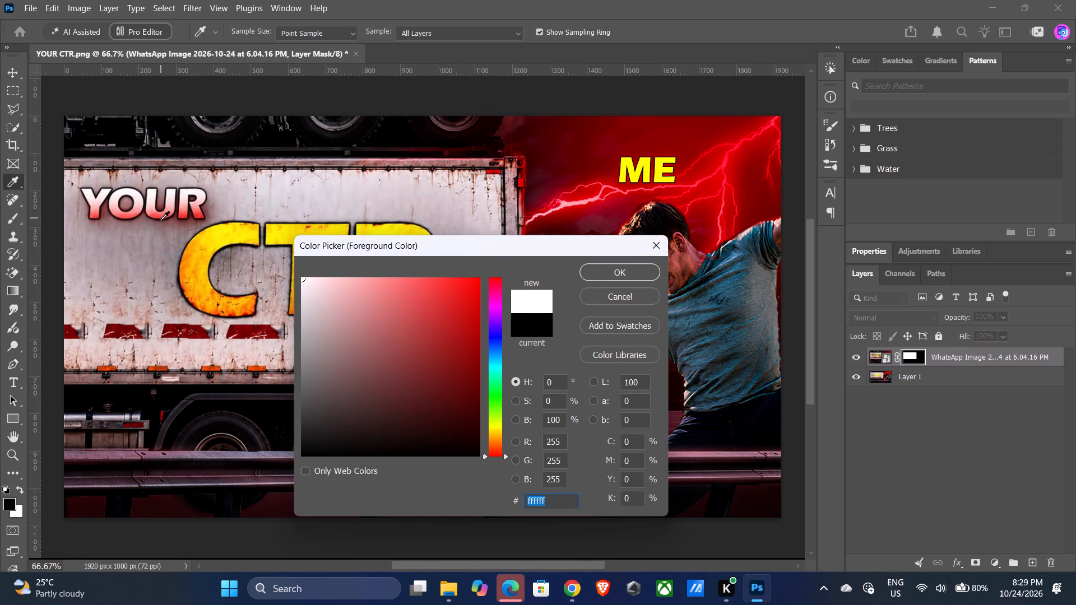
pyautogui.click(161, 220)
pyautogui.click(161, 215)
pyautogui.click(704, 135)
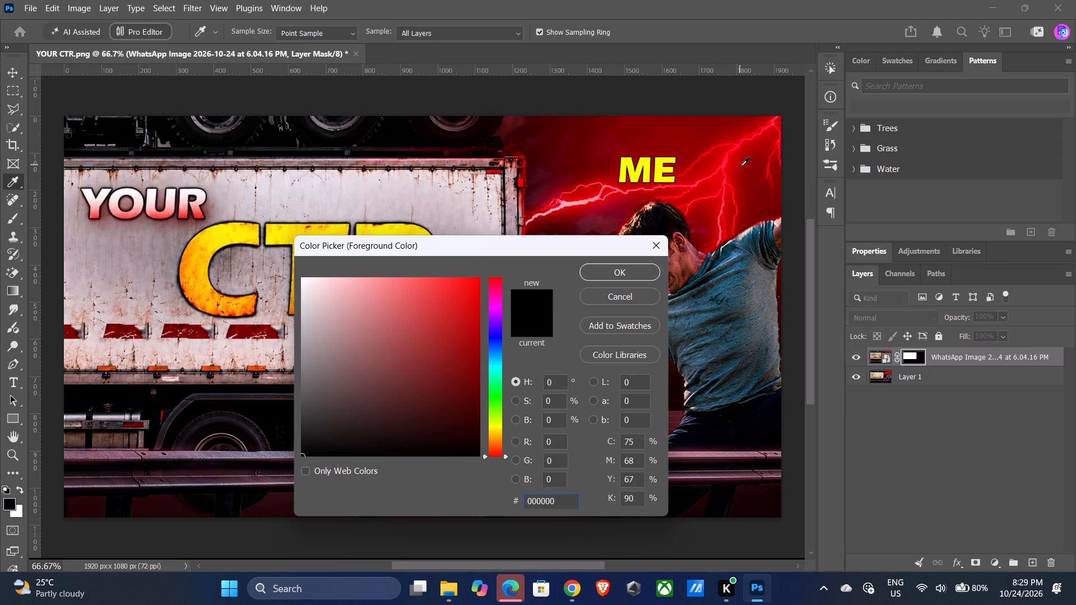
pyautogui.click(743, 167)
pyautogui.click(744, 167)
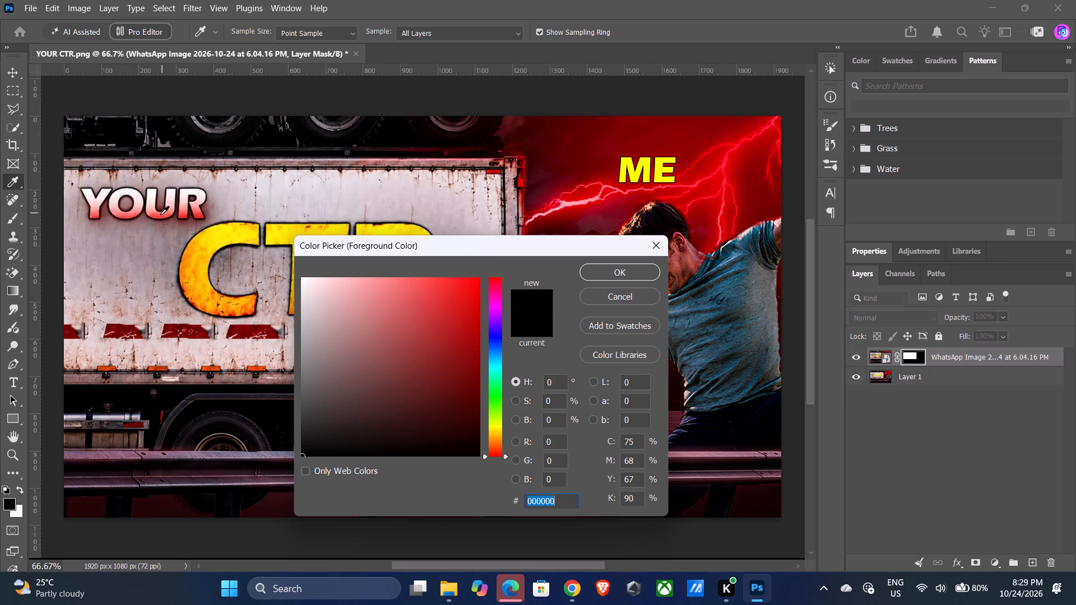
pyautogui.click(160, 215)
pyautogui.doubleClick(160, 215)
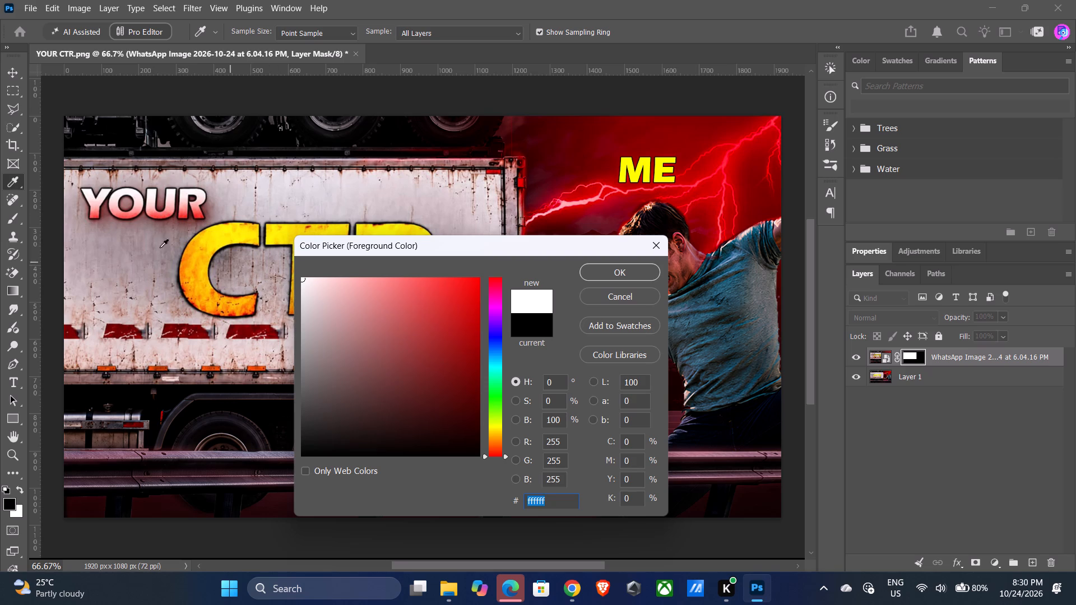
pyautogui.click(519, 181)
pyautogui.tripleClick(520, 182)
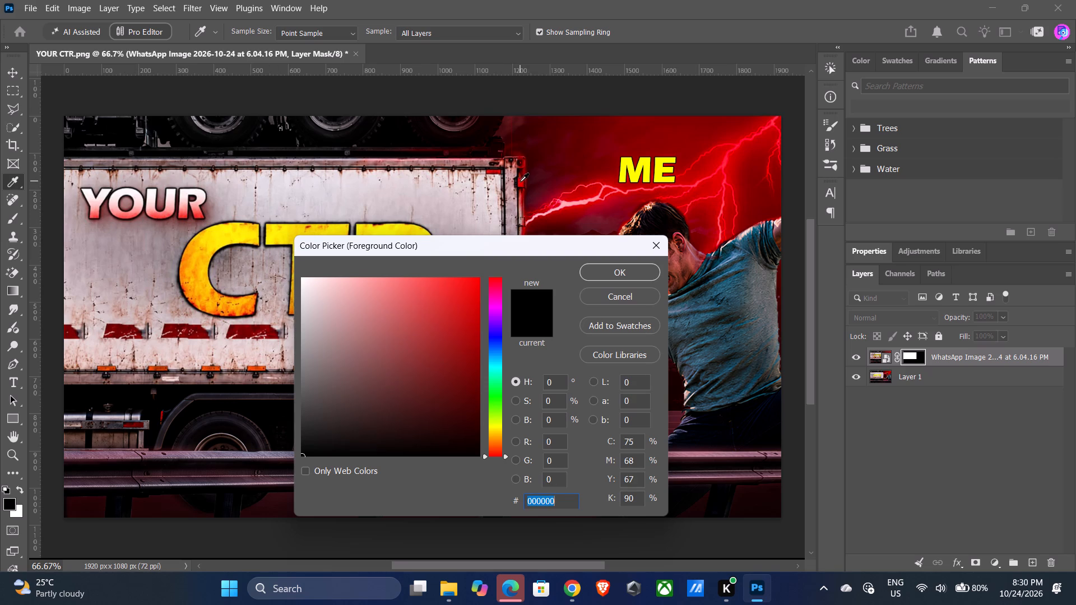
pyautogui.click(521, 183)
pyautogui.click(521, 184)
pyautogui.moveTo(310, 285); pyautogui.dragTo(424, 279)
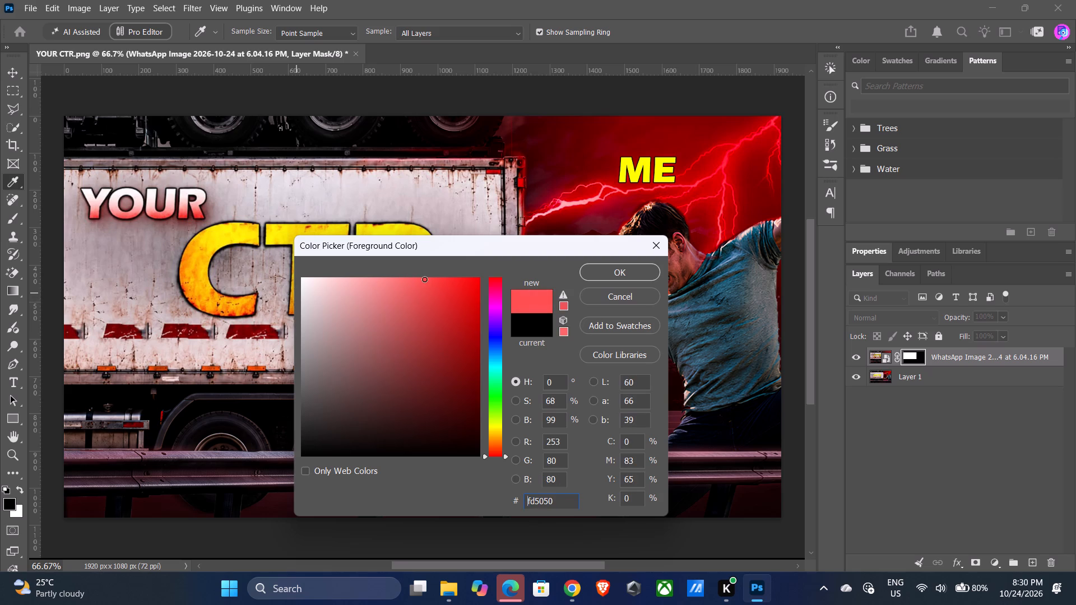
pyautogui.moveTo(424, 279); pyautogui.dragTo(440, 282)
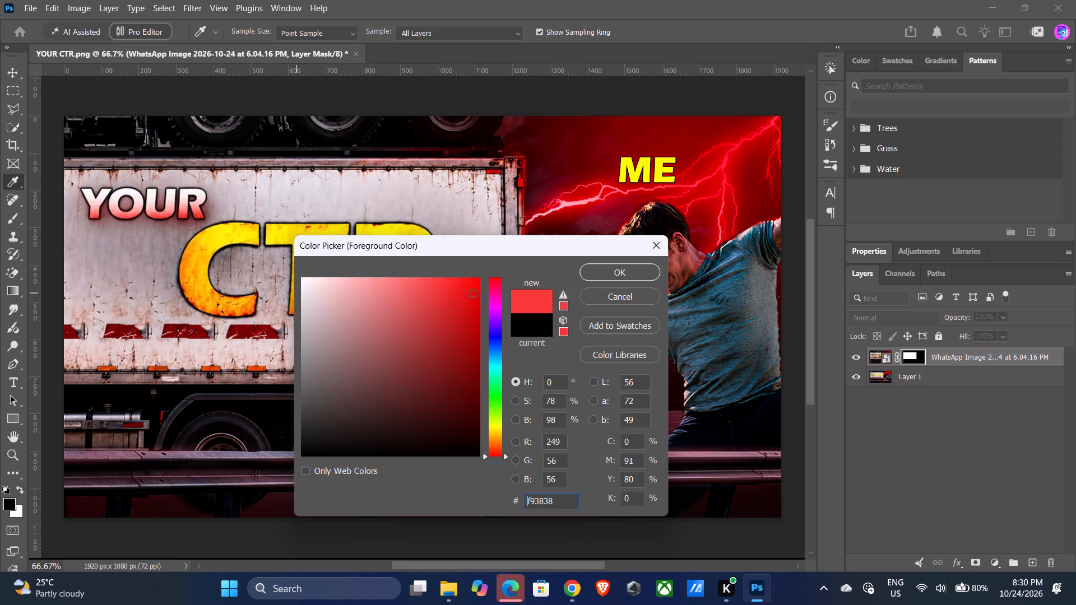
pyautogui.click(629, 271)
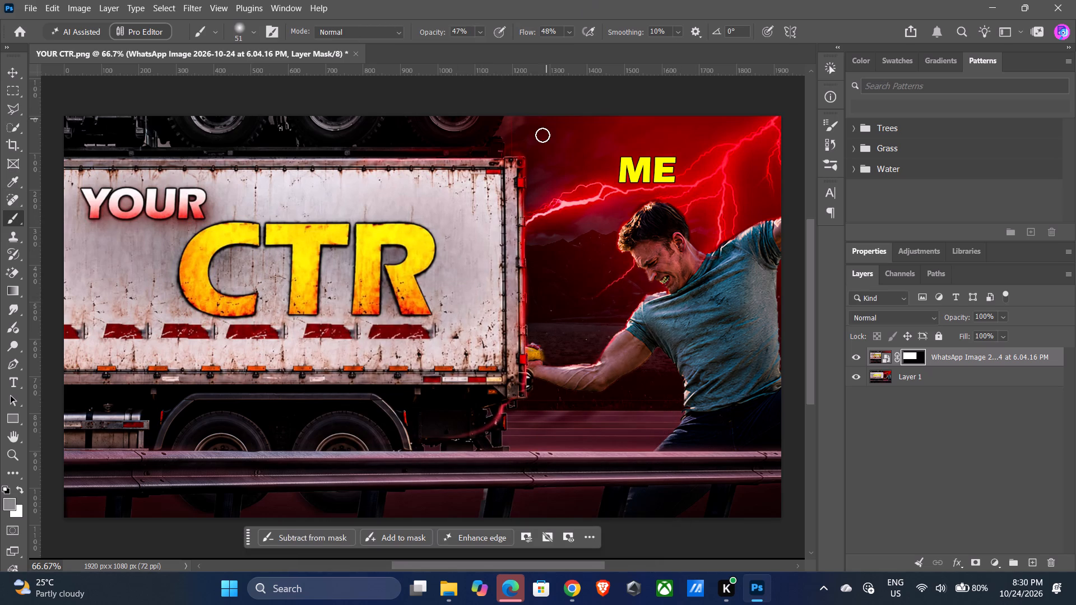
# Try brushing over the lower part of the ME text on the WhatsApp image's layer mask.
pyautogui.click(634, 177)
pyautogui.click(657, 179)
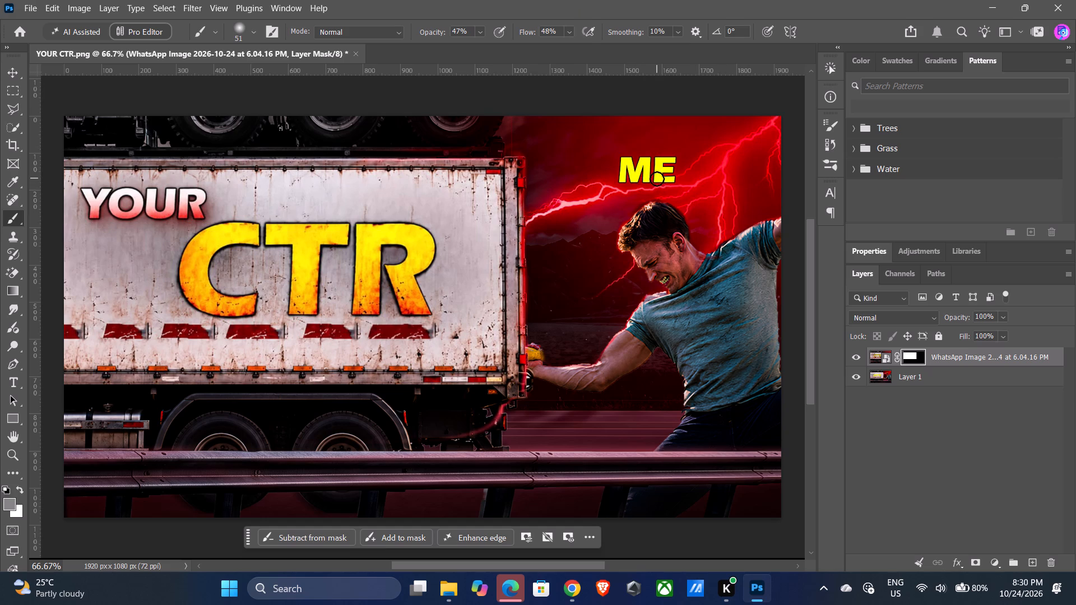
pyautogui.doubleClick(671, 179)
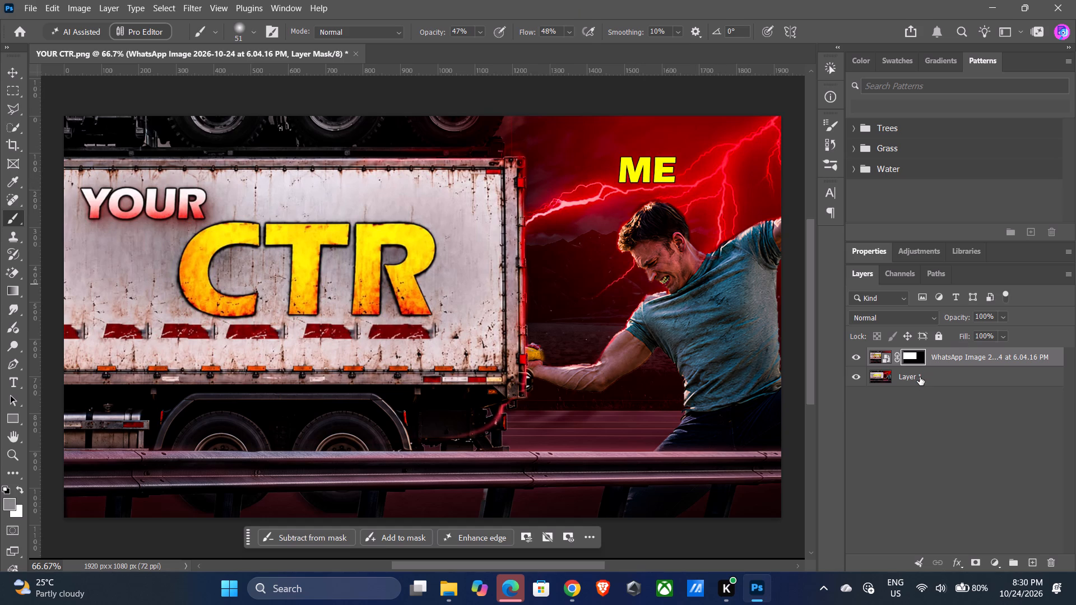
# Select Layer 1, move it above the WhatsApp image layer, and return it beneath that layer.
pyautogui.click(920, 377)
pyautogui.moveTo(919, 377); pyautogui.dragTo(921, 348)
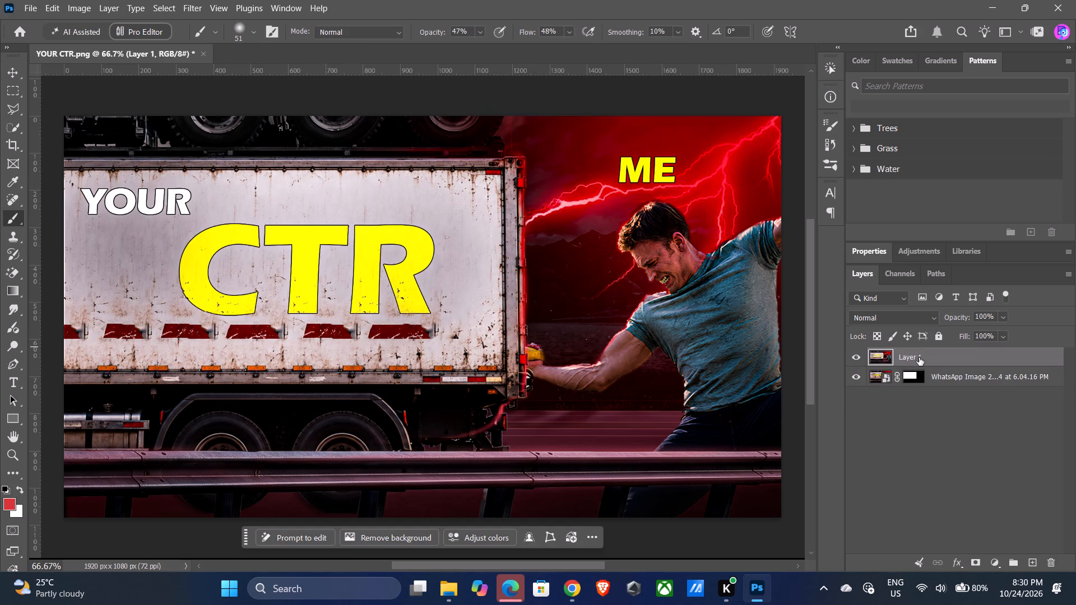
pyautogui.moveTo(920, 356); pyautogui.dragTo(927, 388)
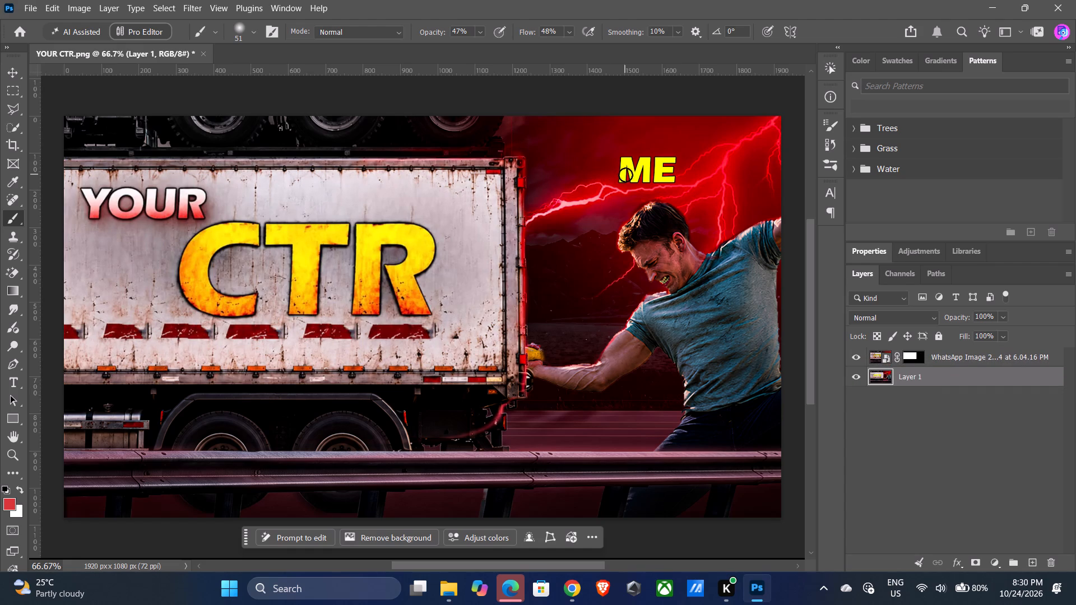
# Brush soft red shading along the lower part of the ME text on Layer 1 for a yellow-to-orange gradient.
pyautogui.doubleClick(627, 172)
pyautogui.click(637, 178)
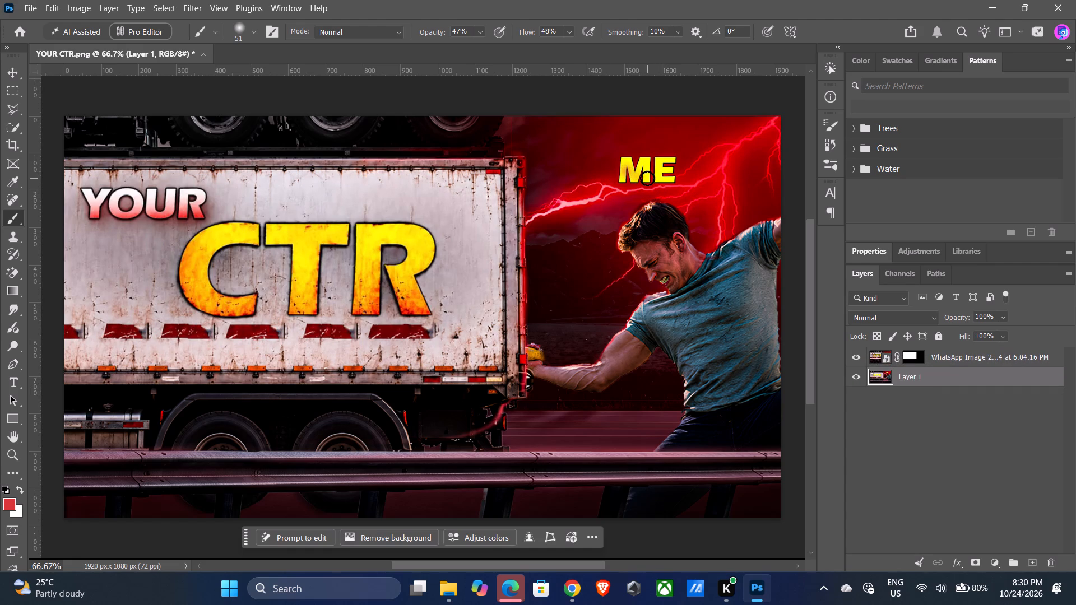
pyautogui.click(647, 178)
pyautogui.click(662, 180)
pyautogui.click(666, 178)
pyautogui.moveTo(659, 171); pyautogui.dragTo(664, 171)
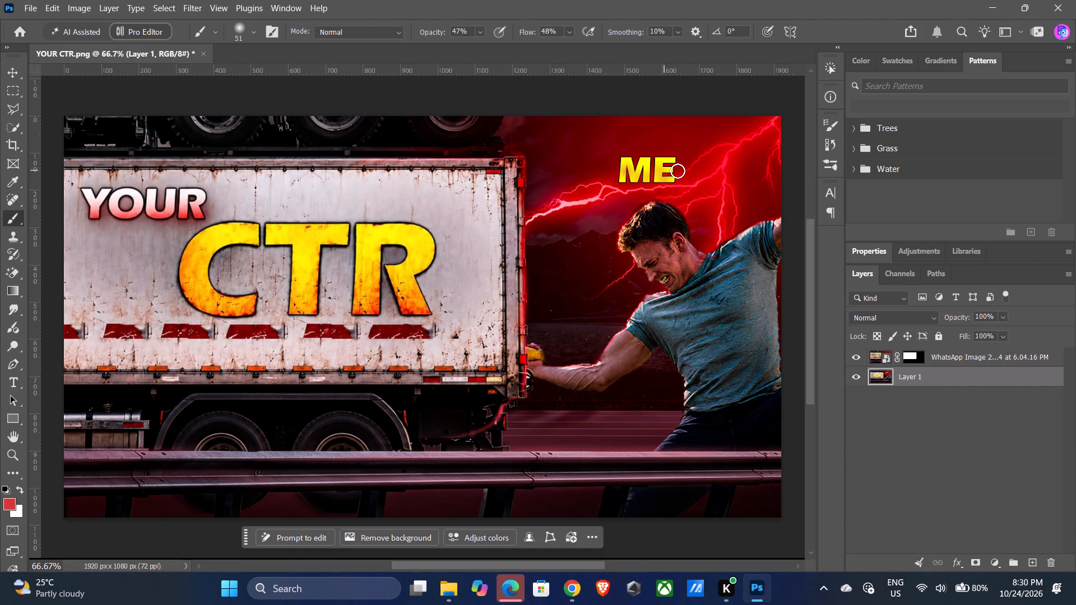
pyautogui.click(673, 179)
pyautogui.click(619, 182)
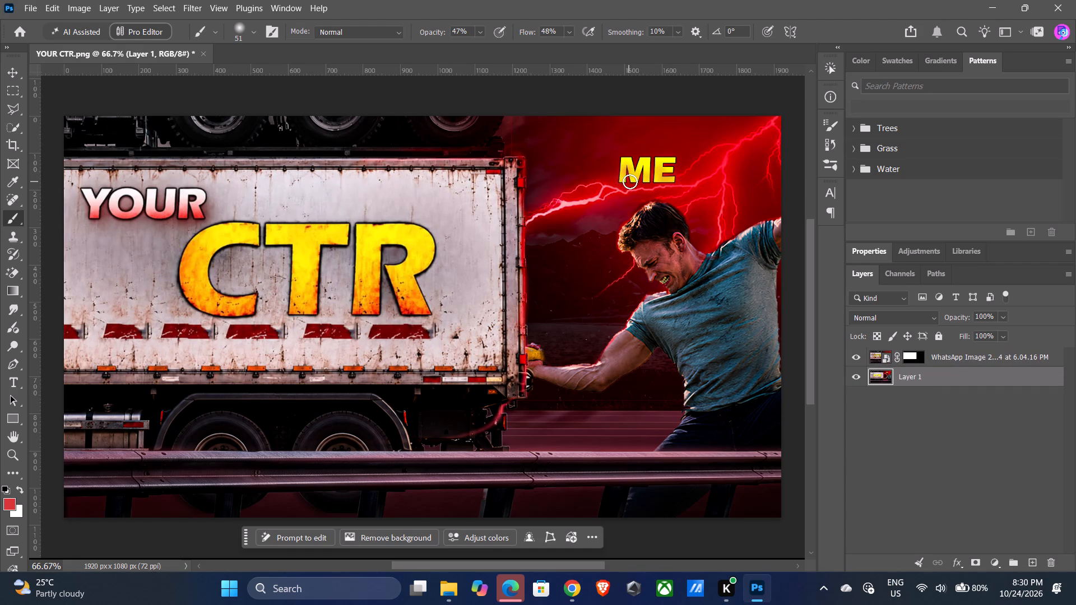
pyautogui.click(632, 181)
pyautogui.click(645, 179)
pyautogui.moveTo(590, 180); pyautogui.dragTo(767, 176)
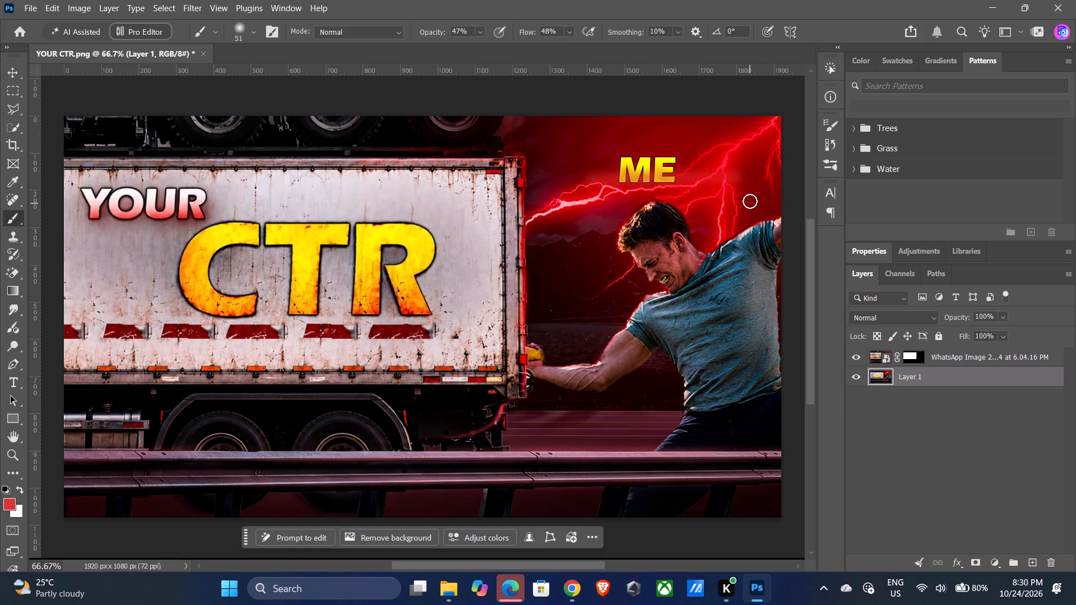
# Dab soft red brush shading along the upper edge of the ME letters on Layer 1.
pyautogui.click(651, 152)
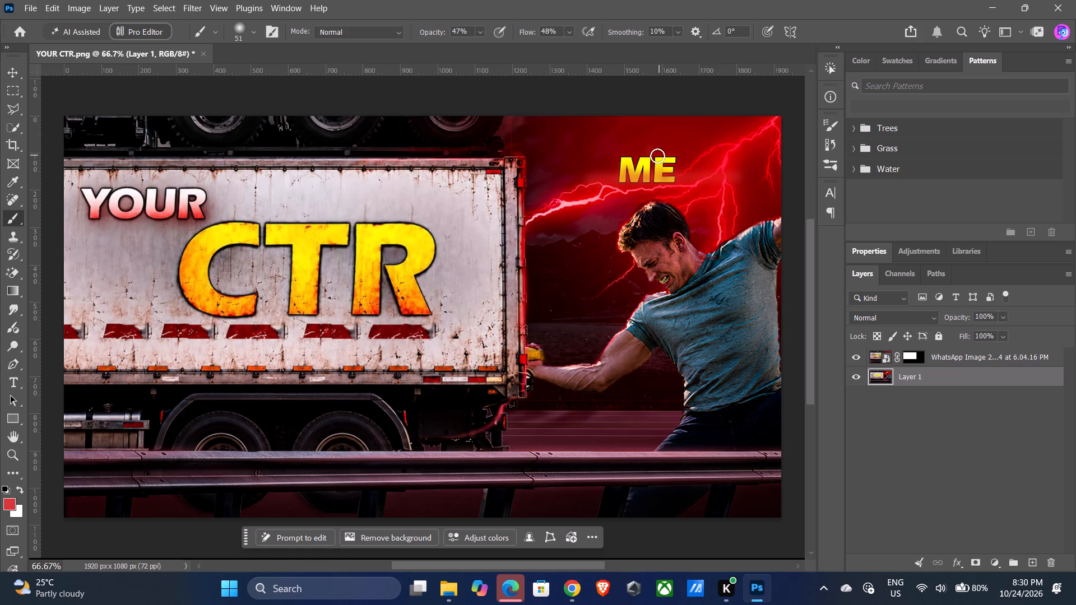
pyautogui.click(661, 157)
pyautogui.click(678, 158)
pyautogui.click(625, 159)
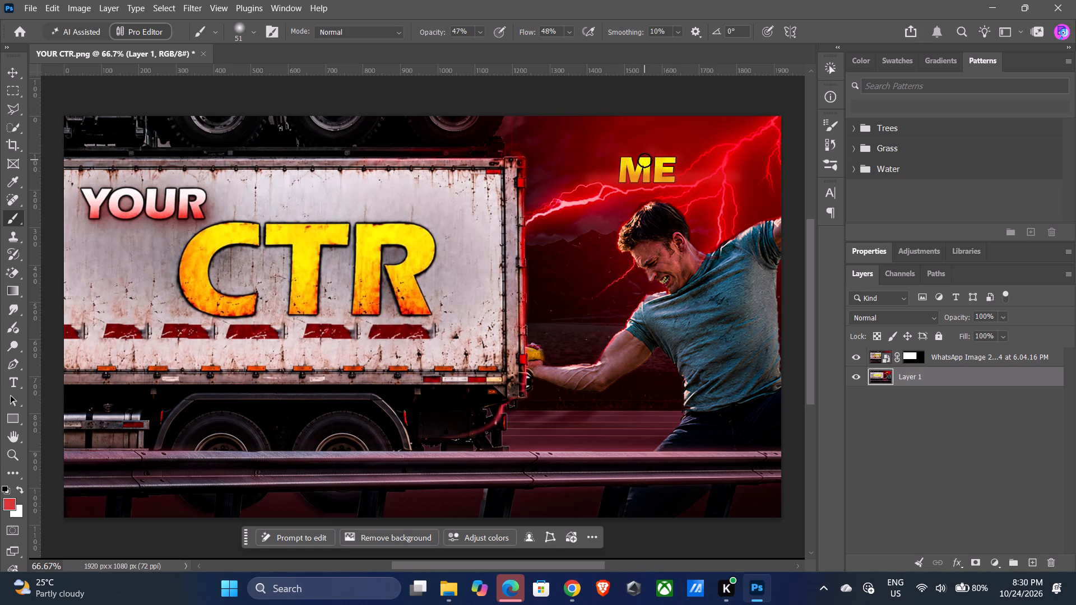
pyautogui.click(644, 160)
# Quick export the thumbnail as a PNG named "final YOUR CTR.png" in the Documents folder.
pyautogui.click(913, 30)
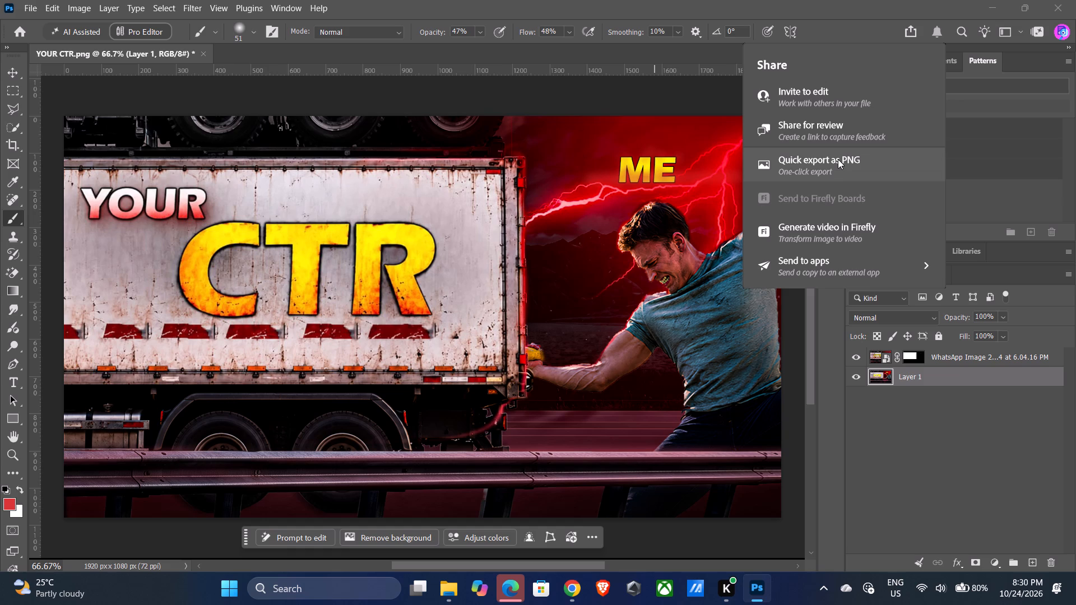
pyautogui.click(836, 165)
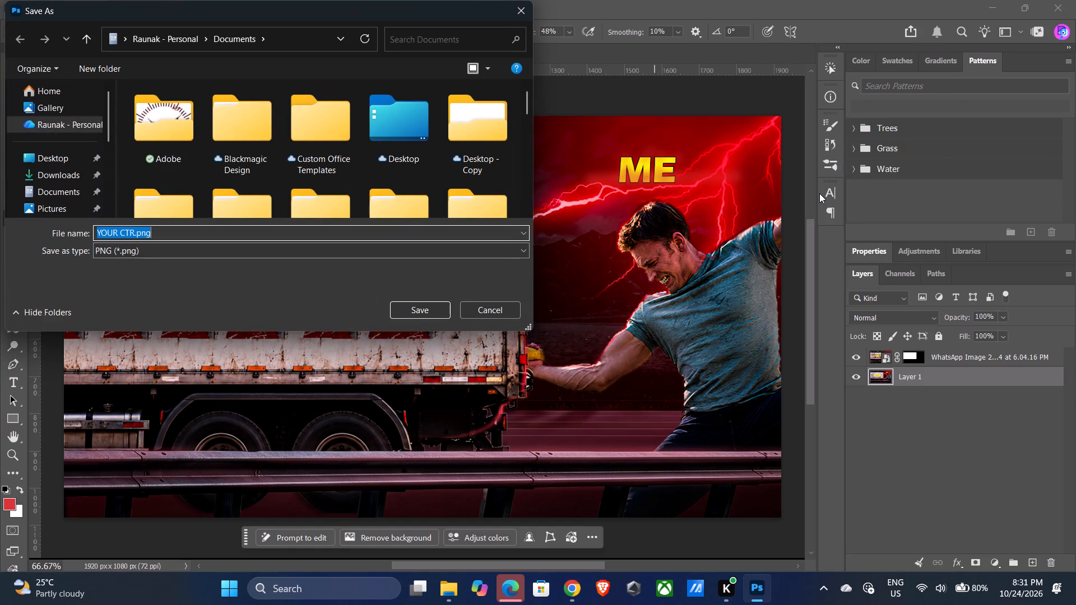
pyautogui.click(175, 235)
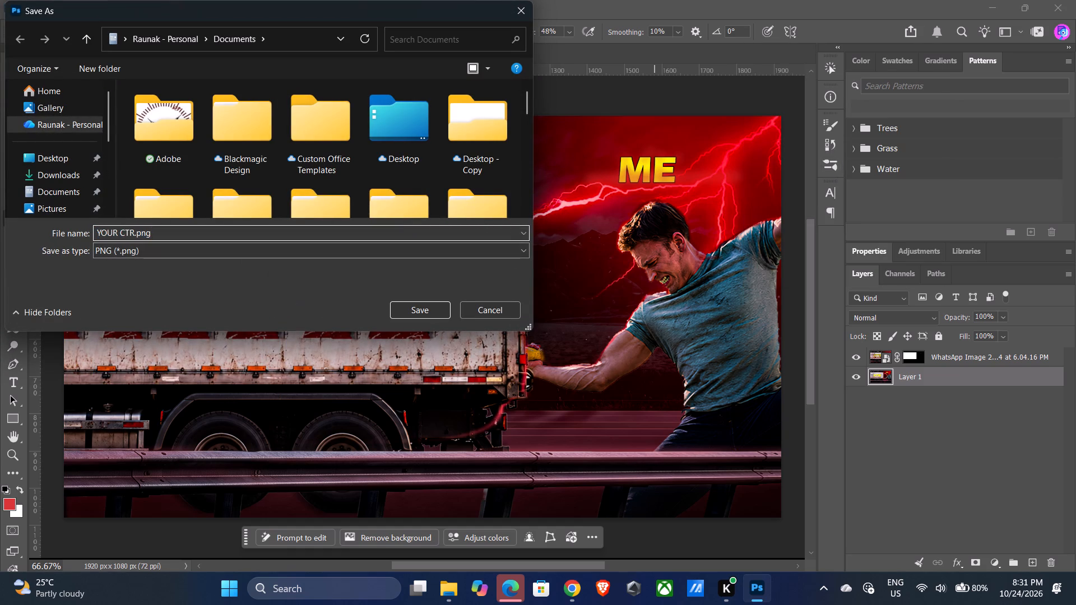
pyautogui.press('Left')
pyautogui.press('Left')
pyautogui.press('Left')
pyautogui.press('Left')
pyautogui.press('Left')
pyautogui.press('Left')
pyautogui.press('Left')
pyautogui.press('Left')
pyautogui.press('Left')
pyautogui.press('Left')
pyautogui.press('Left')
pyautogui.press('Left')
pyautogui.press('Left')
pyautogui.press('Left')
pyautogui.press('Left')
pyautogui.press('Left')
pyautogui.write('final')
pyautogui.press('space')
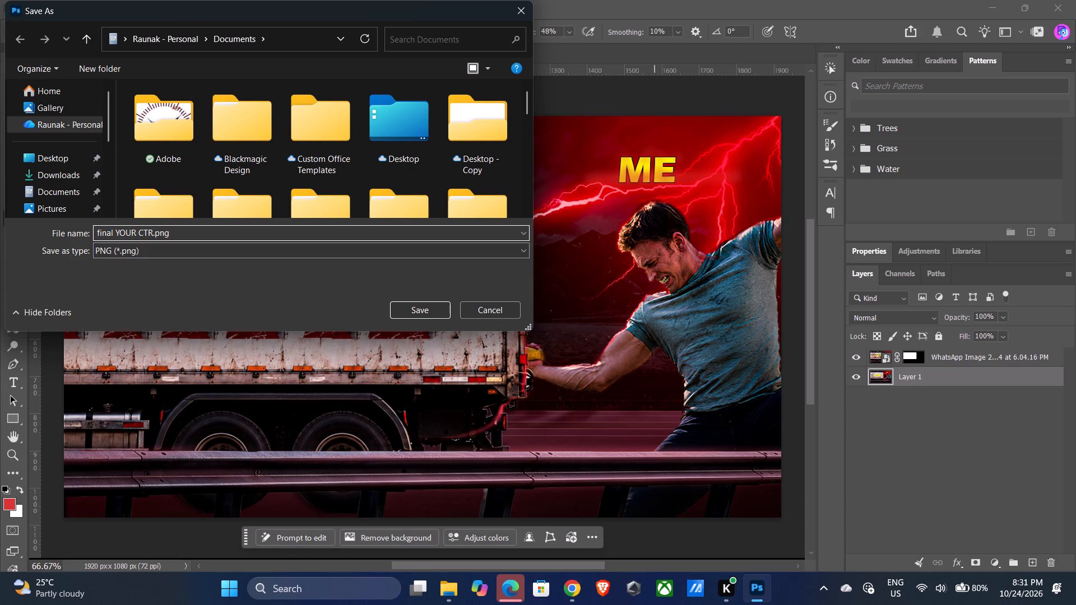
pyautogui.click(439, 308)
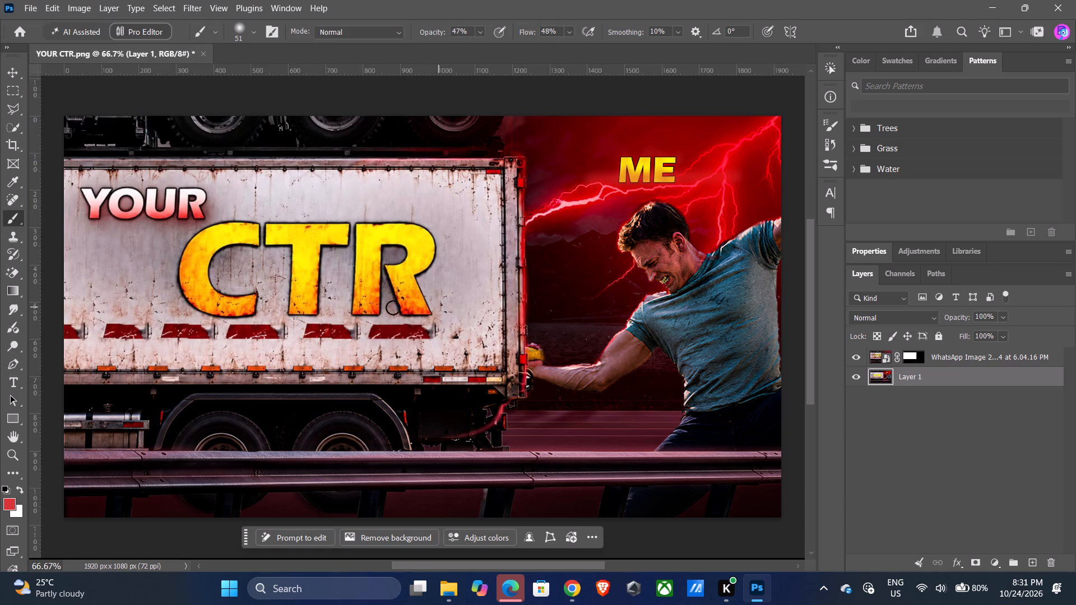
# Close Photoshop without saving the changes to YOUR CTR.png.
pyautogui.click(1072, 0)
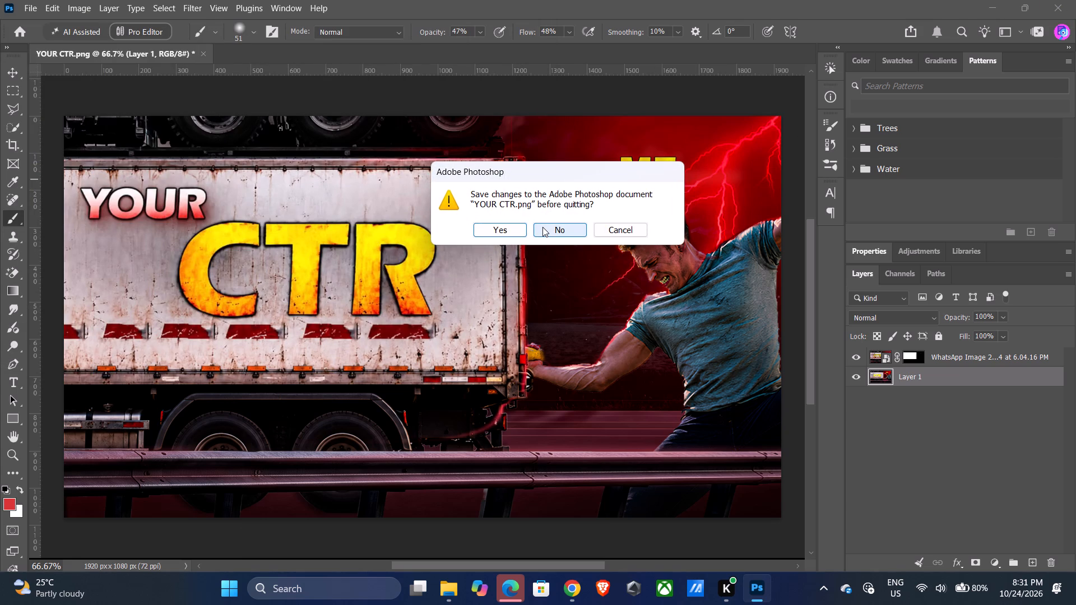
pyautogui.click(542, 227)
# In File Explorer, delete "WhatsApp Image 2026-10-24 at 6.04.16 PM.jpeg" from the Downloads folder.
pyautogui.scroll(8, 495, 376)
pyautogui.click(168, 168)
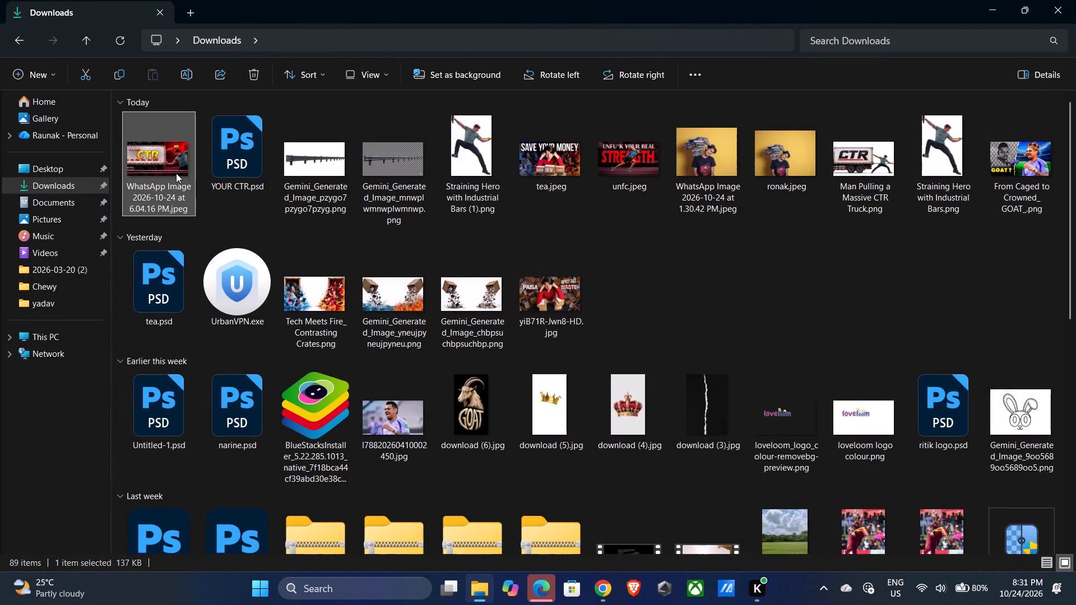
pyautogui.click(254, 74)
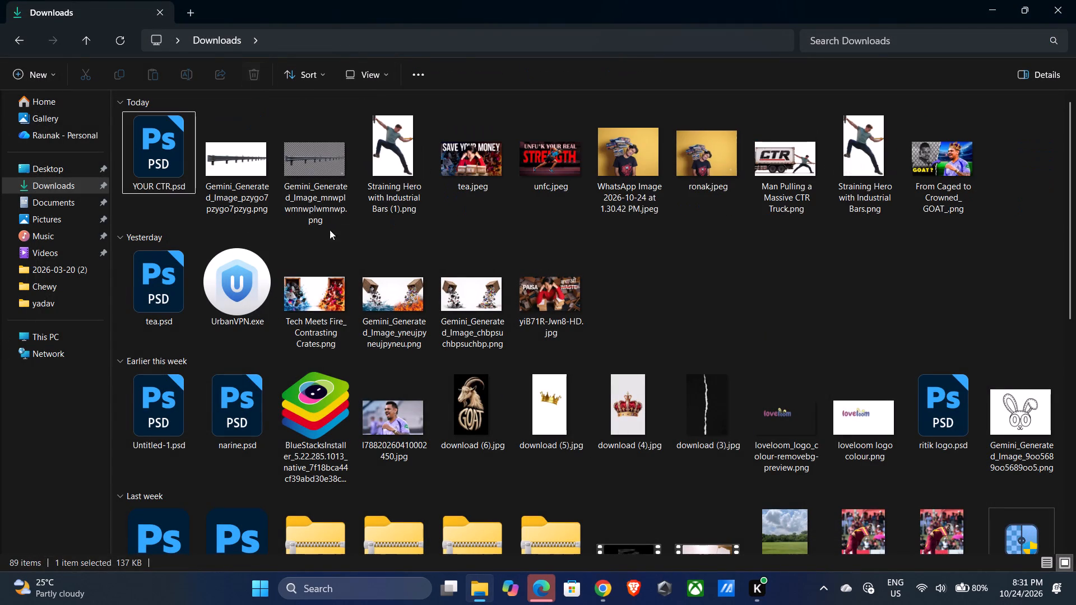
# Look through today's image files in the Downloads folder.
pyautogui.click(263, 178)
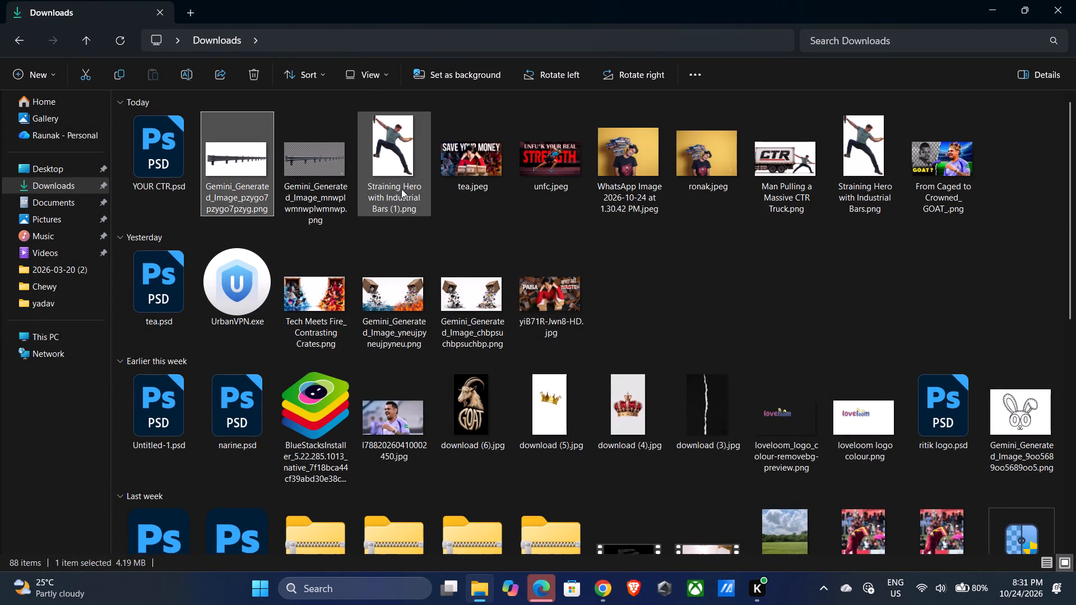
pyautogui.click(369, 175)
pyautogui.click(545, 181)
pyautogui.click(632, 181)
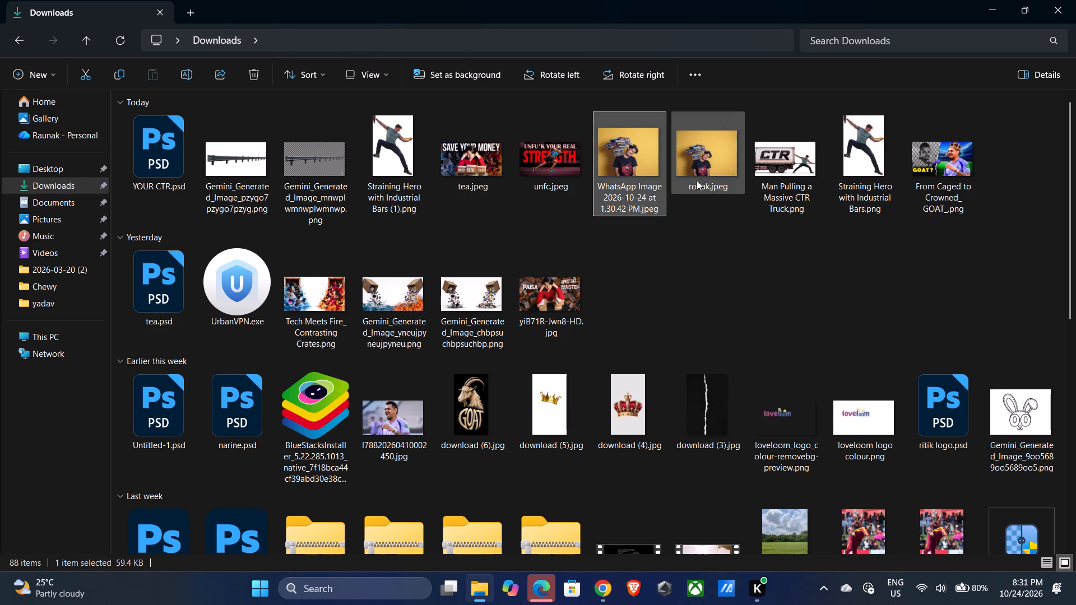
pyautogui.click(701, 181)
pyautogui.click(763, 187)
pyautogui.moveTo(819, 183); pyautogui.dragTo(824, 183)
pyautogui.click(874, 182)
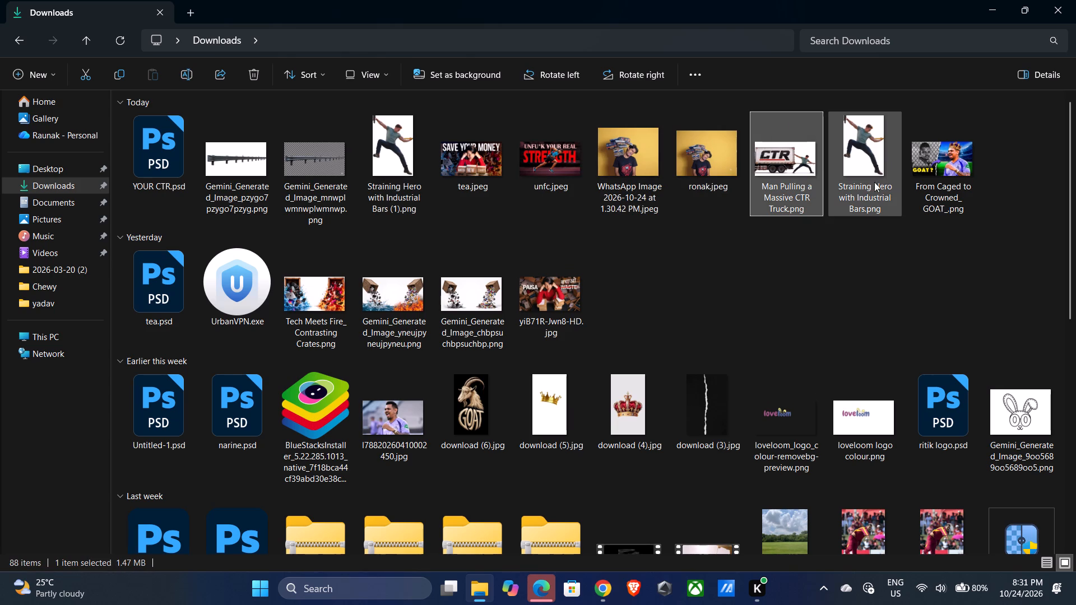
# Open "From Caged to Crowned_ GOAT_.png" in Photos, examine the crowned player's face up close, and close the viewer.
pyautogui.doubleClick(940, 149)
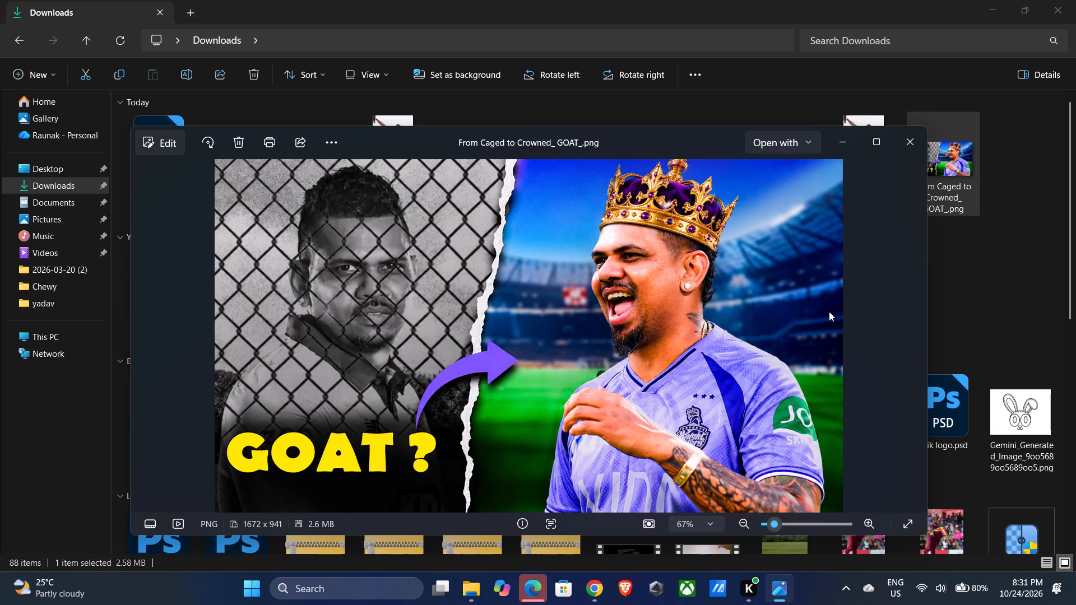
pyautogui.scroll(3, 638, 327)
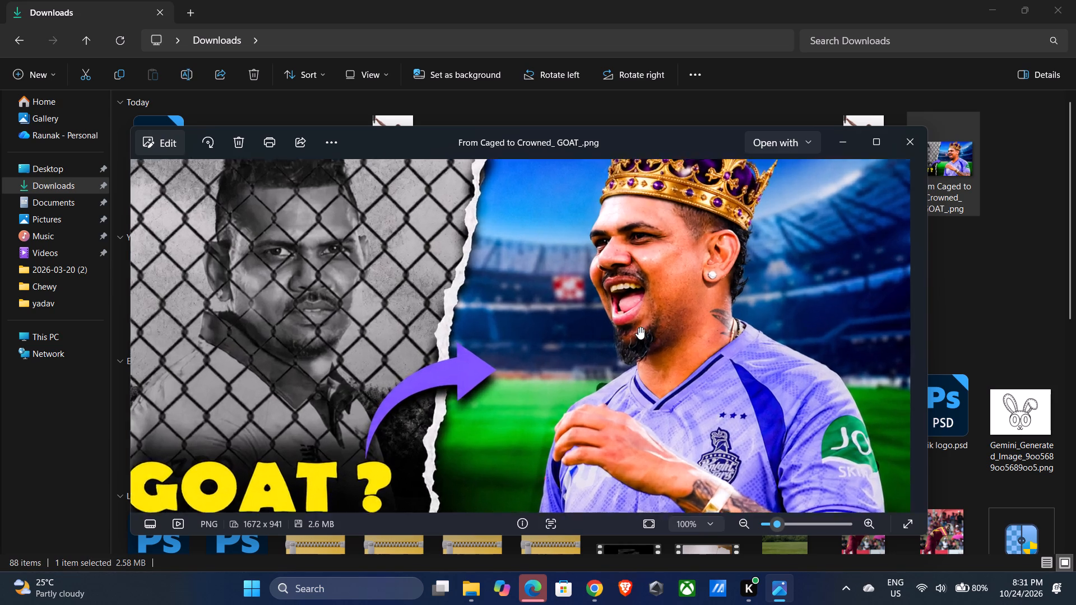
pyautogui.scroll(4, 638, 327)
pyautogui.scroll(9, 699, 324)
pyautogui.moveTo(670, 268); pyautogui.dragTo(663, 450)
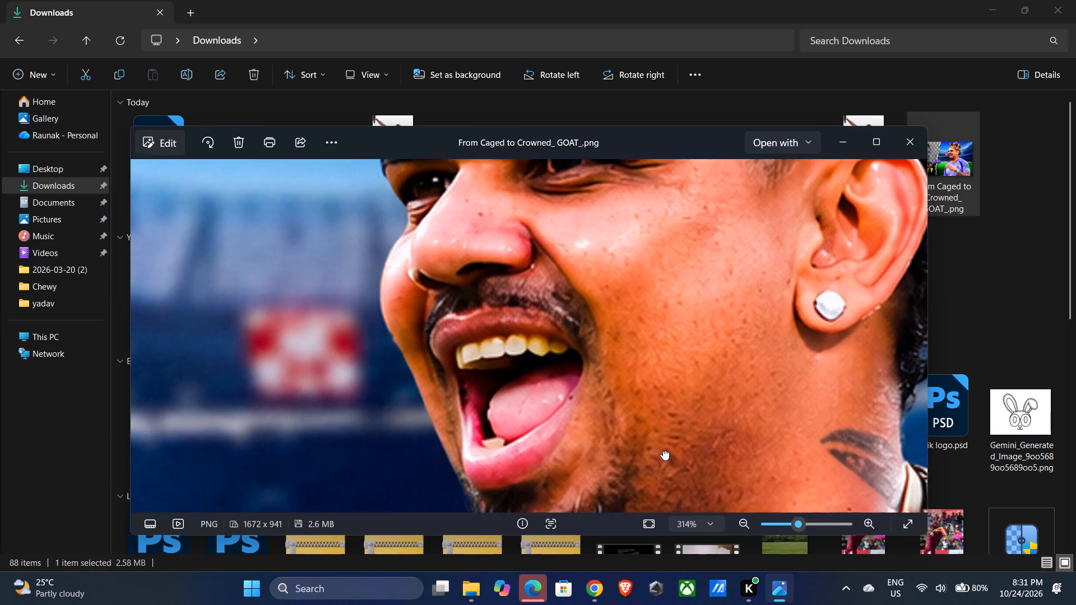
pyautogui.moveTo(663, 450); pyautogui.dragTo(663, 456)
pyautogui.scroll(-20, 657, 328)
pyautogui.scroll(-2, 657, 328)
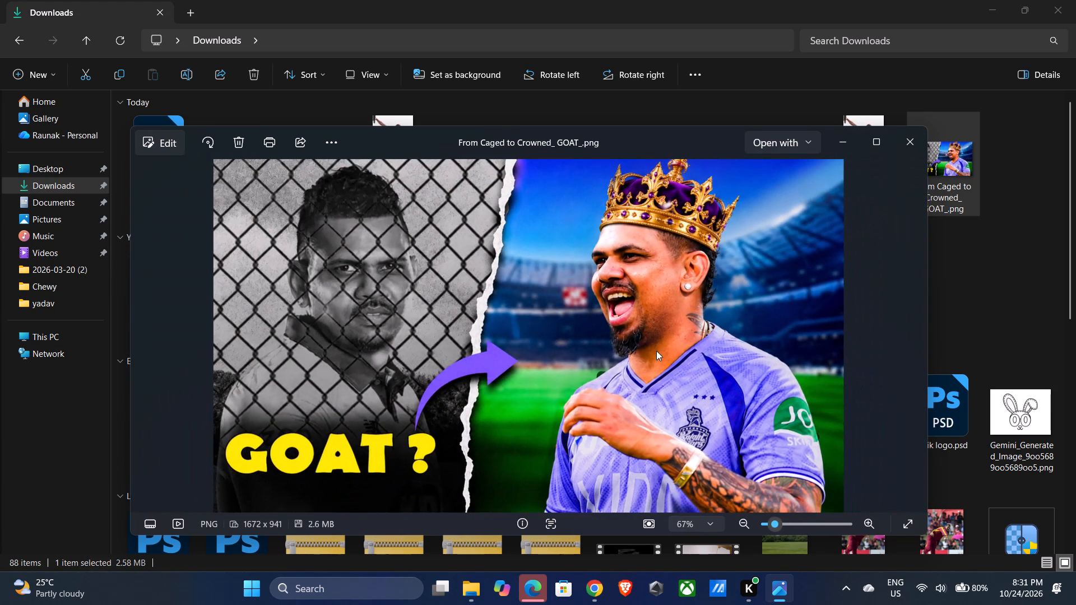
pyautogui.scroll(-3, 656, 351)
pyautogui.click(918, 132)
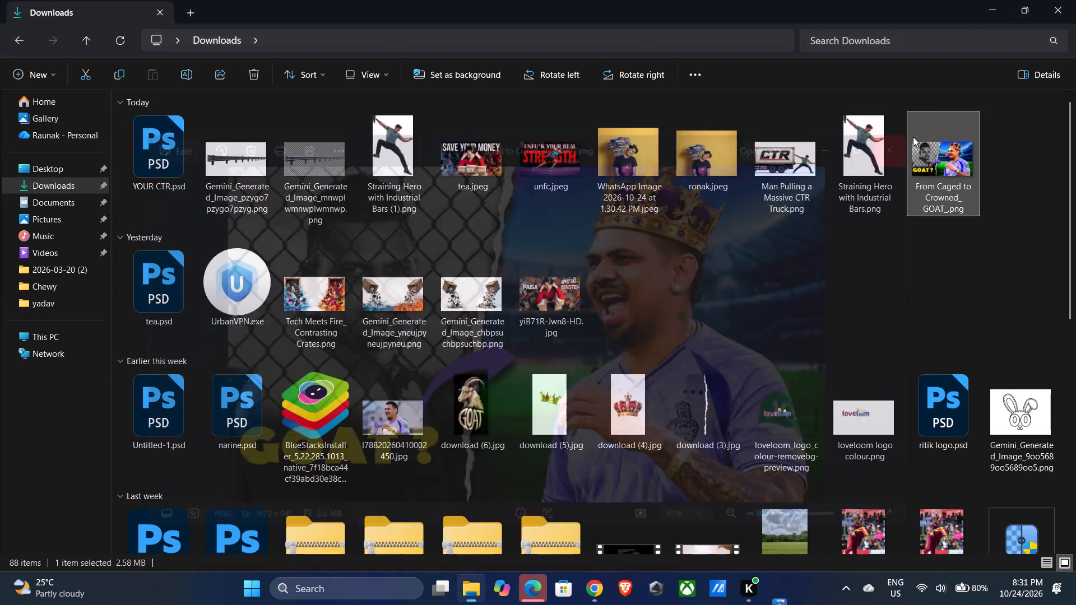
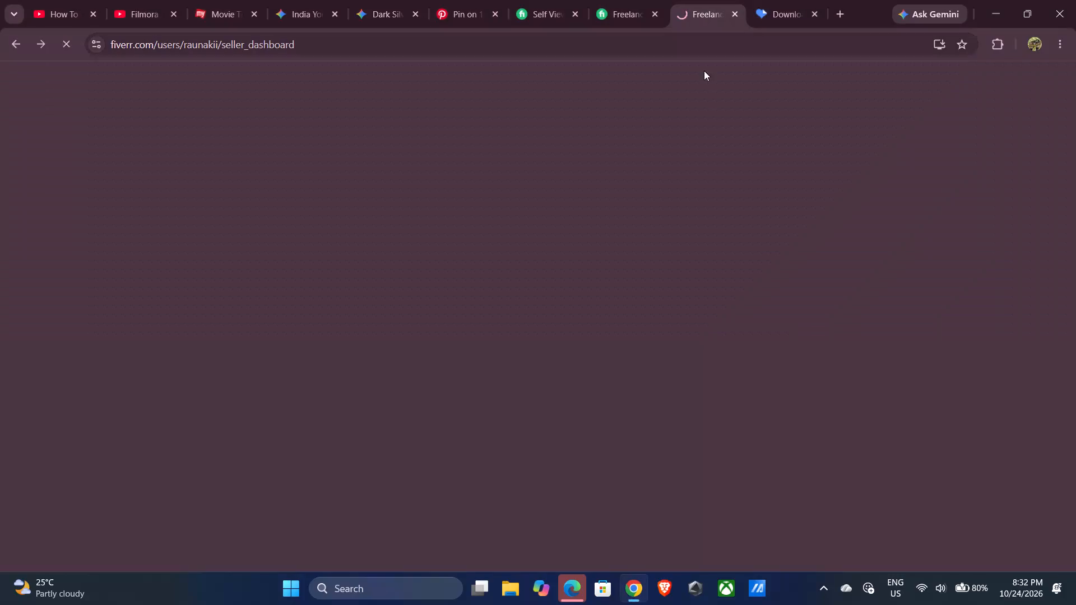
# In Chrome, reload the Fiverr seller dashboard and look through its orders, client messages and performance sections.
pyautogui.scroll(1, 898, 246)
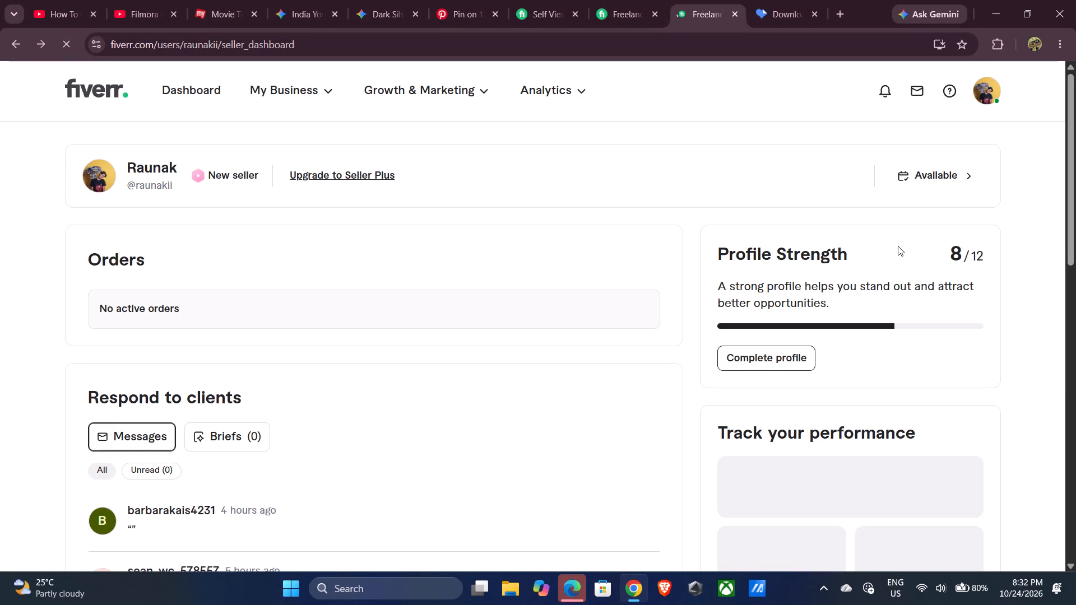
pyautogui.scroll(4, 898, 246)
pyautogui.click(62, 42)
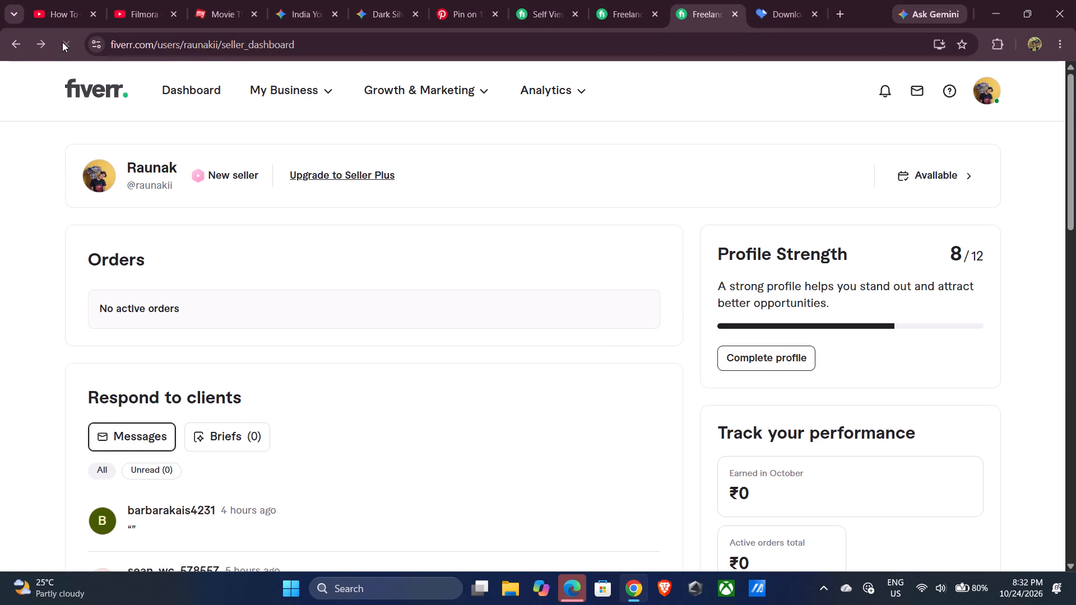
pyautogui.click(62, 42)
pyautogui.click(68, 44)
pyautogui.scroll(-3, 575, 394)
pyautogui.scroll(8, 581, 434)
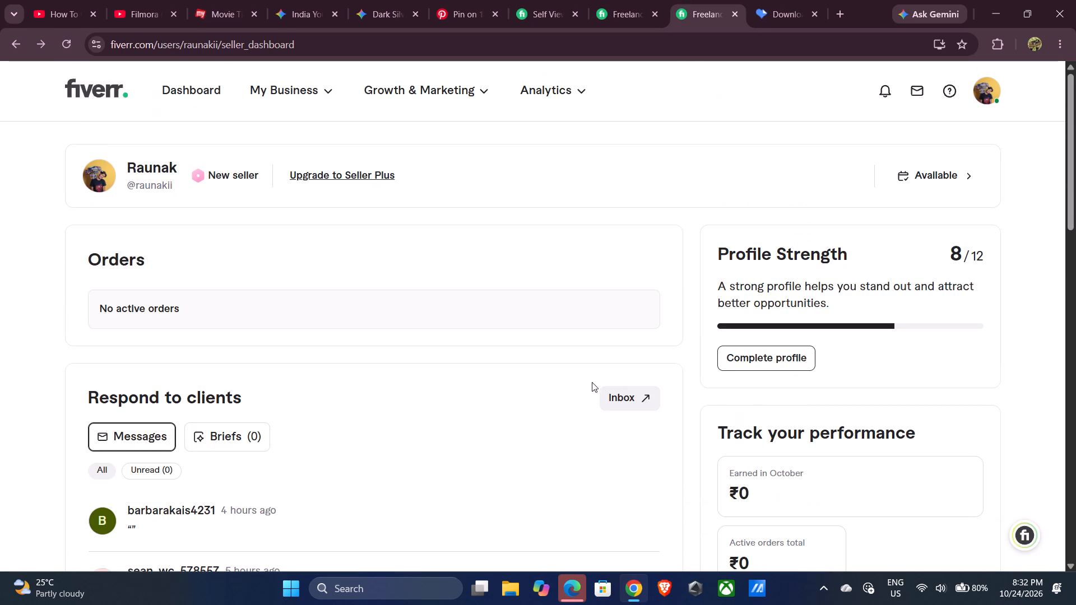
pyautogui.scroll(4, 595, 379)
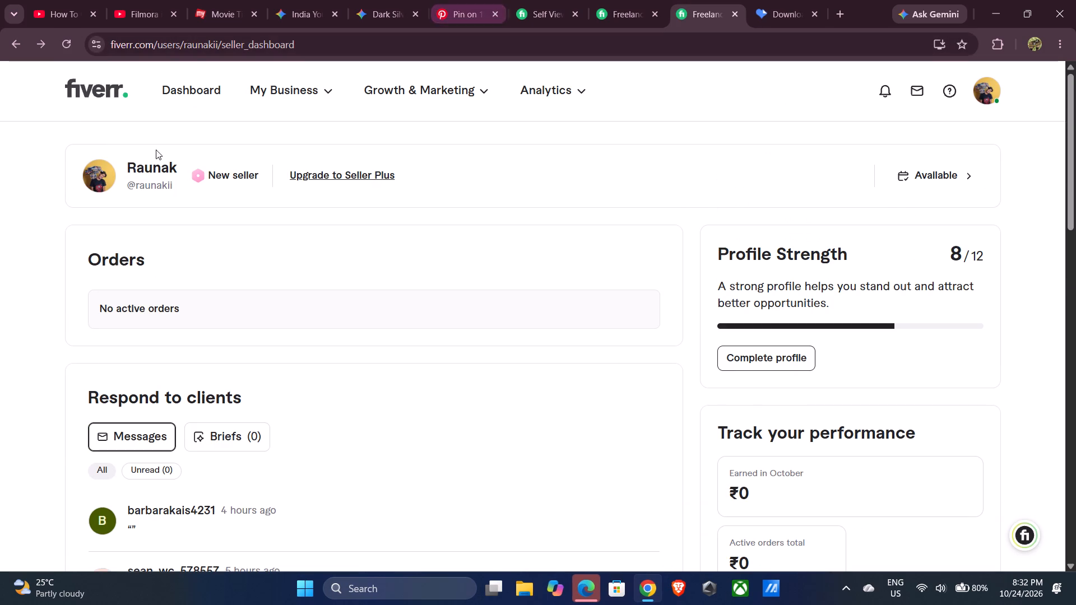
pyautogui.click(72, 42)
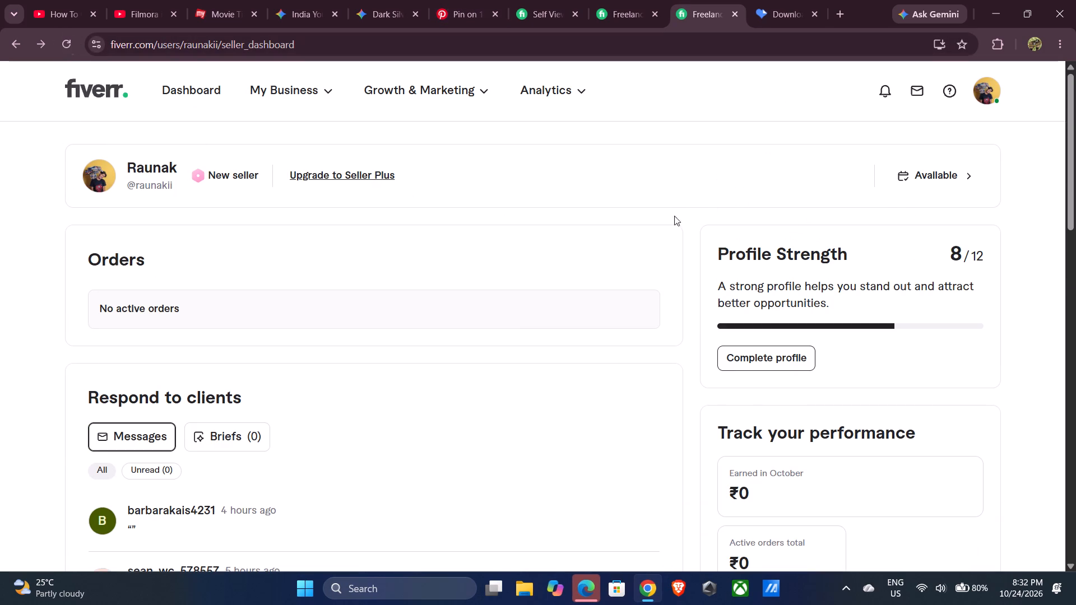
pyautogui.scroll(-6, 507, 322)
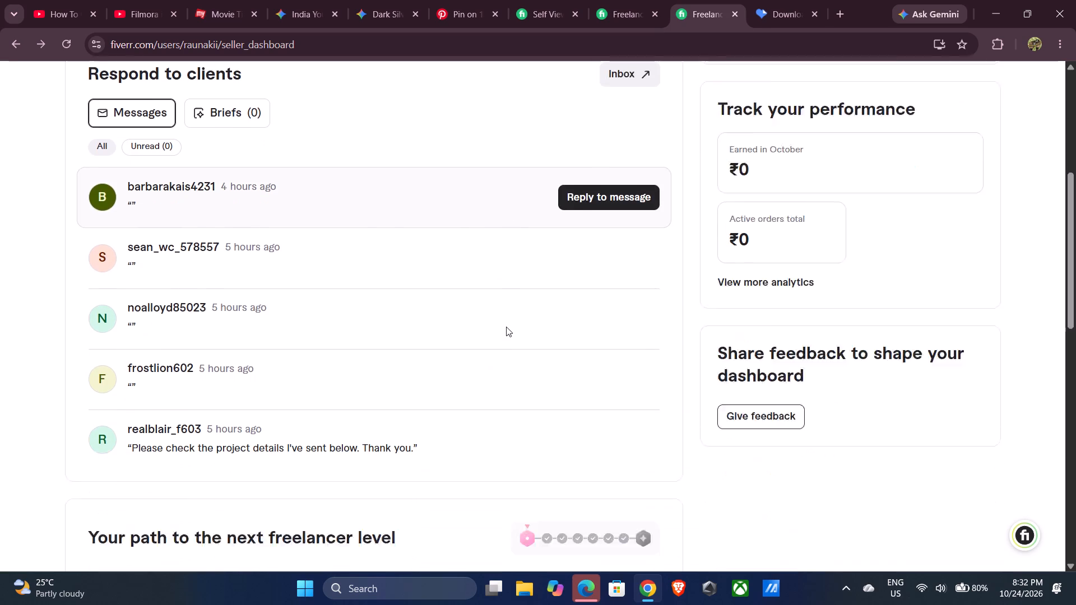
pyautogui.scroll(4, 522, 343)
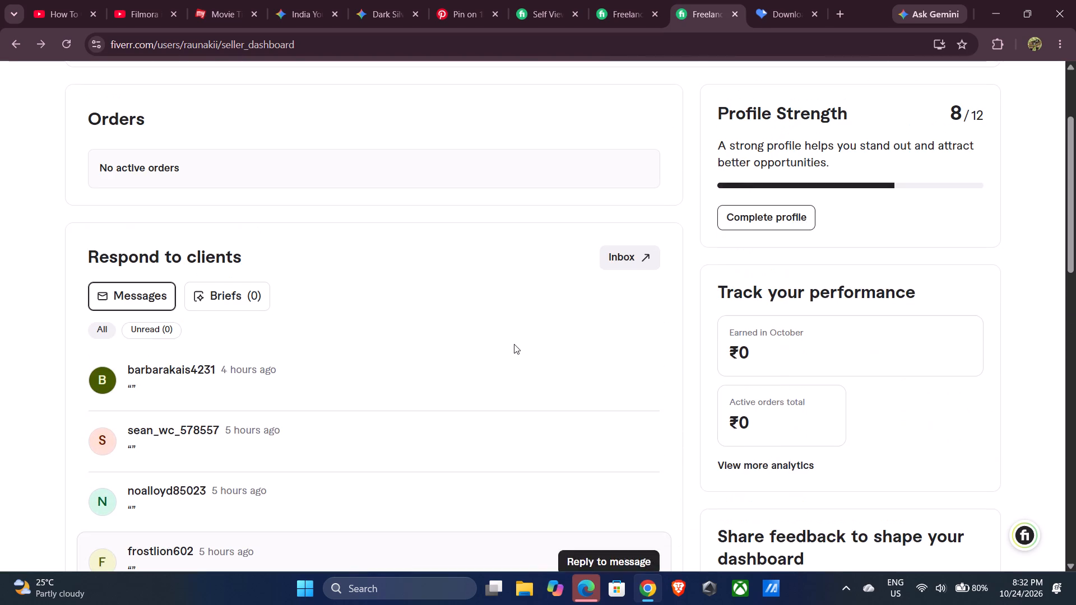
pyautogui.scroll(7, 514, 339)
# Check the recent conversations in the Fiverr inbox preview, close it, and look over the dashboard's message list again.
pyautogui.click(924, 85)
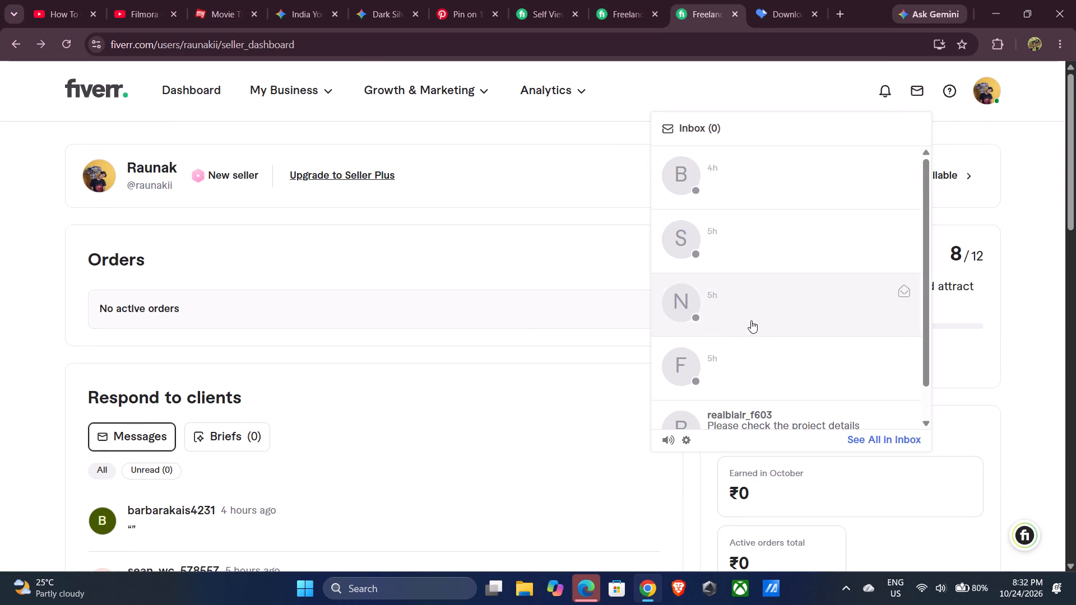
pyautogui.scroll(-3, 749, 310)
pyautogui.scroll(11, 748, 332)
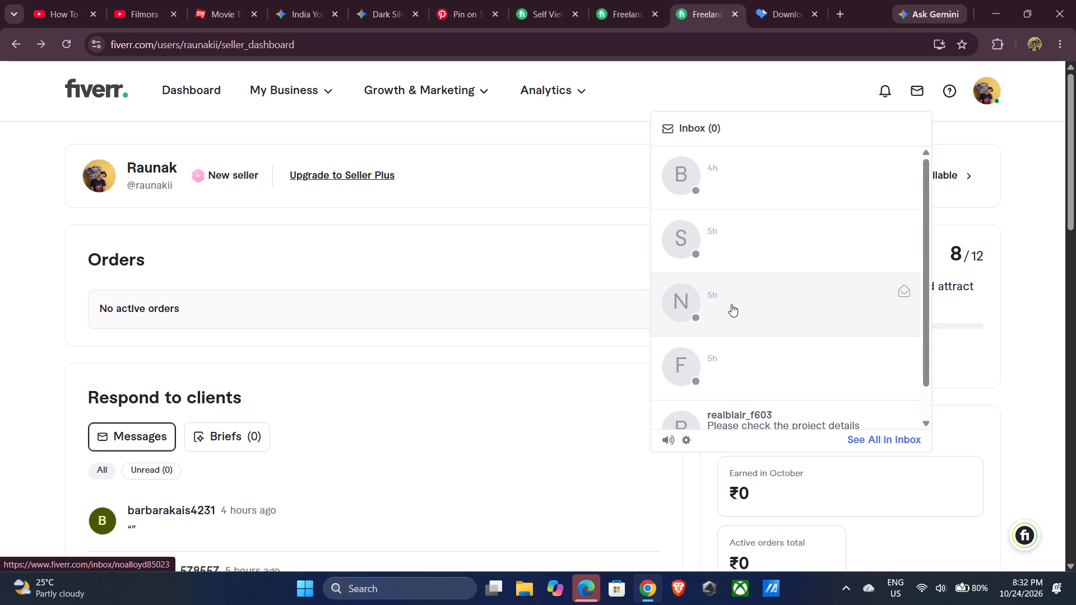
pyautogui.click(496, 137)
pyautogui.scroll(-5, 845, 357)
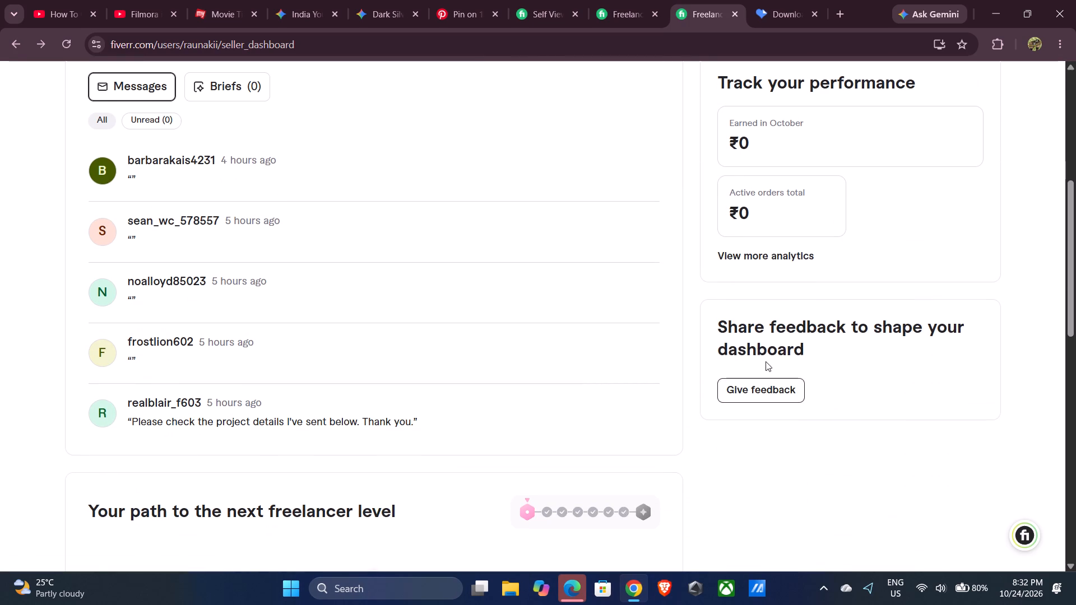
pyautogui.scroll(5, 667, 373)
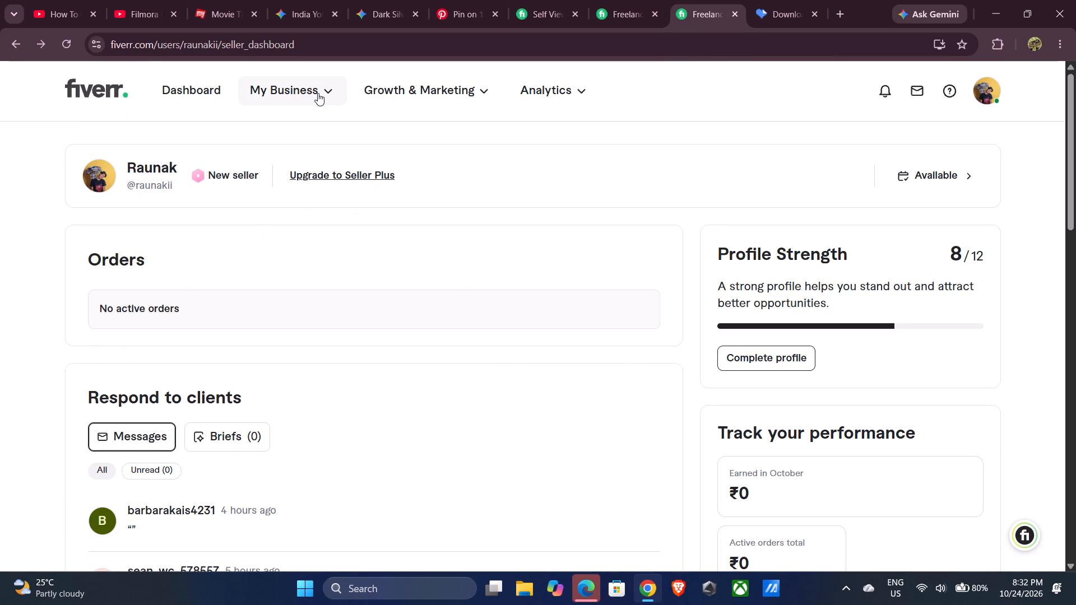
# Open the active gig "design high CTR youtube thumbnails that boost your views" for editing and go to its Gallery section.
pyautogui.click(185, 86)
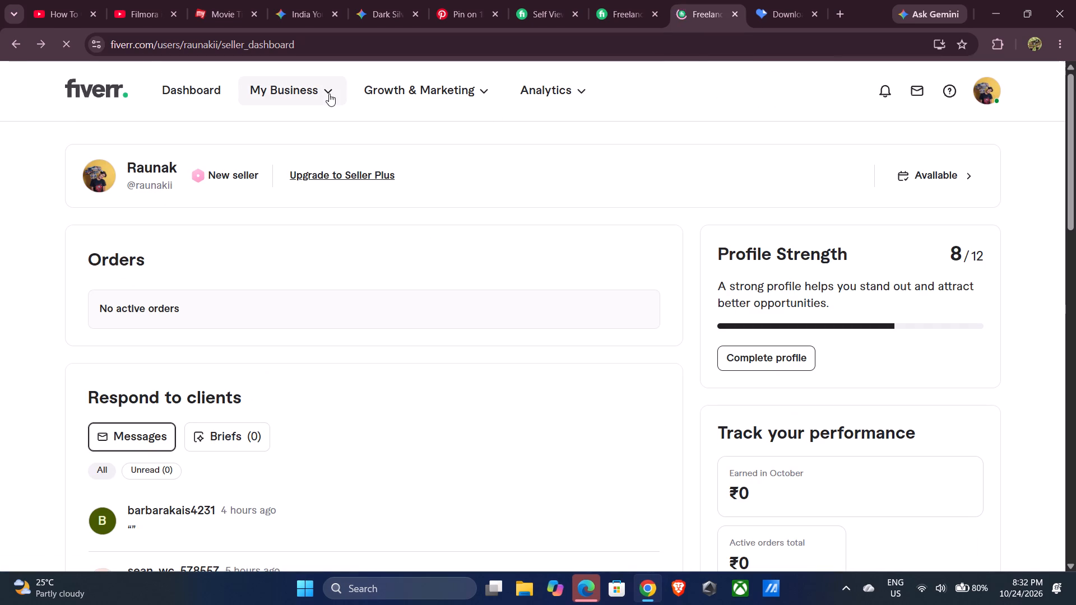
pyautogui.click(329, 94)
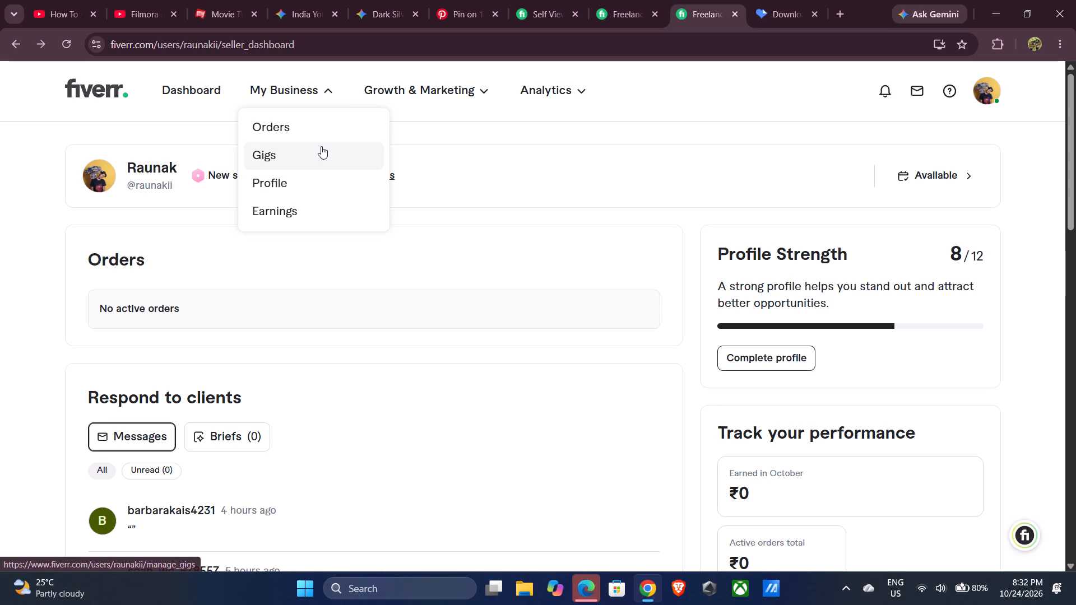
pyautogui.click(321, 146)
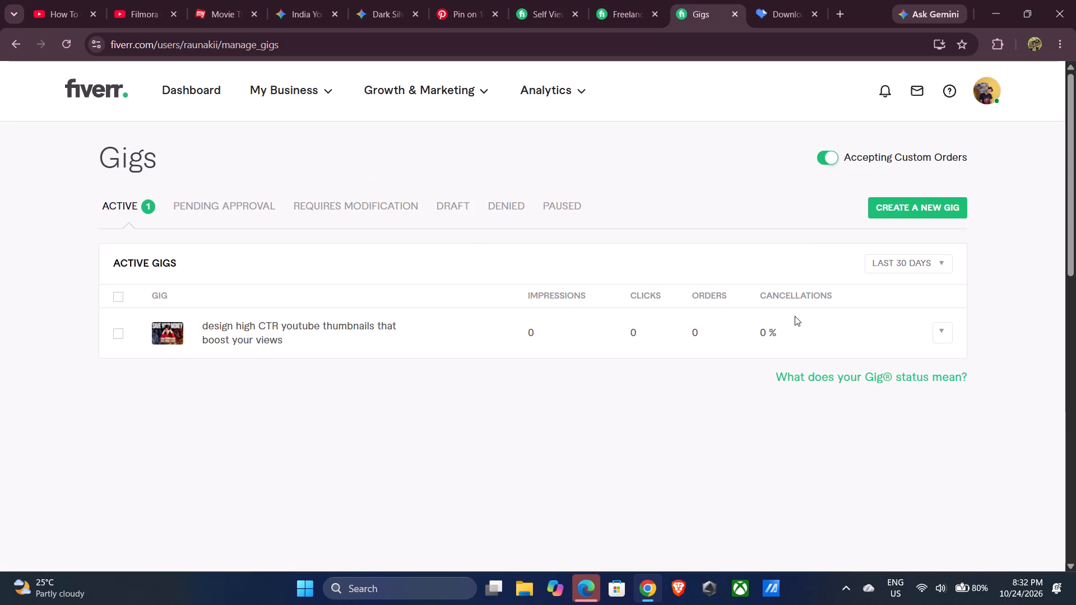
pyautogui.click(940, 329)
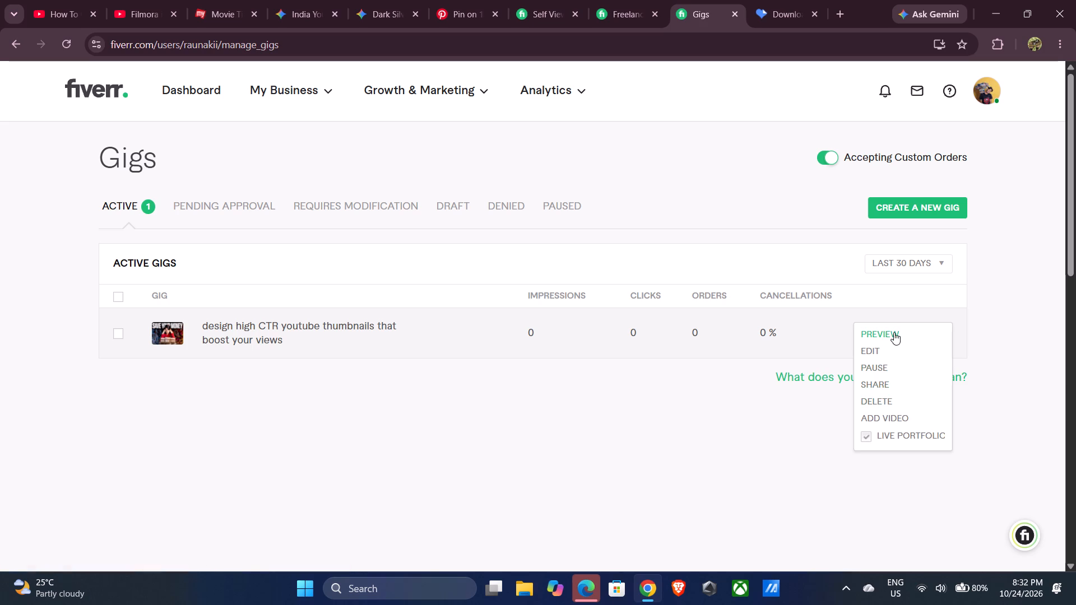
pyautogui.click(889, 355)
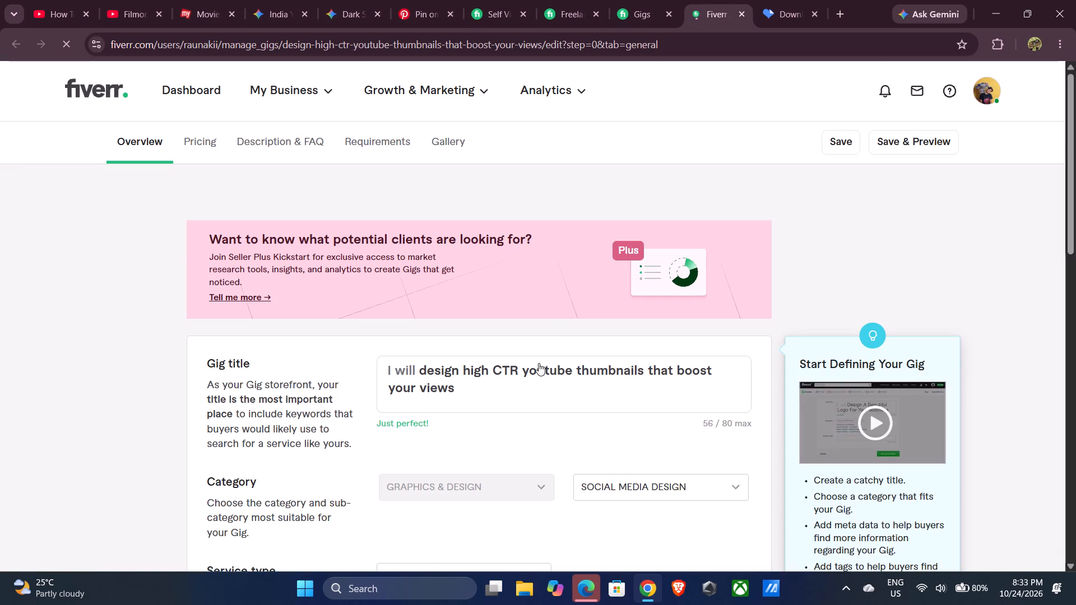
pyautogui.scroll(-12, 484, 341)
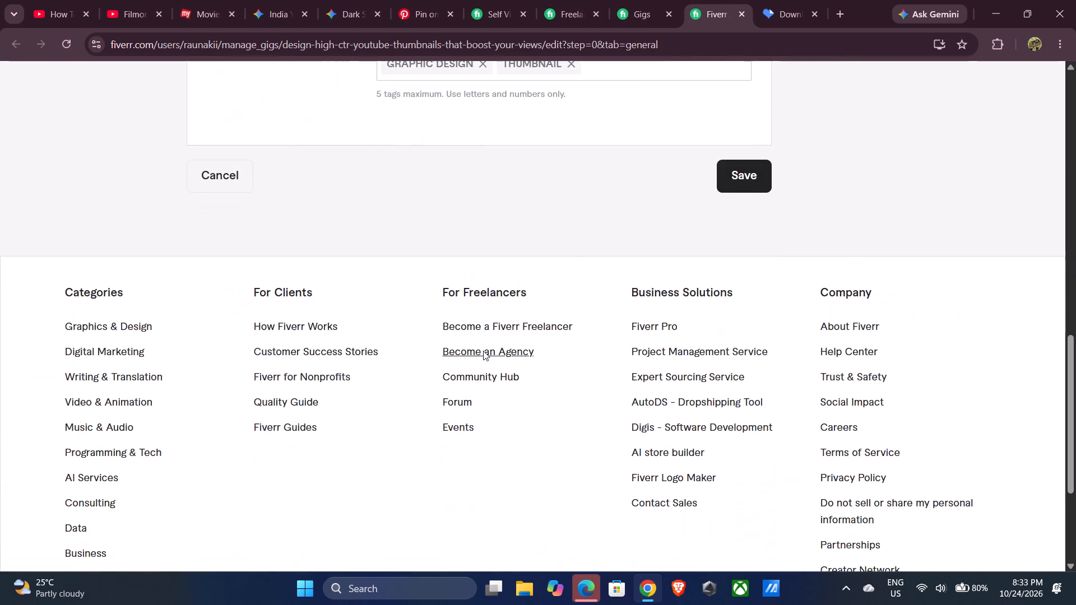
pyautogui.scroll(17, 486, 370)
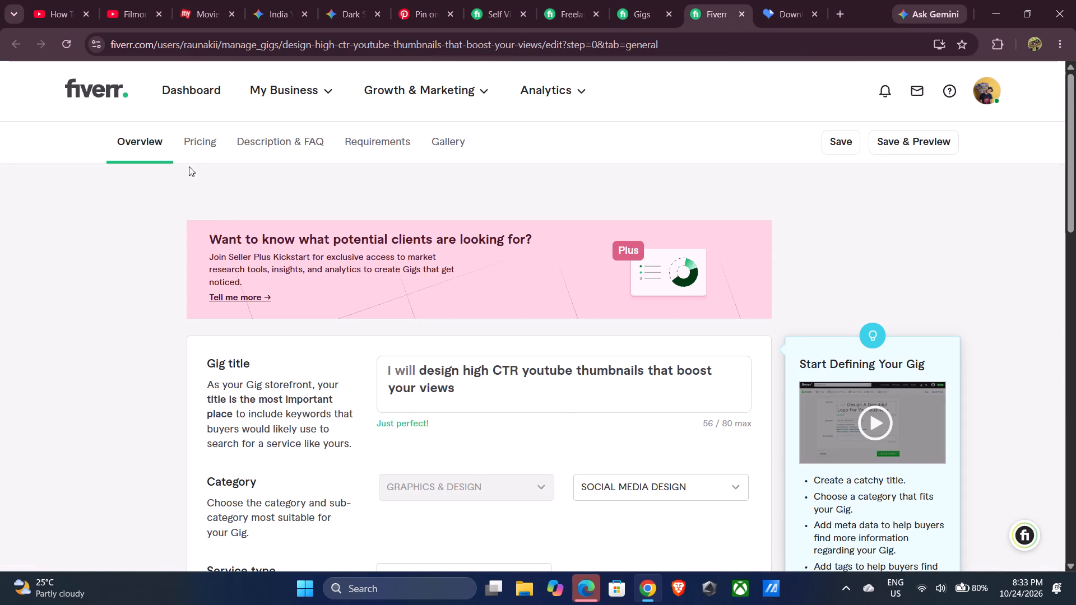
pyautogui.click(459, 143)
# Examine the three gig gallery images and the video section below them.
pyautogui.scroll(-3, 518, 297)
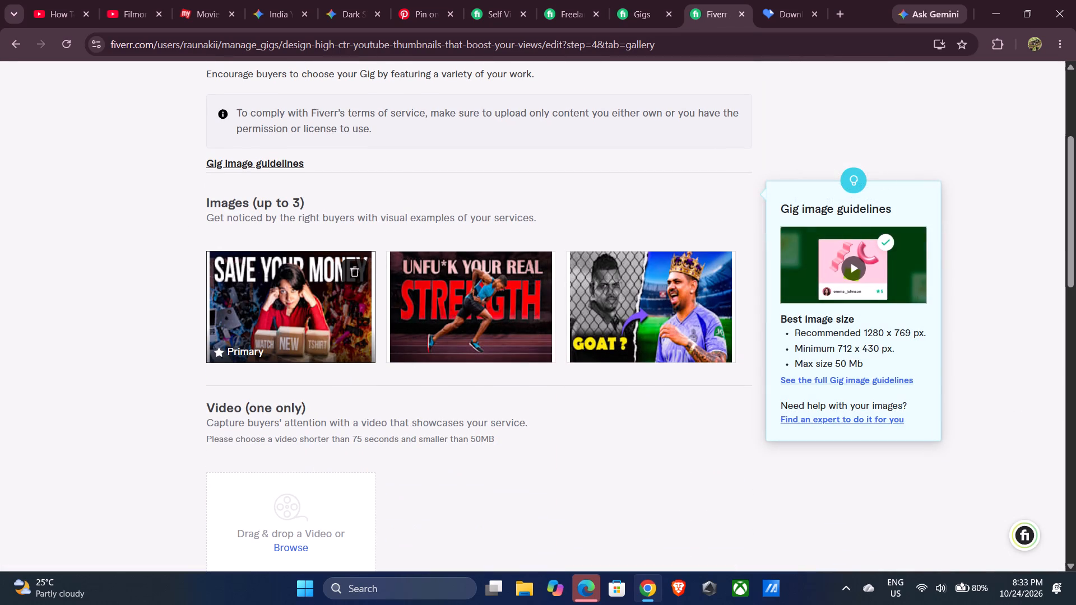
pyautogui.click(254, 361)
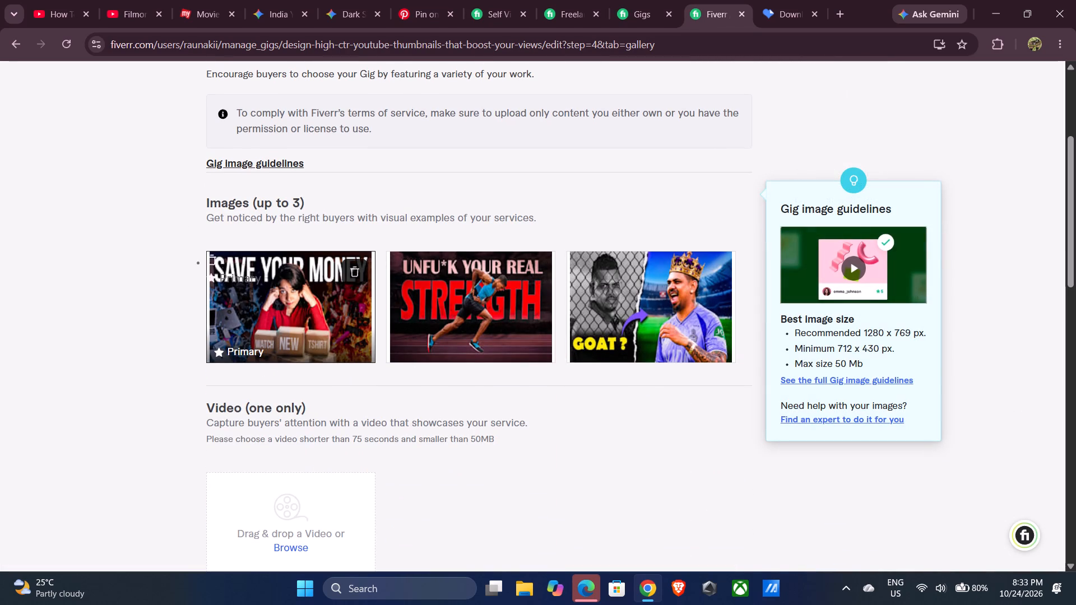
pyautogui.click(258, 352)
pyautogui.click(261, 343)
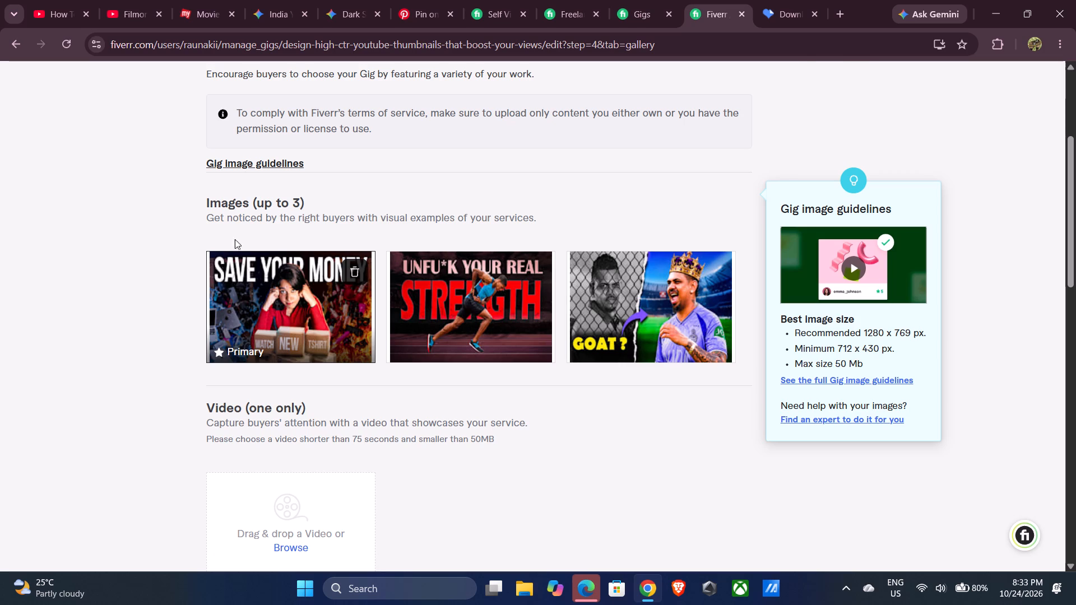
pyautogui.click(308, 338)
pyautogui.click(669, 318)
pyautogui.rightClick(669, 318)
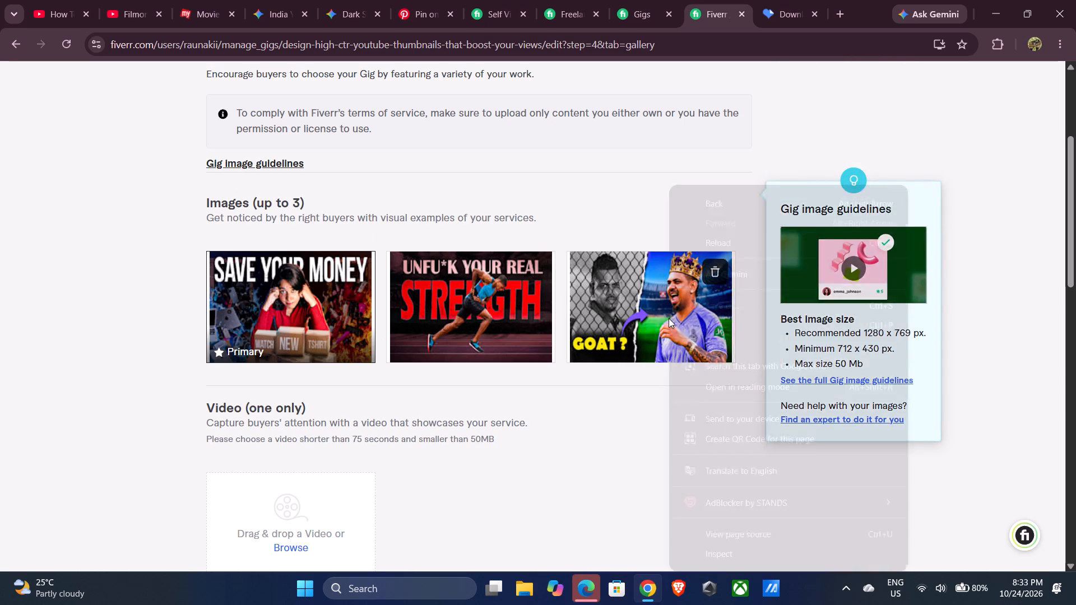
pyautogui.click(592, 389)
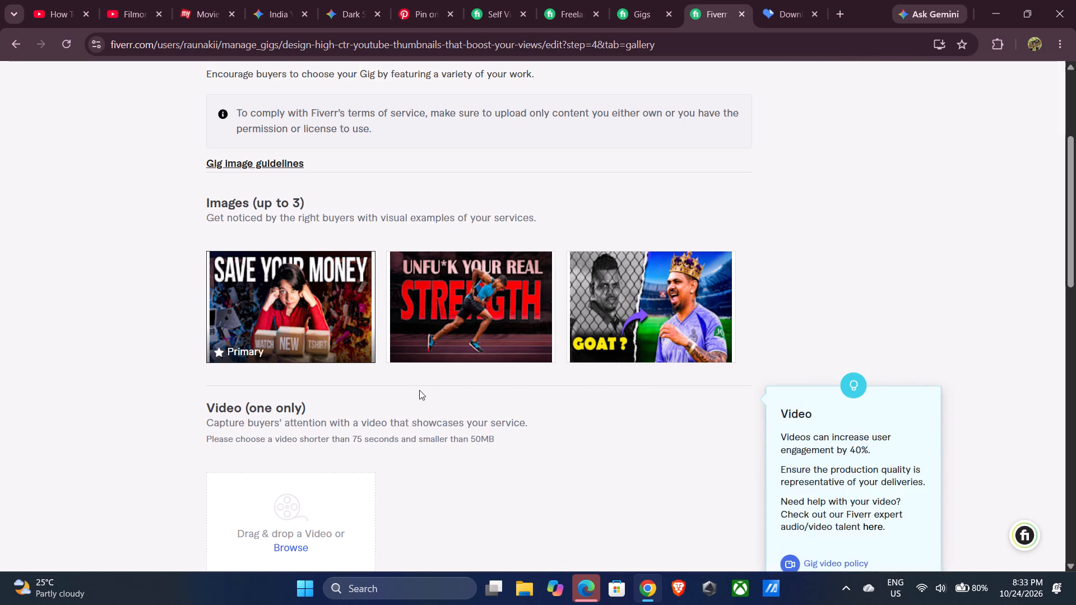
pyautogui.scroll(-2, 419, 390)
pyautogui.scroll(5, 417, 384)
pyautogui.scroll(-1, 446, 385)
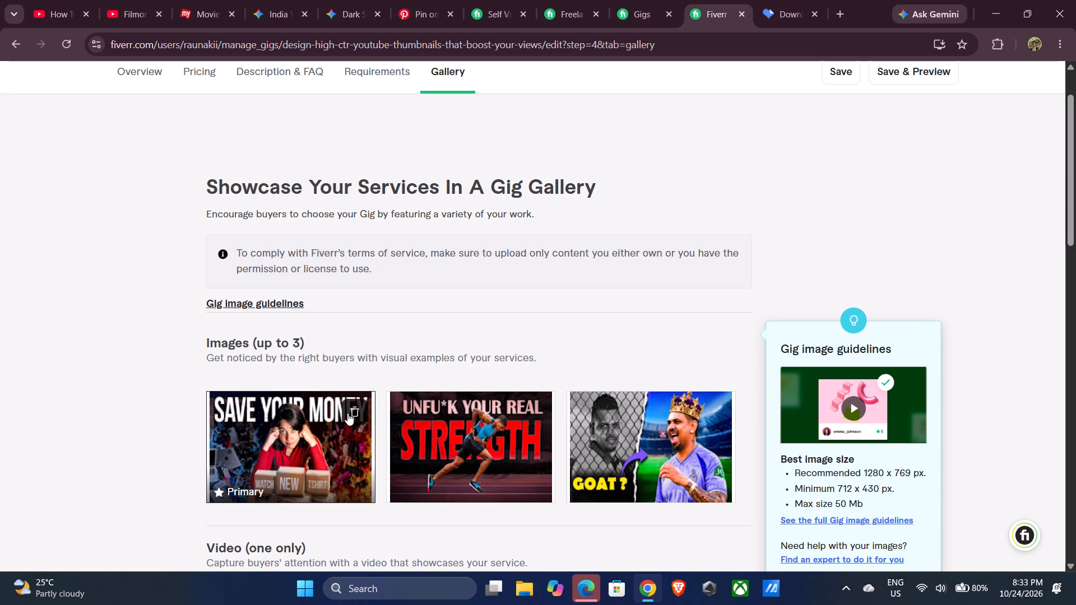
# Delete the SAVE YOUR MONEY and UNFU*K YOUR REAL STRENGTH images from the gig gallery.
pyautogui.click(347, 413)
pyautogui.click(656, 362)
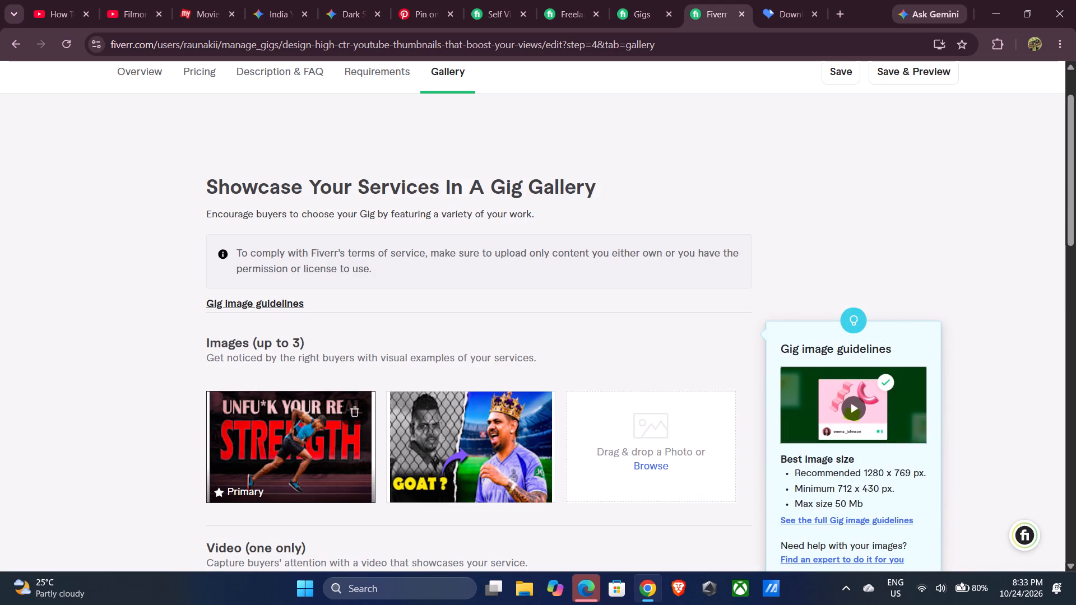
pyautogui.click(356, 420)
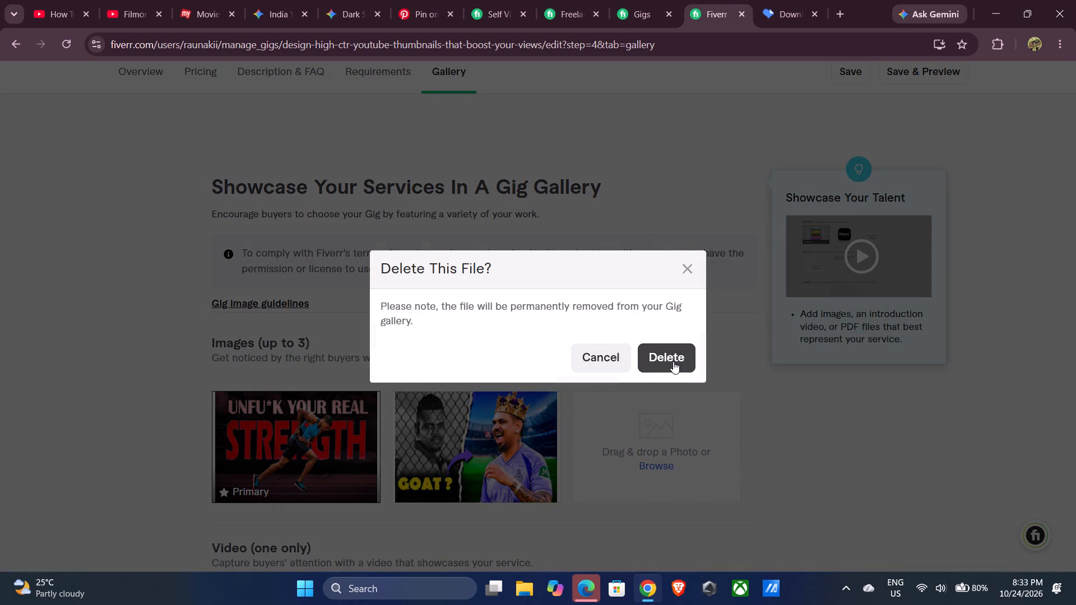
pyautogui.click(673, 361)
# Replace the remaining GOAT? gallery image with "final YOUR CTR.png", searching Home for "your" to find the file.
pyautogui.click(354, 412)
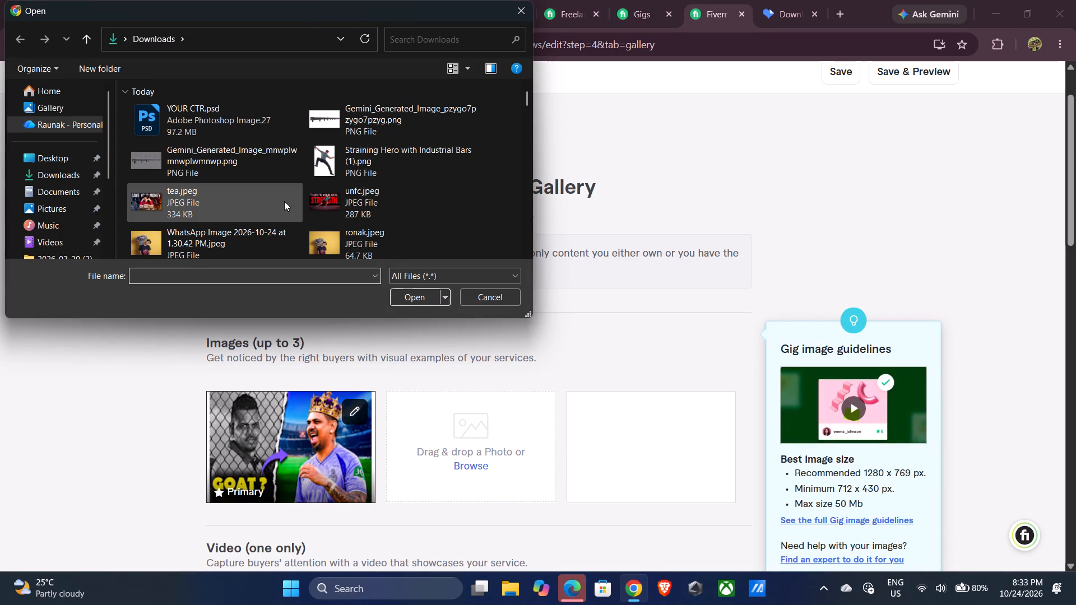
pyautogui.scroll(7, 242, 174)
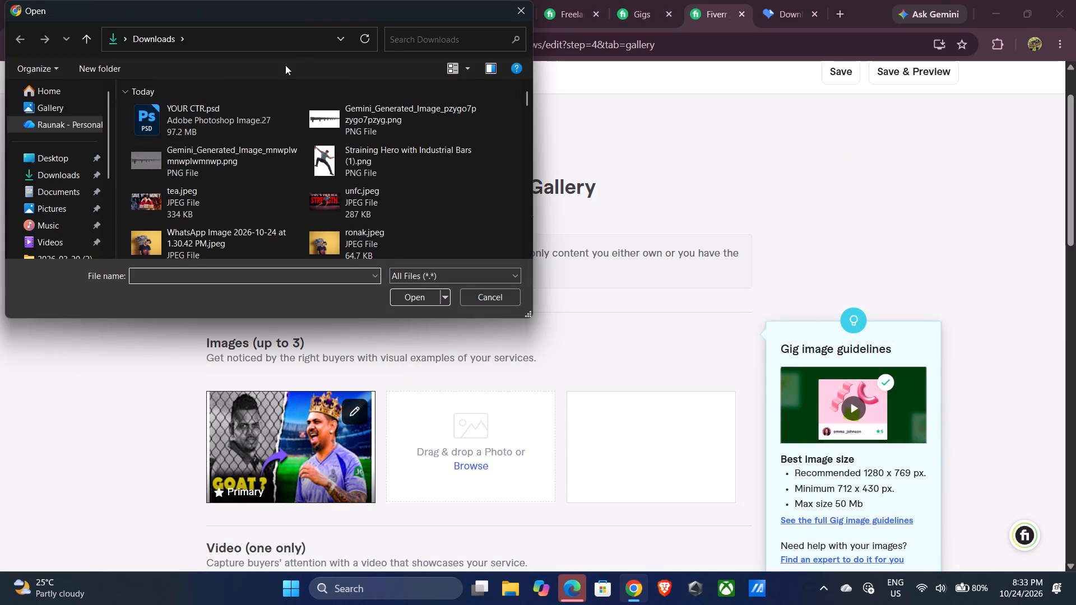
pyautogui.click(82, 95)
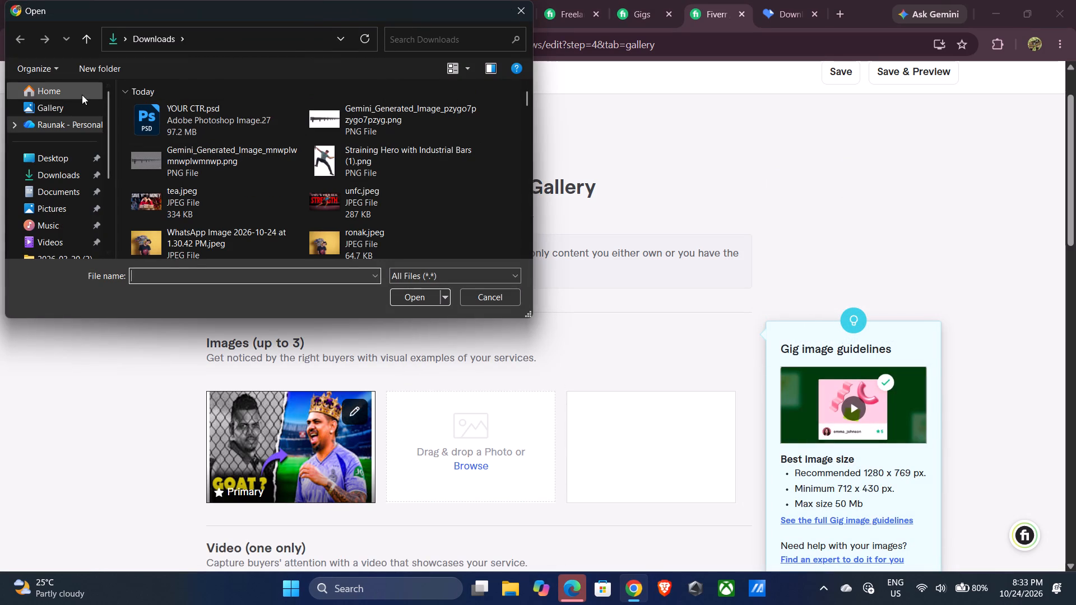
pyautogui.click(424, 33)
pyautogui.click(420, 43)
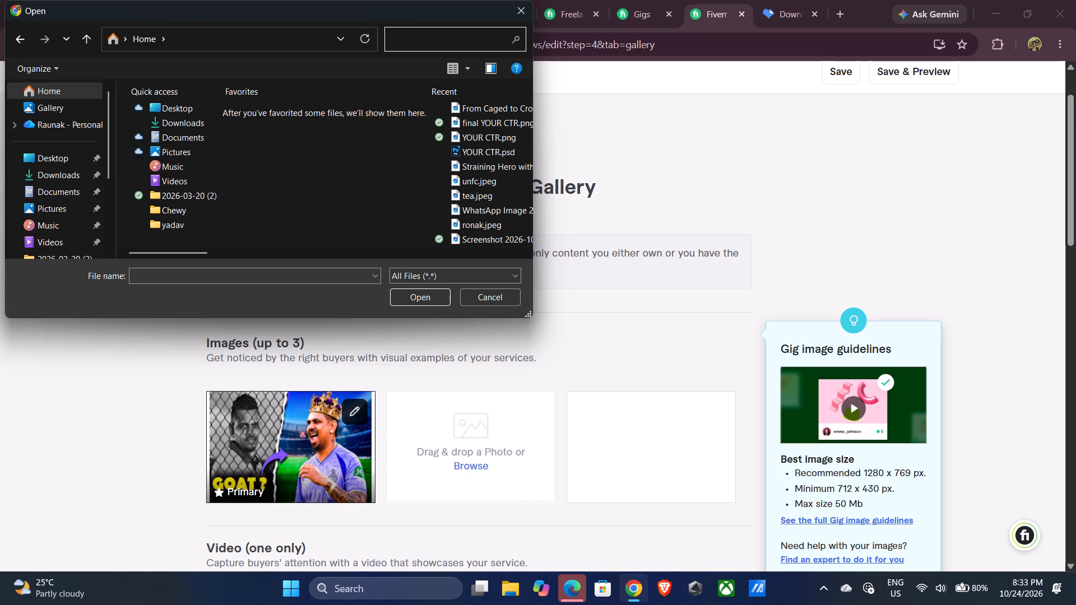
pyautogui.write('your')
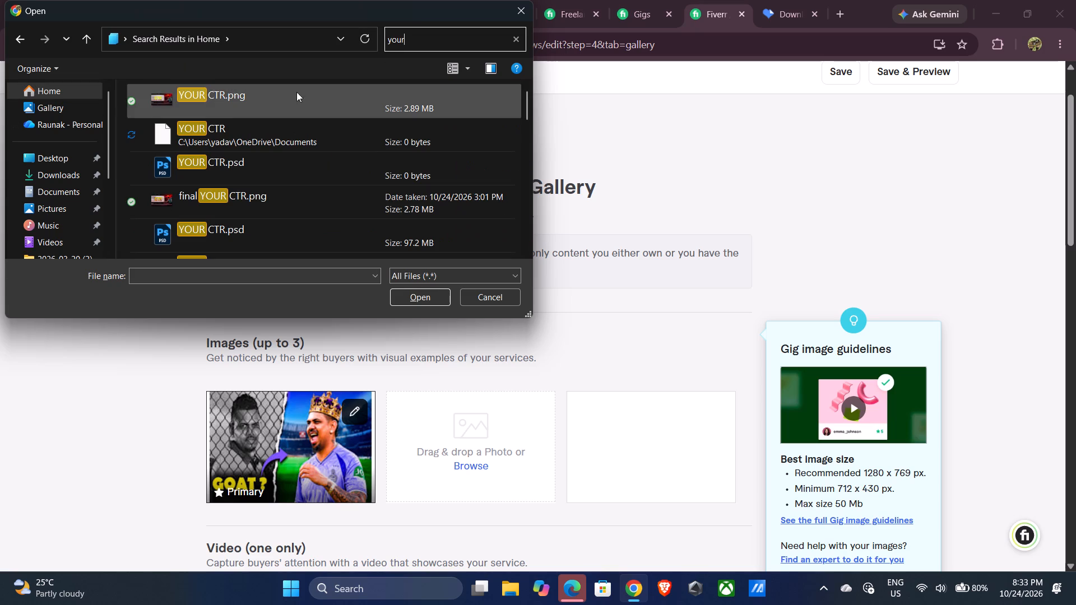
pyautogui.click(246, 193)
pyautogui.click(421, 295)
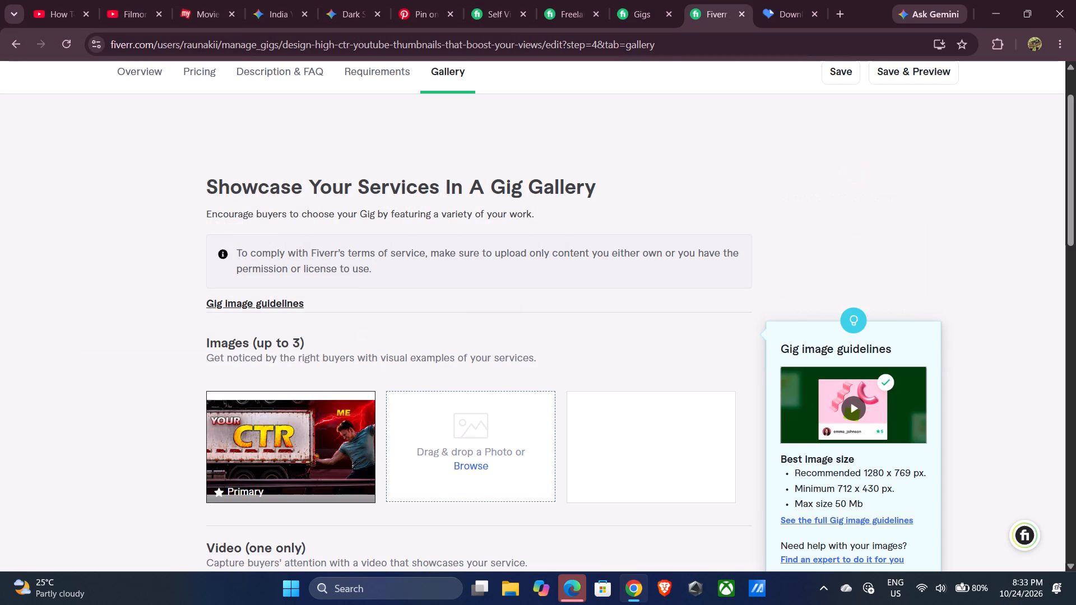
# Add "tea.jpeg" from the Downloads folder as the second image in the gig gallery.
pyautogui.click(461, 468)
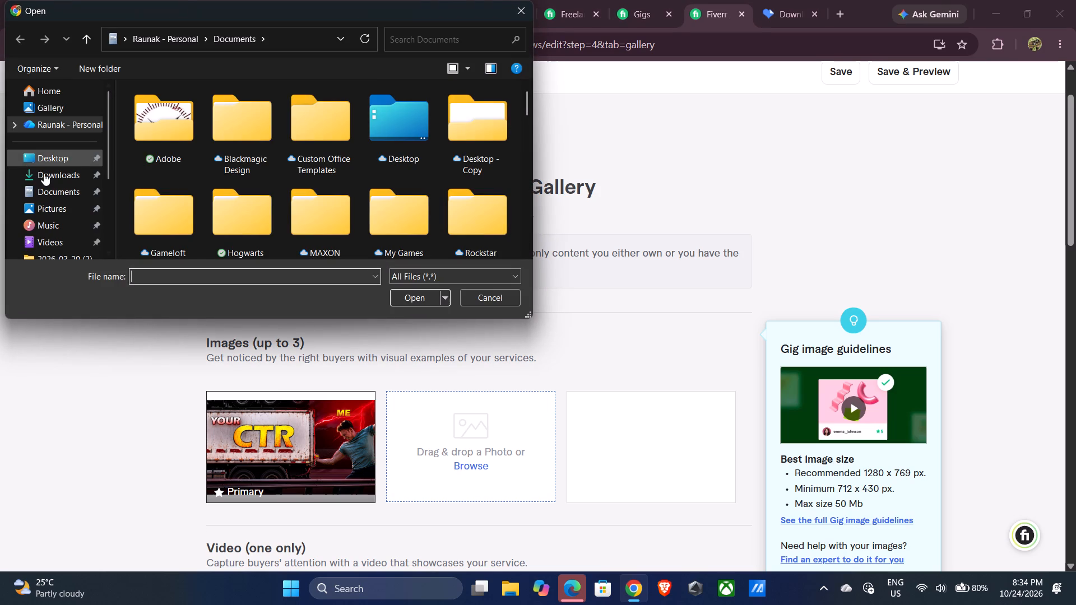
pyautogui.click(49, 179)
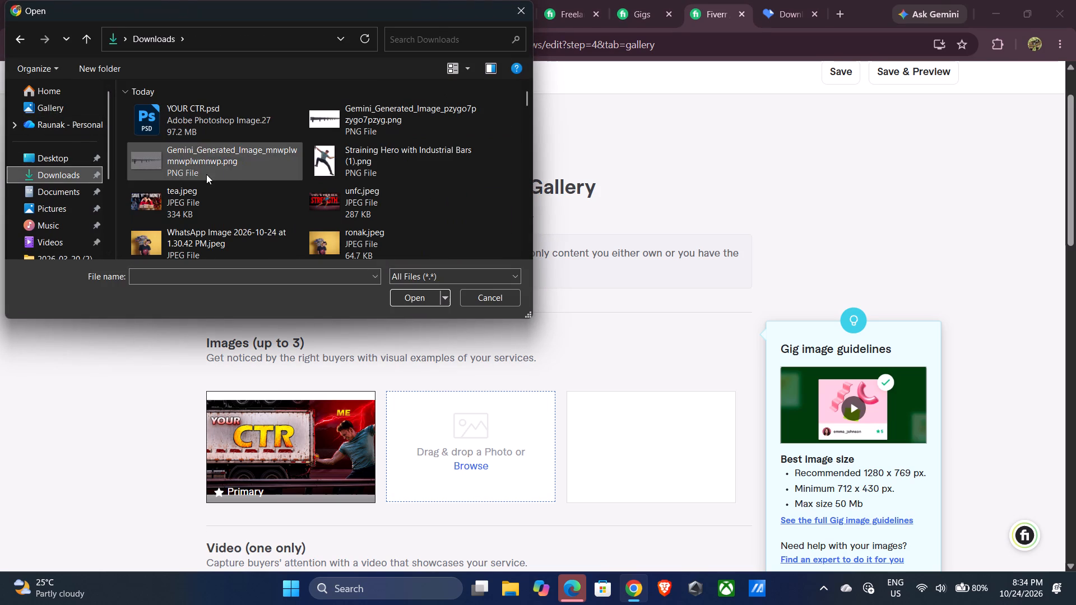
pyautogui.click(149, 198)
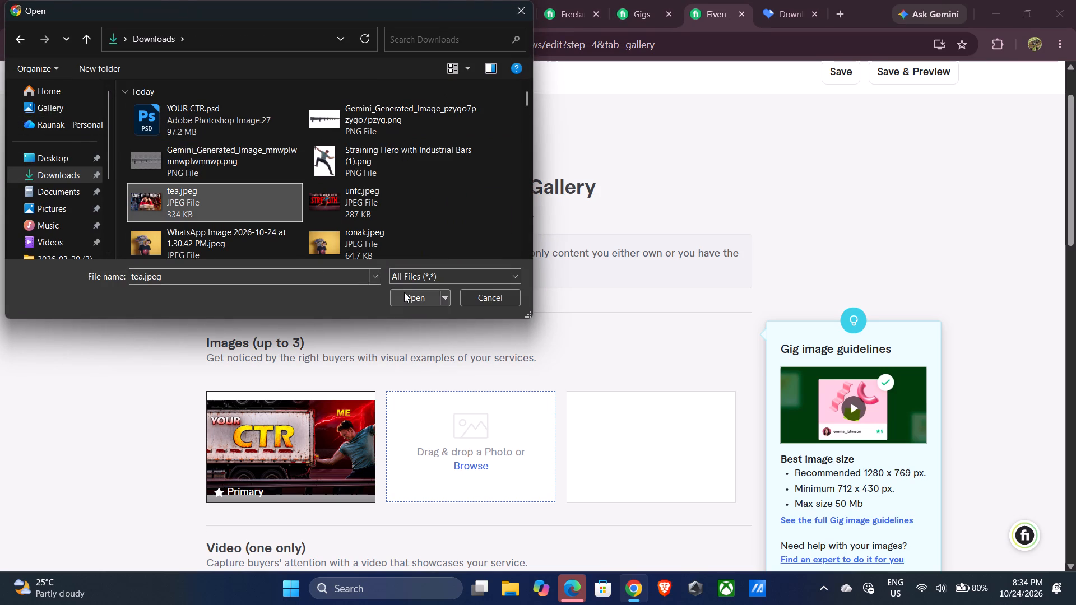
pyautogui.click(404, 292)
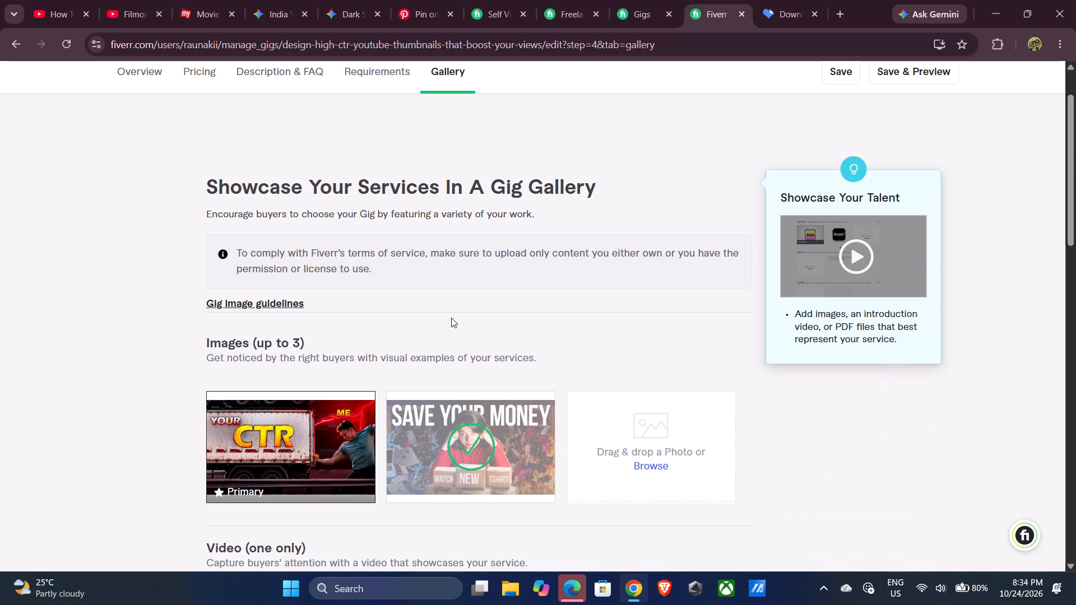
# Add "From Caged to Crowned_ GOAT_.png" from the Downloads folder as the third gig gallery image.
pyautogui.click(648, 464)
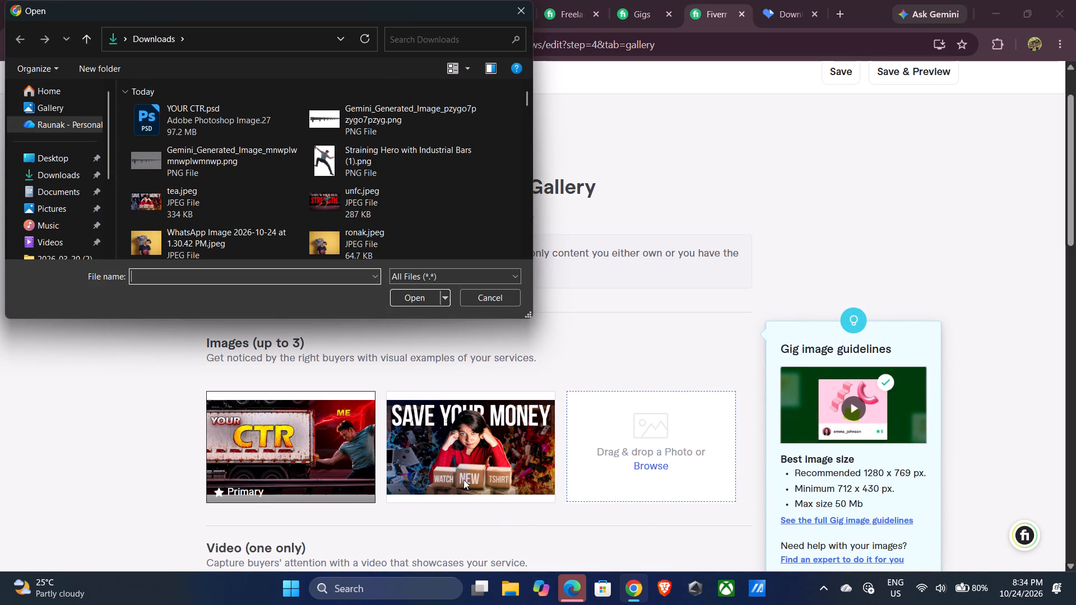
pyautogui.scroll(-1, 298, 206)
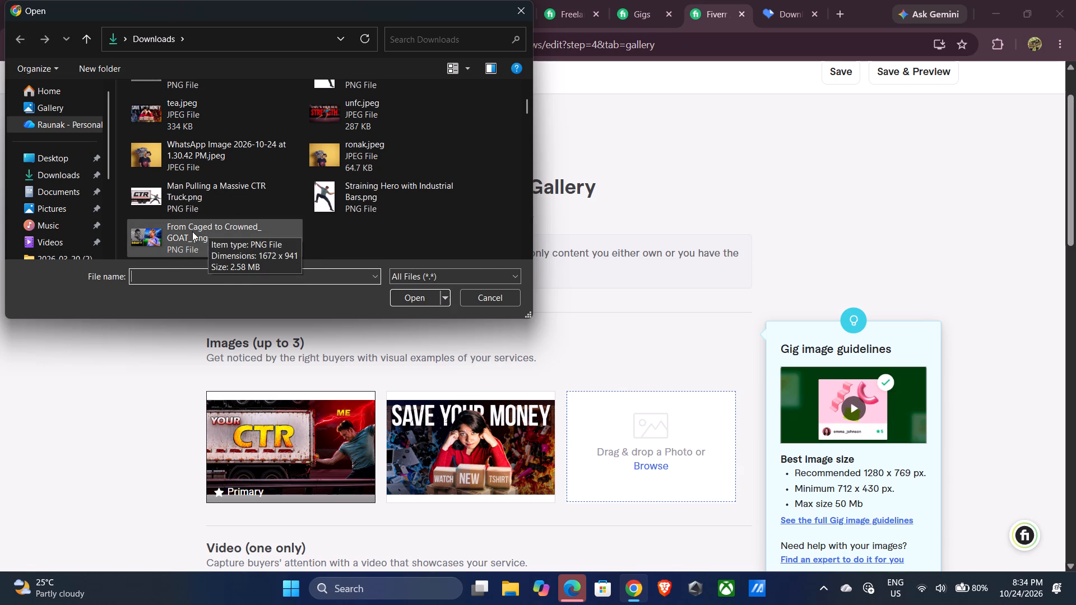
pyautogui.click(192, 231)
pyautogui.click(415, 300)
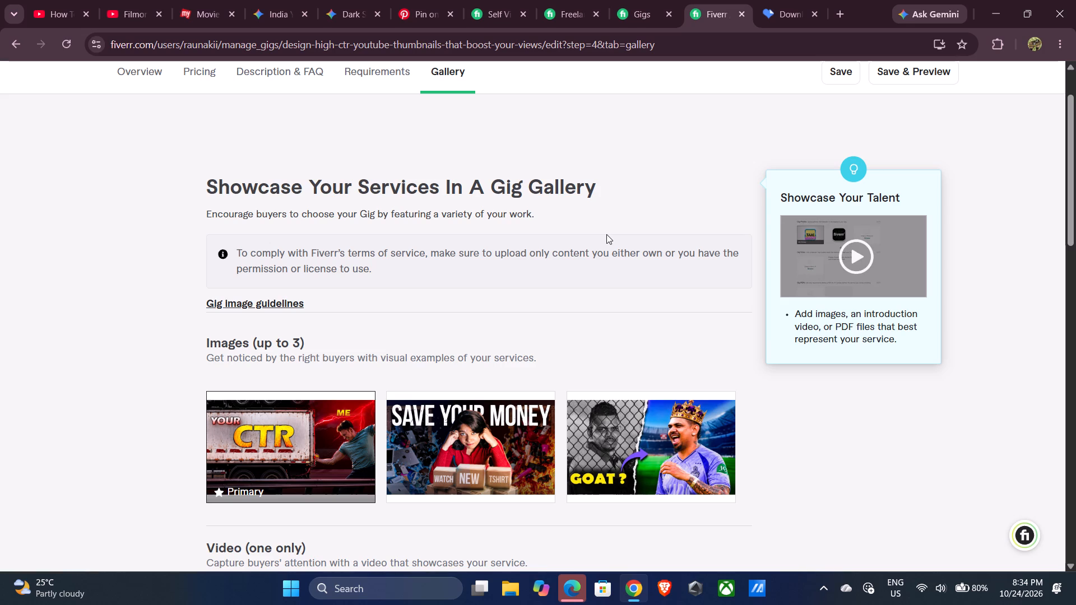
# Save the gig gallery with its three new images, leaving the video and documents sections empty.
pyautogui.scroll(-7, 708, 294)
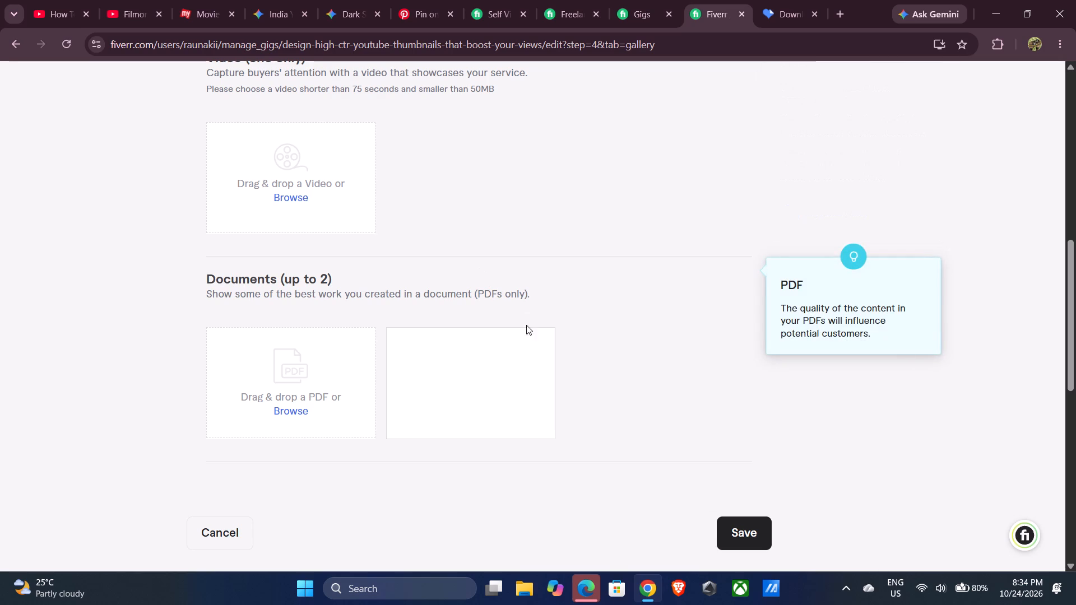
pyautogui.scroll(6, 302, 411)
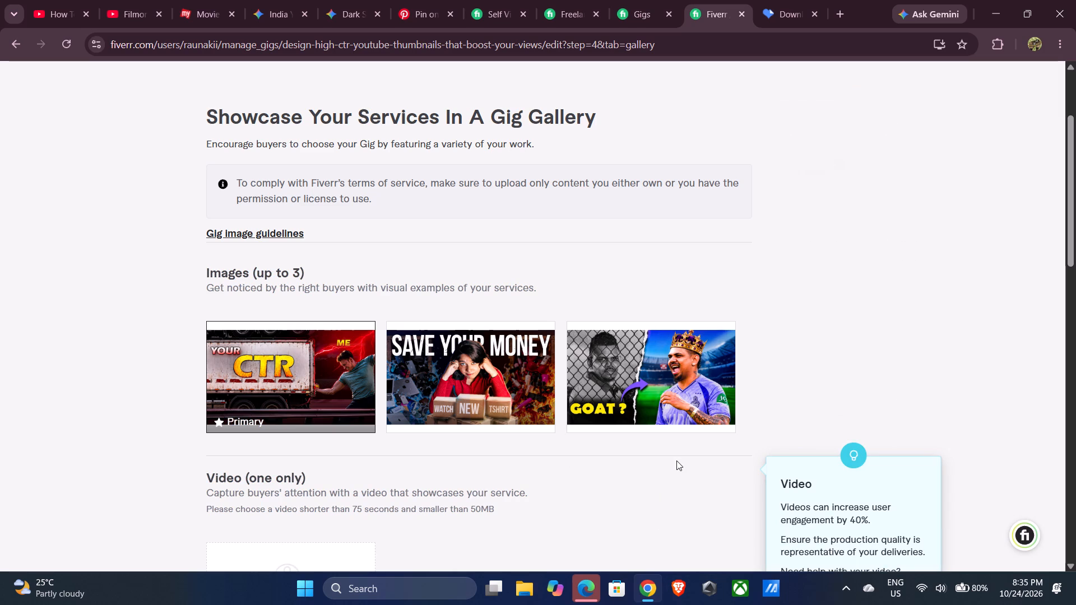
pyautogui.scroll(-2, 678, 460)
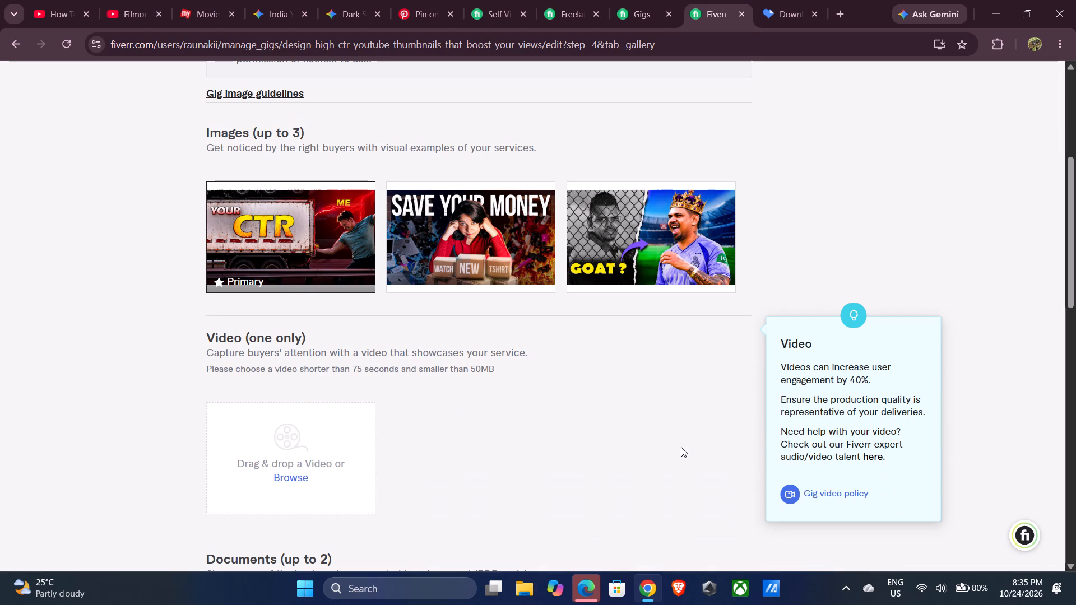
pyautogui.scroll(-2, 681, 447)
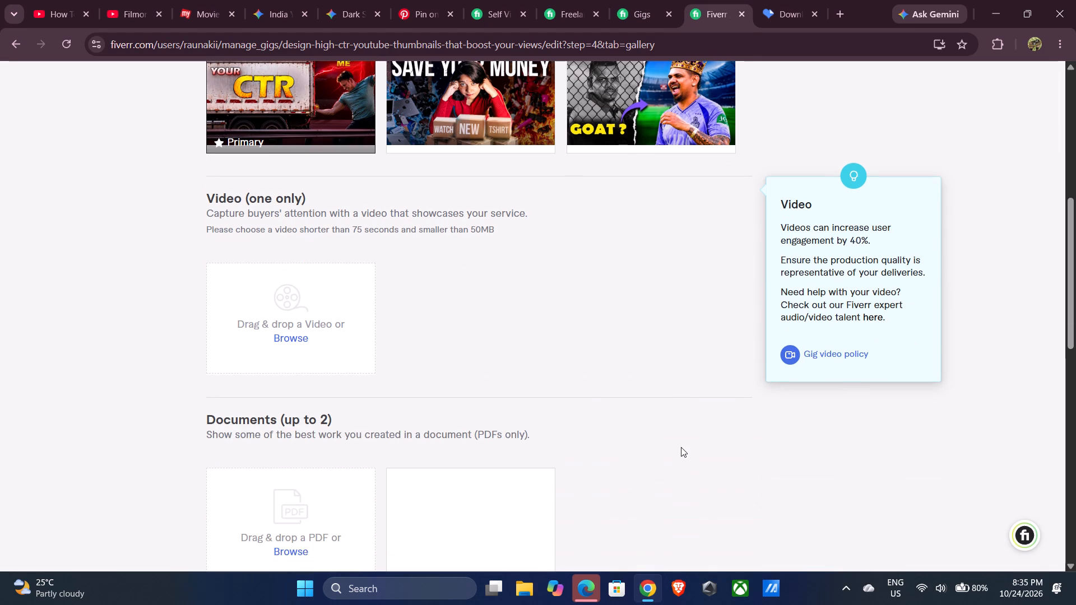
pyautogui.scroll(-2, 680, 449)
pyautogui.scroll(-3, 578, 445)
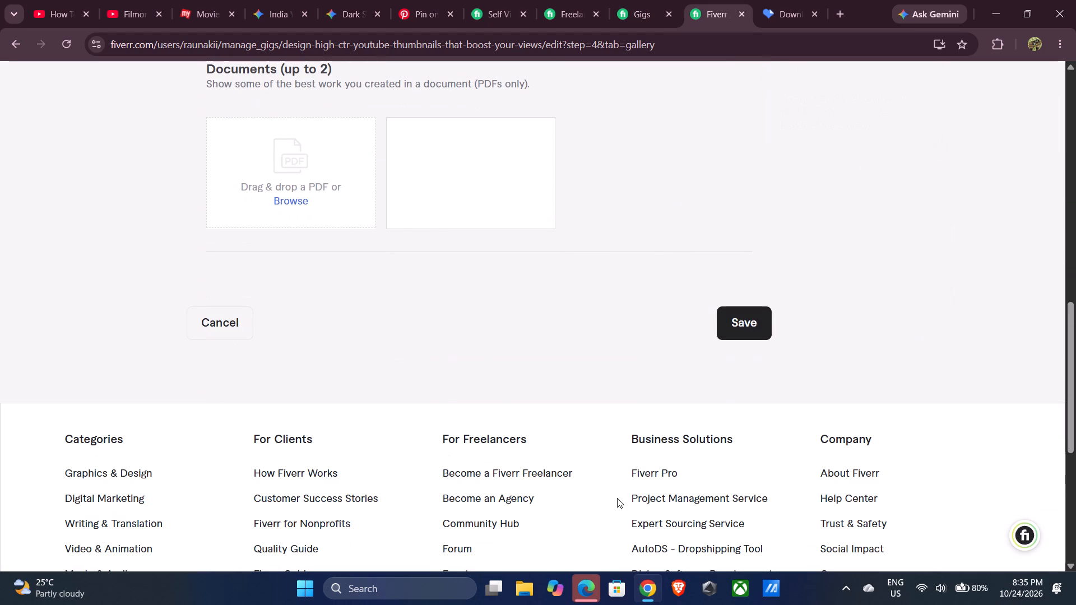
pyautogui.click(739, 317)
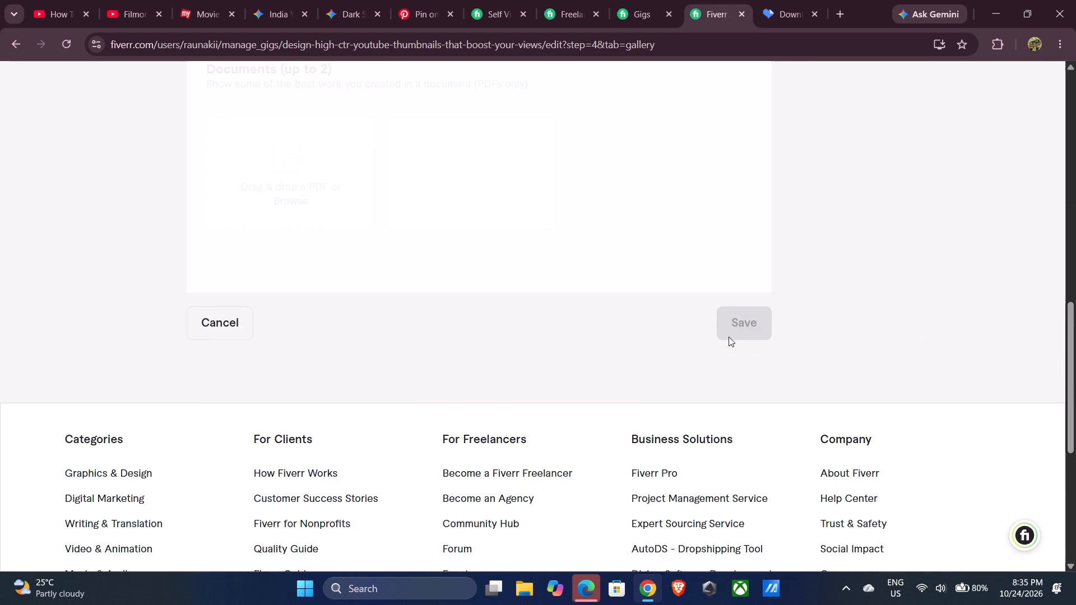
# Save the gig again and open its preview page.
pyautogui.scroll(9, 697, 383)
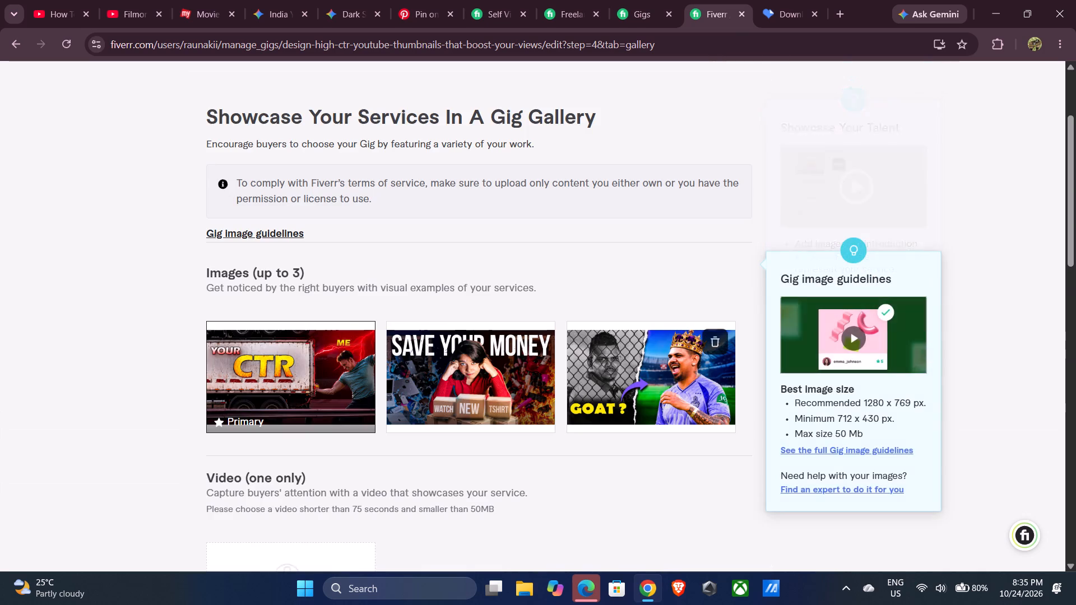
pyautogui.scroll(-9, 694, 371)
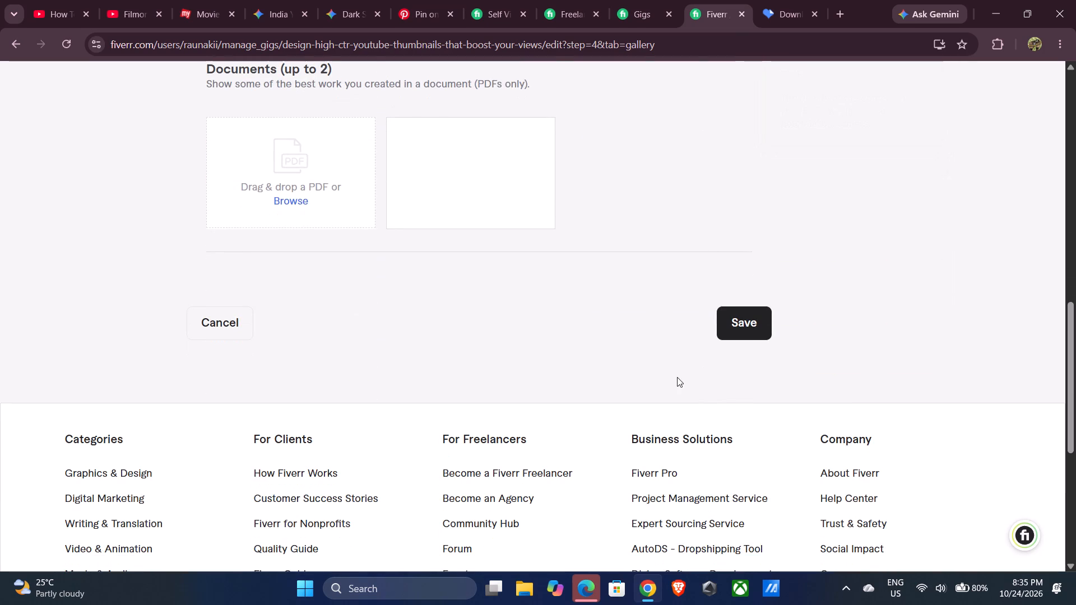
pyautogui.scroll(9, 663, 378)
pyautogui.scroll(5, 614, 348)
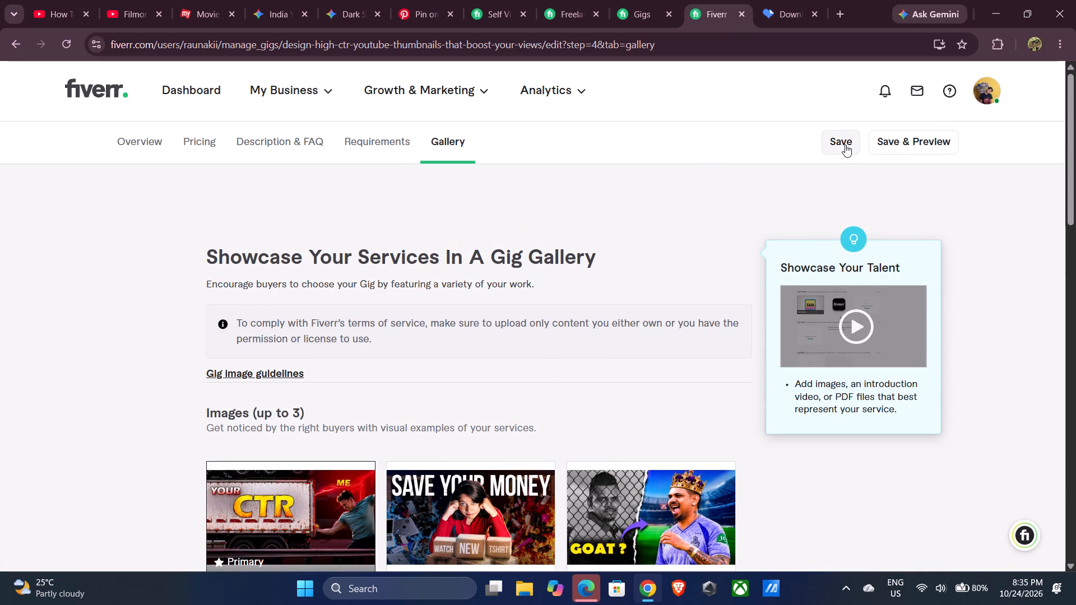
pyautogui.click(888, 146)
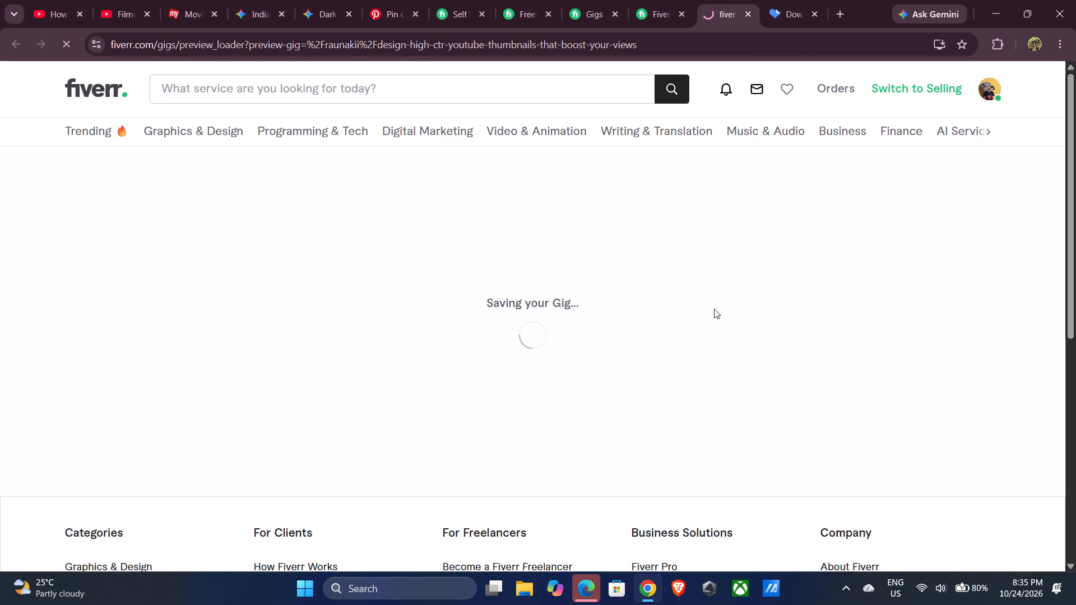
# Examine the gig preview page, from the title and gallery down to the description and seller profile.
pyautogui.scroll(-4, 539, 369)
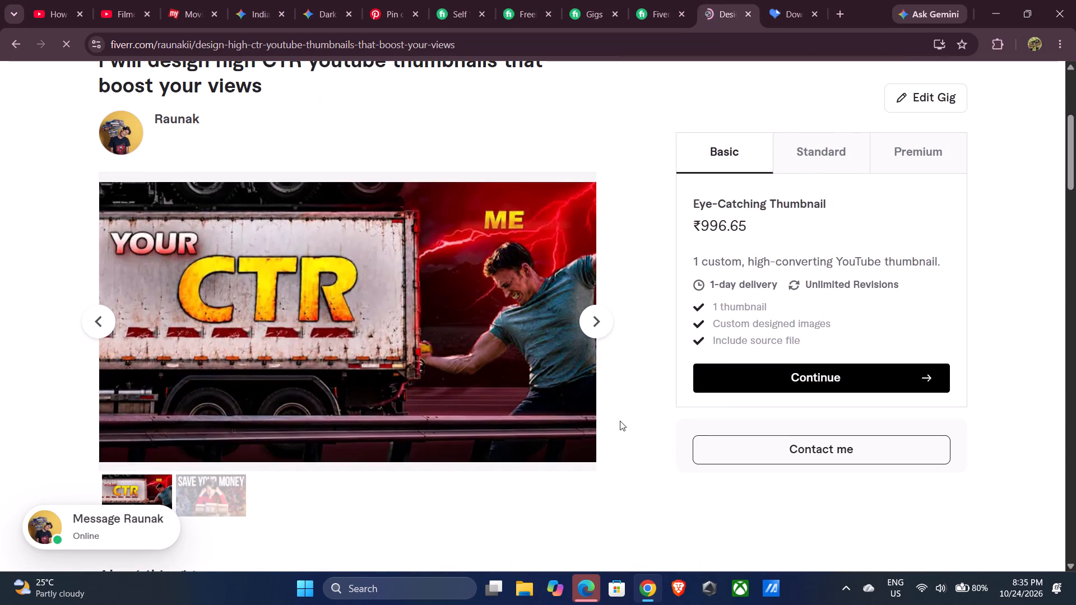
pyautogui.scroll(-5, 620, 403)
pyautogui.scroll(-5, 485, 415)
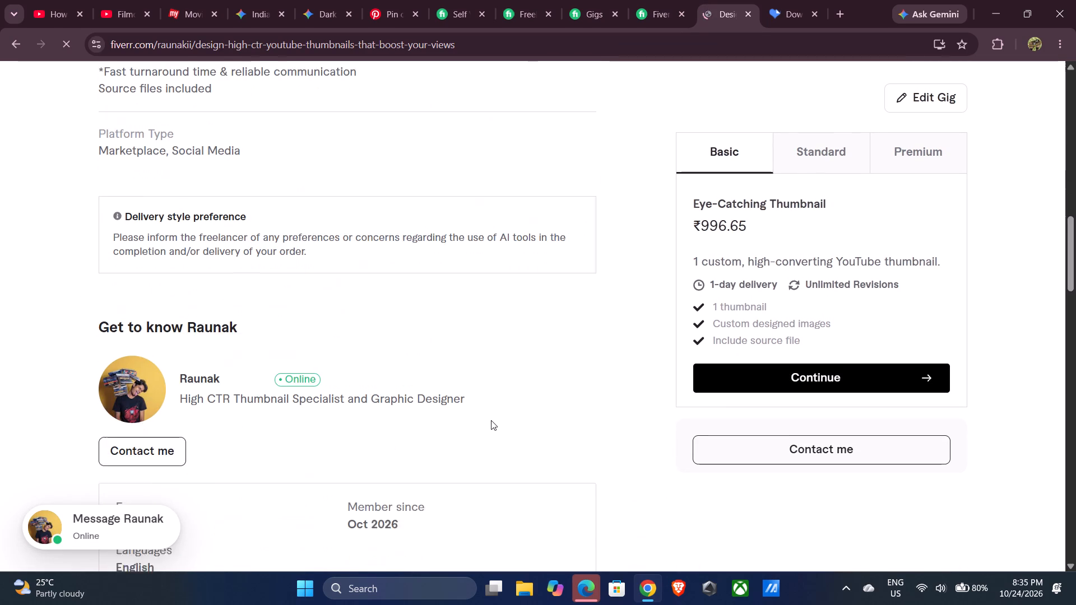
pyautogui.scroll(-4, 493, 416)
pyautogui.scroll(2, 493, 416)
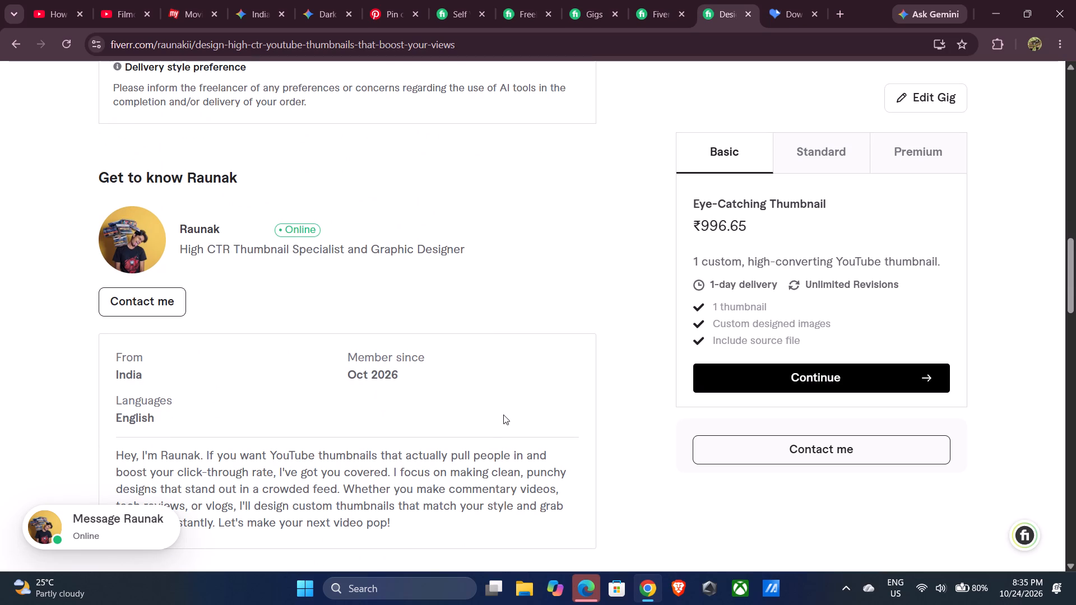
pyautogui.scroll(16, 503, 415)
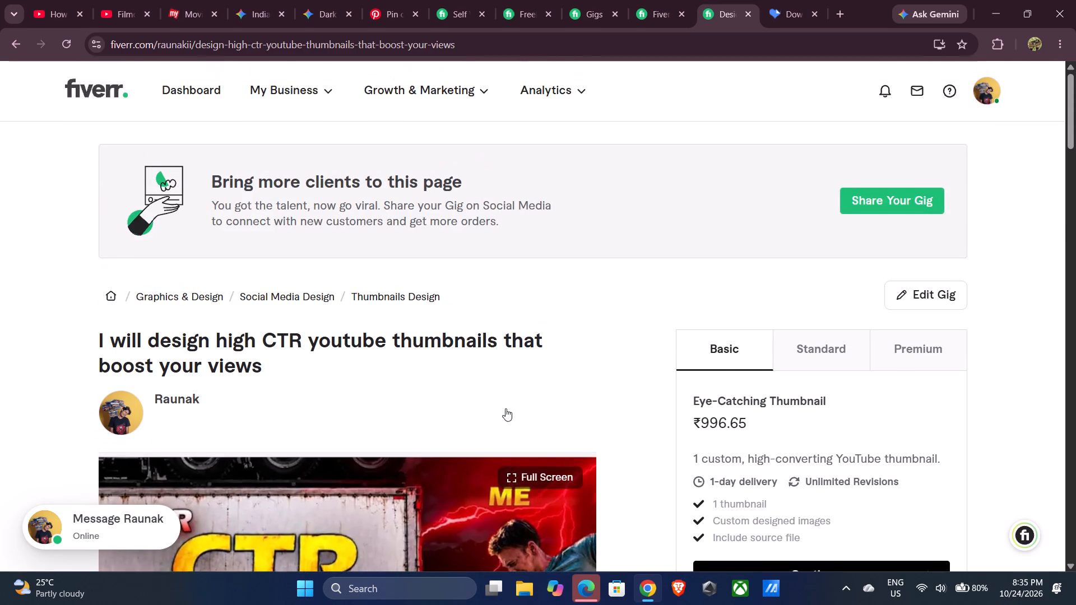
pyautogui.scroll(-3, 506, 407)
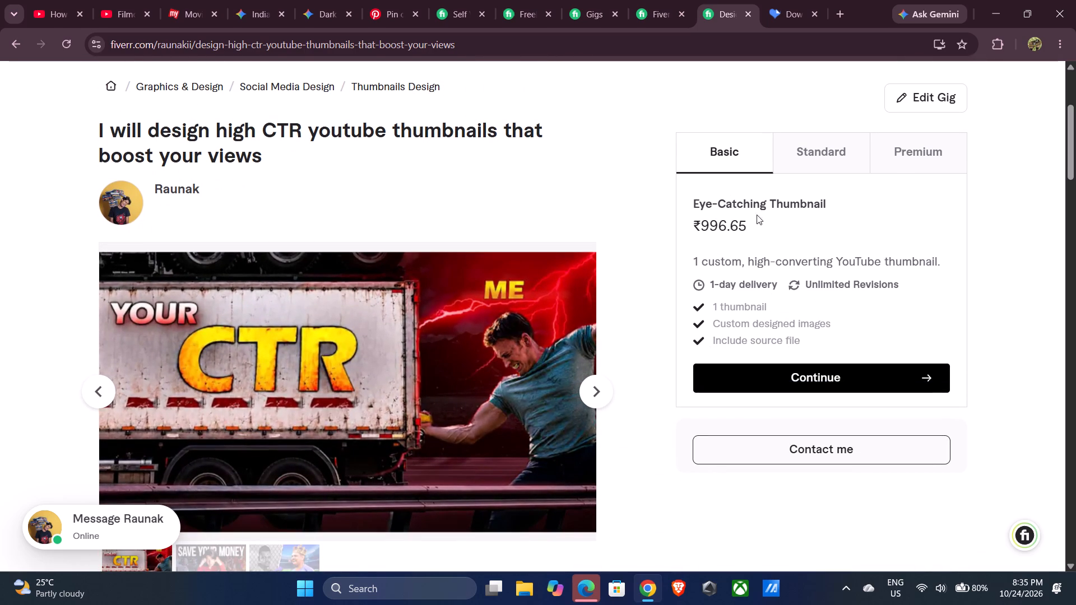
# Compare the contents and prices of the gig's Basic, Standard and Premium packages on the preview page.
pyautogui.click(822, 145)
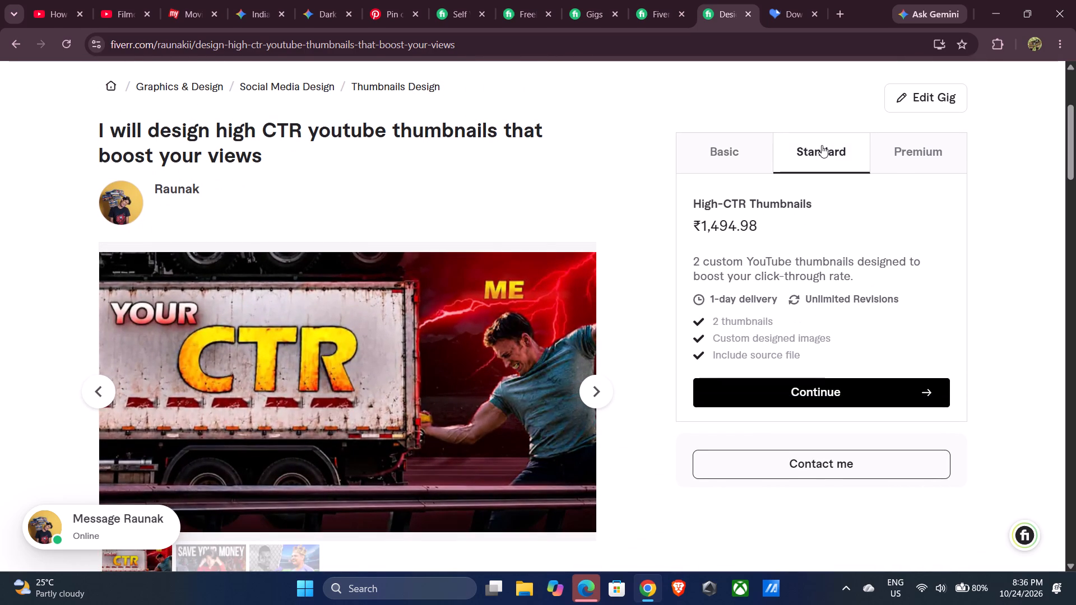
pyautogui.click(722, 153)
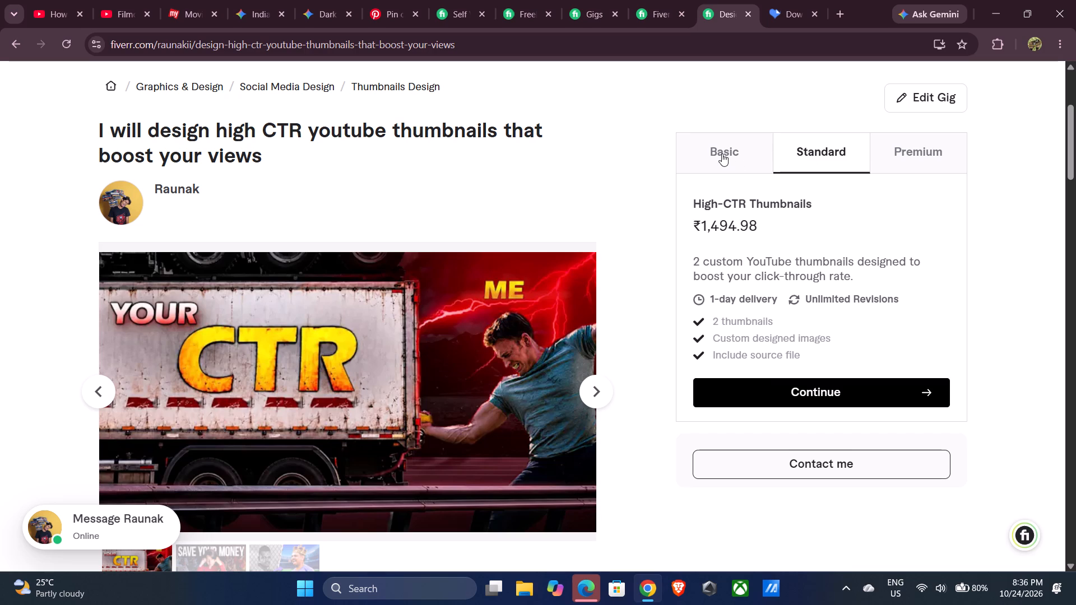
pyautogui.click(811, 151)
pyautogui.click(702, 173)
pyautogui.click(849, 159)
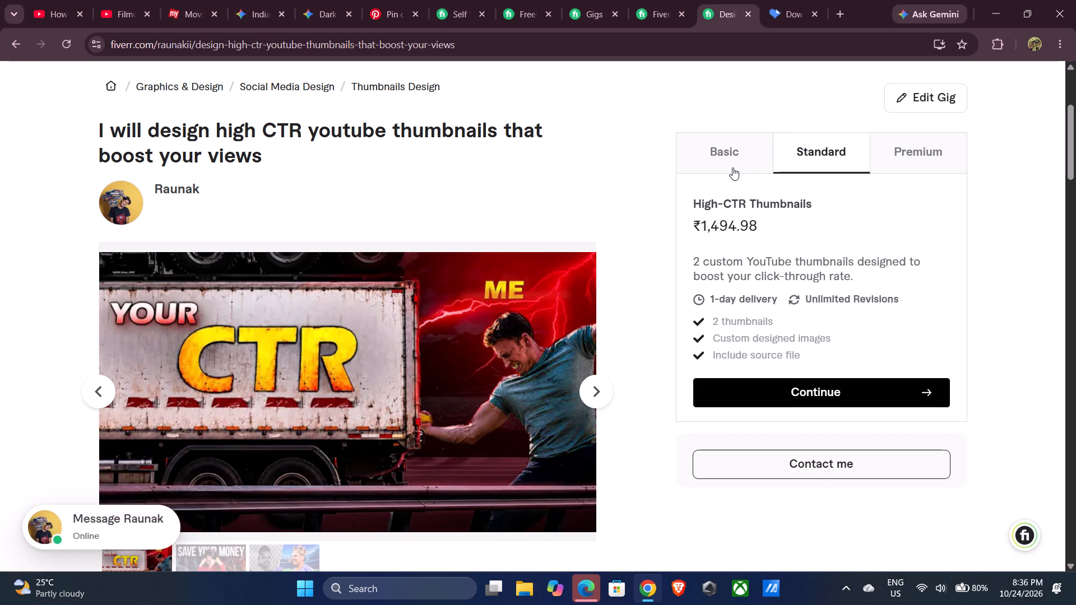
pyautogui.click(732, 167)
pyautogui.click(891, 151)
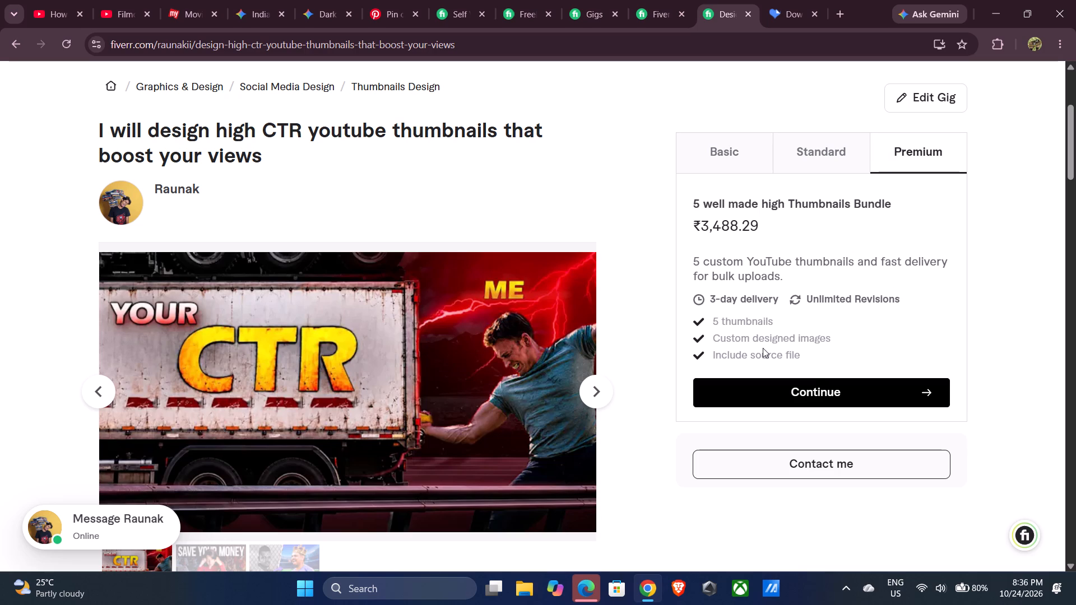
pyautogui.scroll(-1, 769, 396)
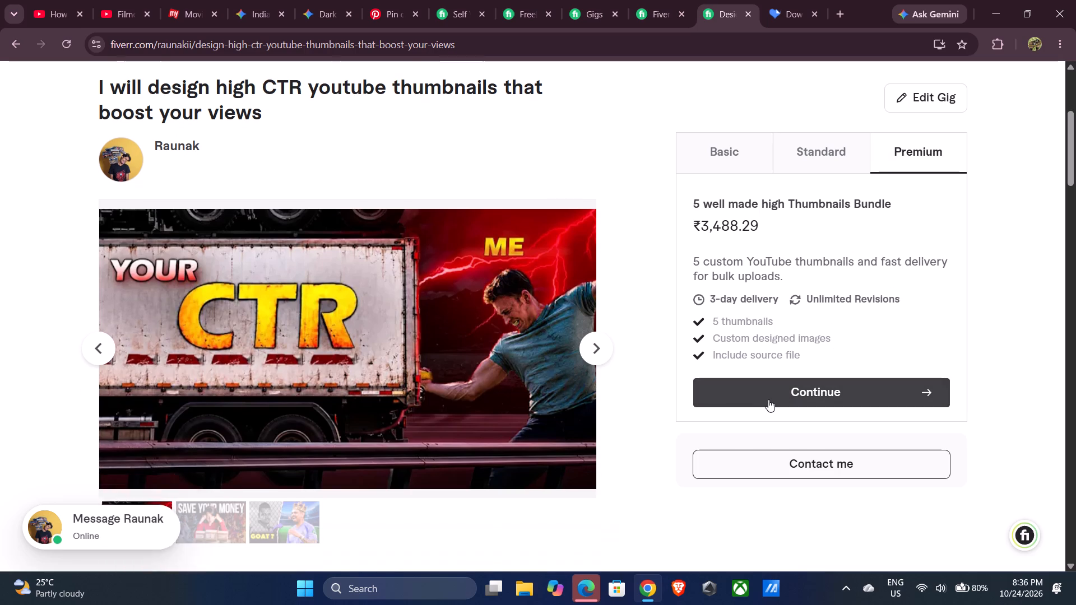
pyautogui.scroll(-1, 768, 399)
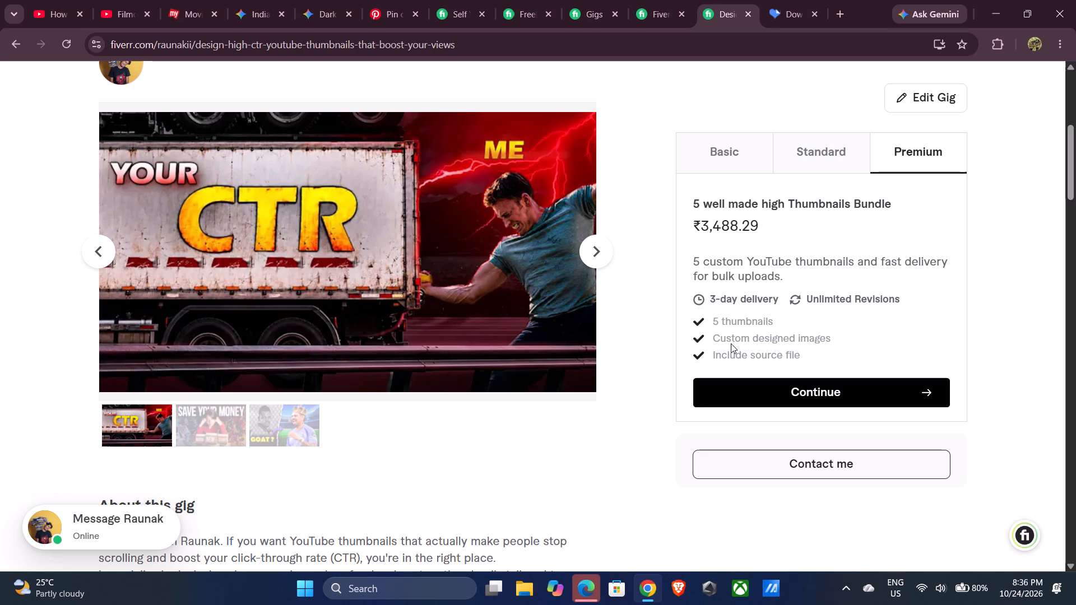
pyautogui.scroll(3, 637, 399)
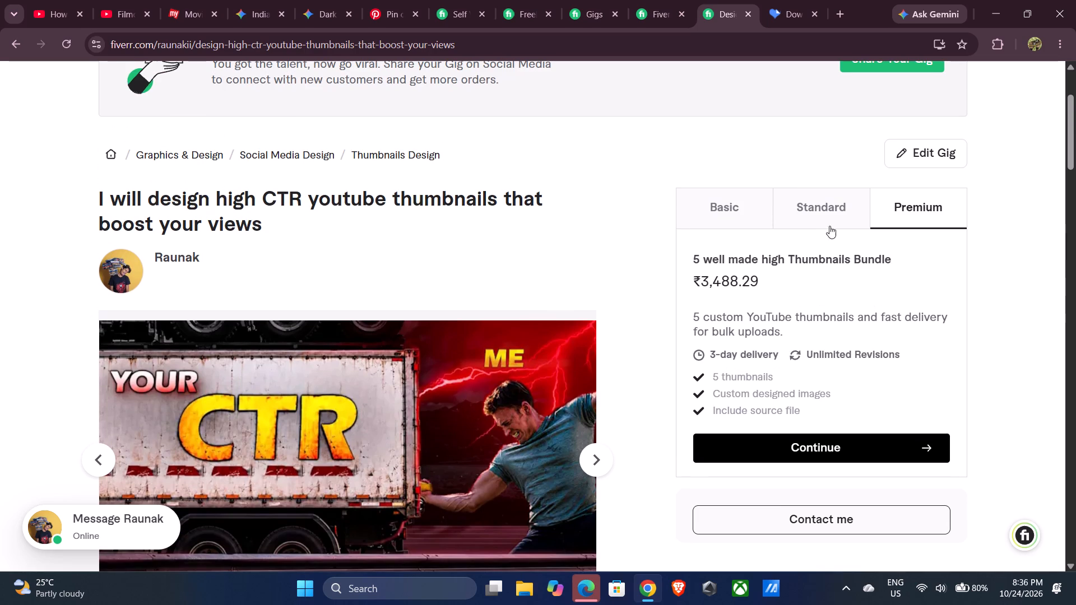
pyautogui.click(834, 214)
pyautogui.click(735, 233)
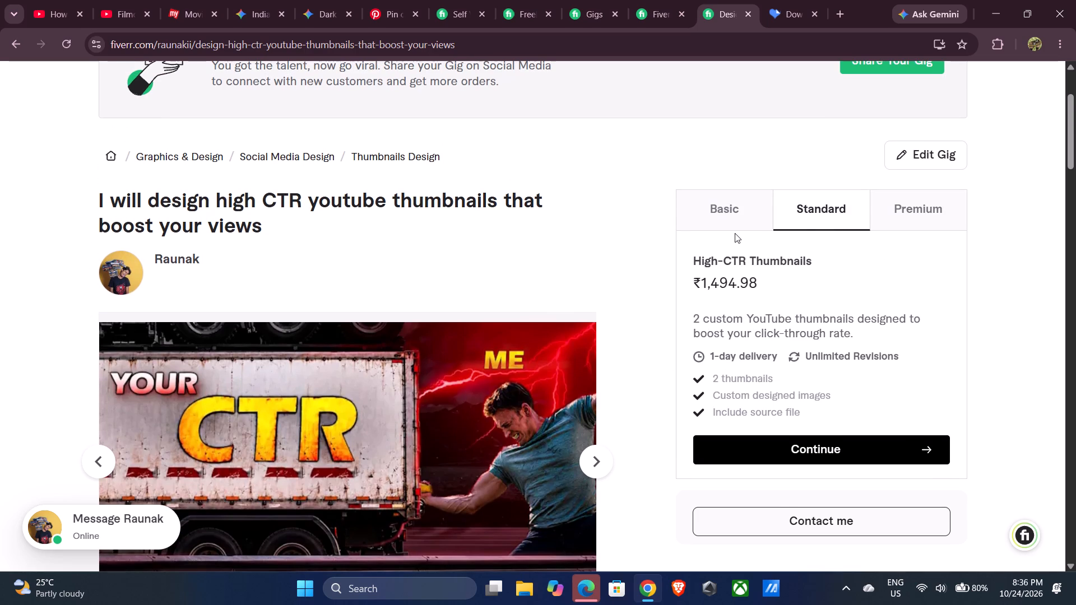
pyautogui.click(732, 227)
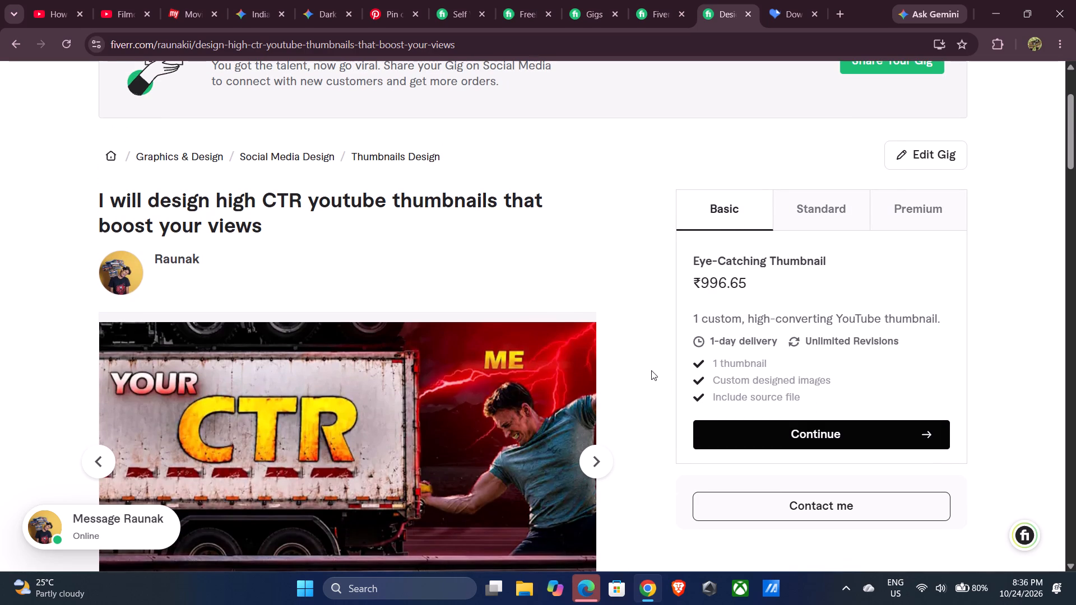
# Browse the preview's gallery images through SAVE YOUR MONEY to GOAT? to check how they display.
pyautogui.scroll(-3, 651, 370)
pyautogui.scroll(1, 619, 366)
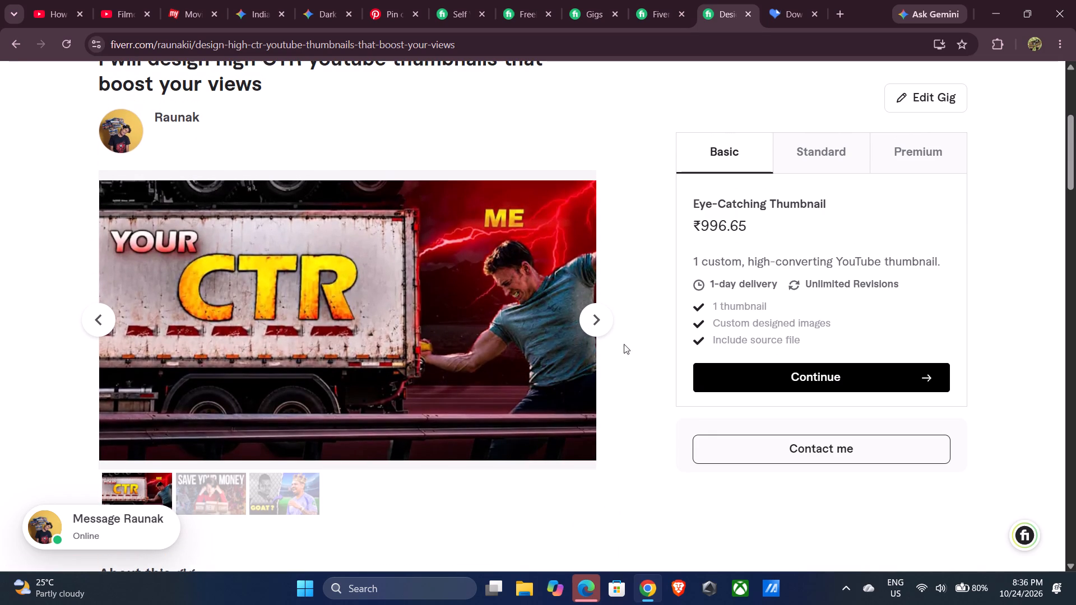
pyautogui.click(589, 320)
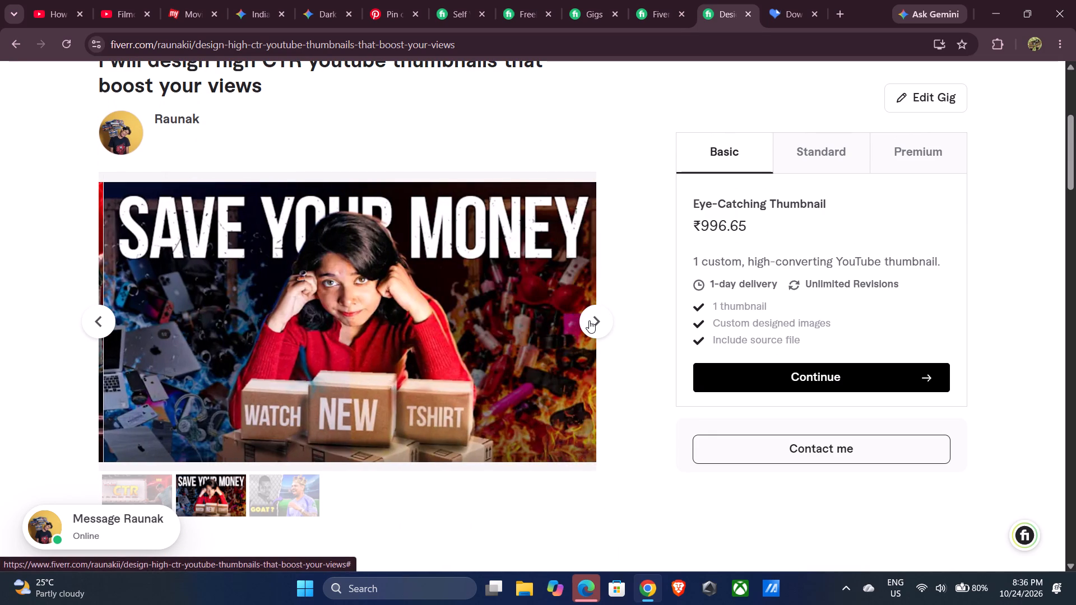
pyautogui.click(589, 320)
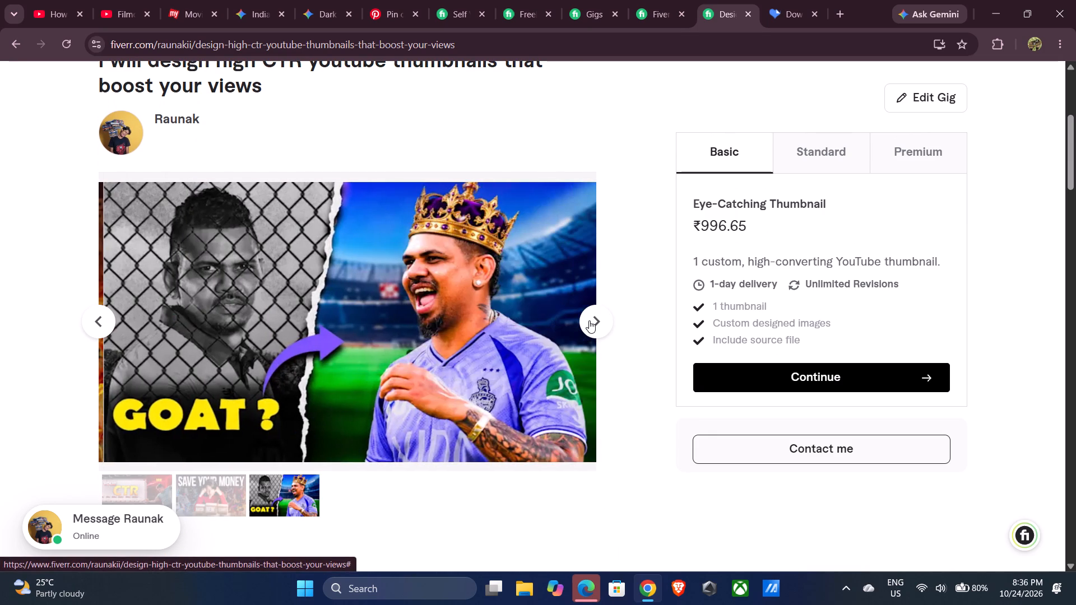
# Inspect the YOUR CTR and SAVE YOUR MONEY gallery images of the gig preview in full-screen view.
pyautogui.click(589, 320)
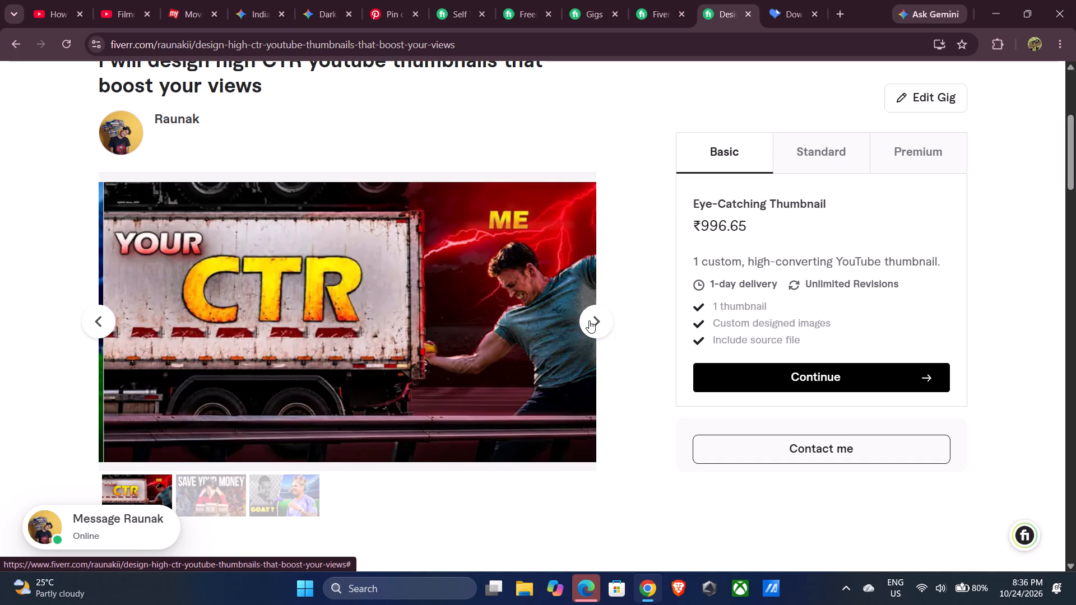
pyautogui.click(462, 332)
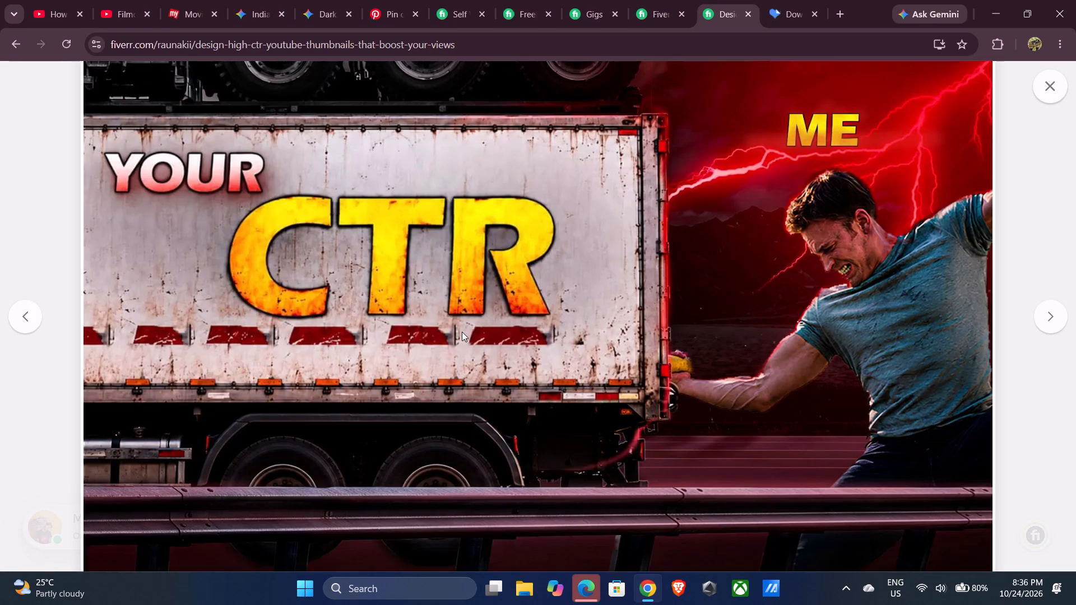
pyautogui.moveTo(604, 281); pyautogui.dragTo(800, 294)
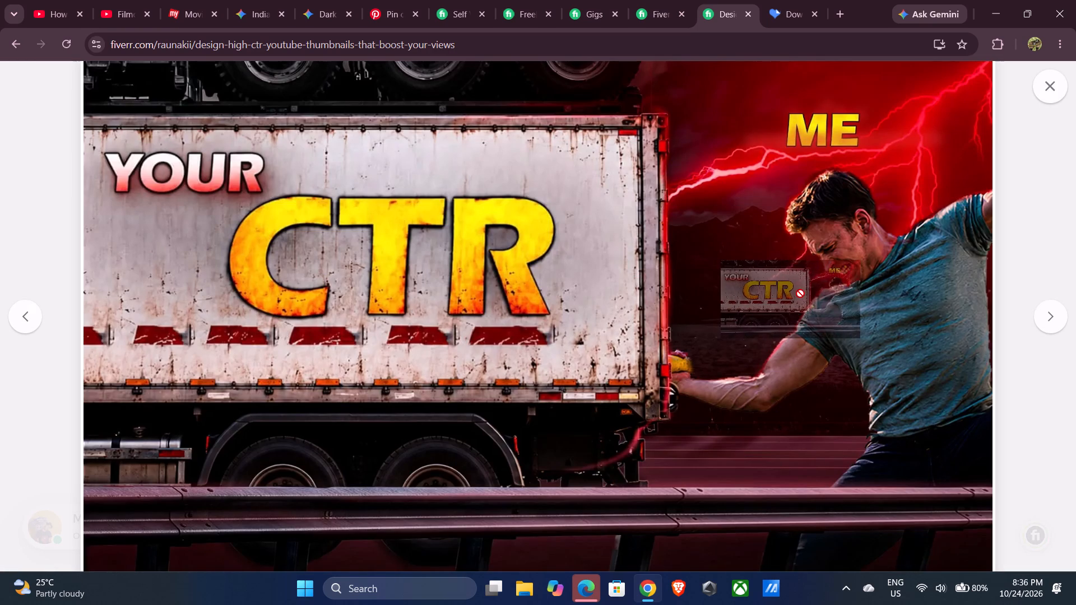
pyautogui.moveTo(800, 294); pyautogui.dragTo(660, 271)
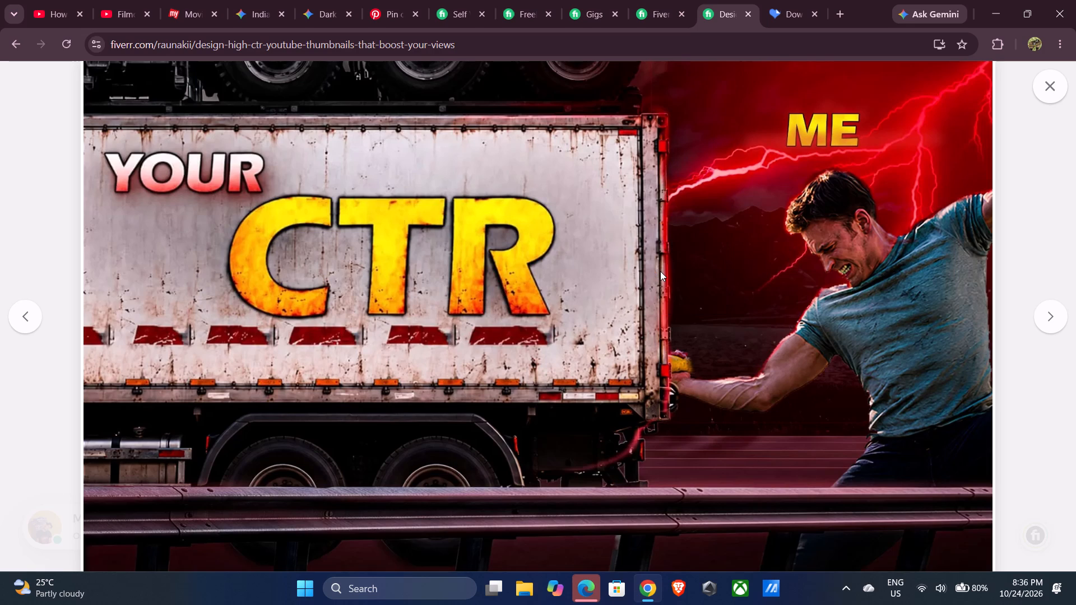
pyautogui.click(1062, 84)
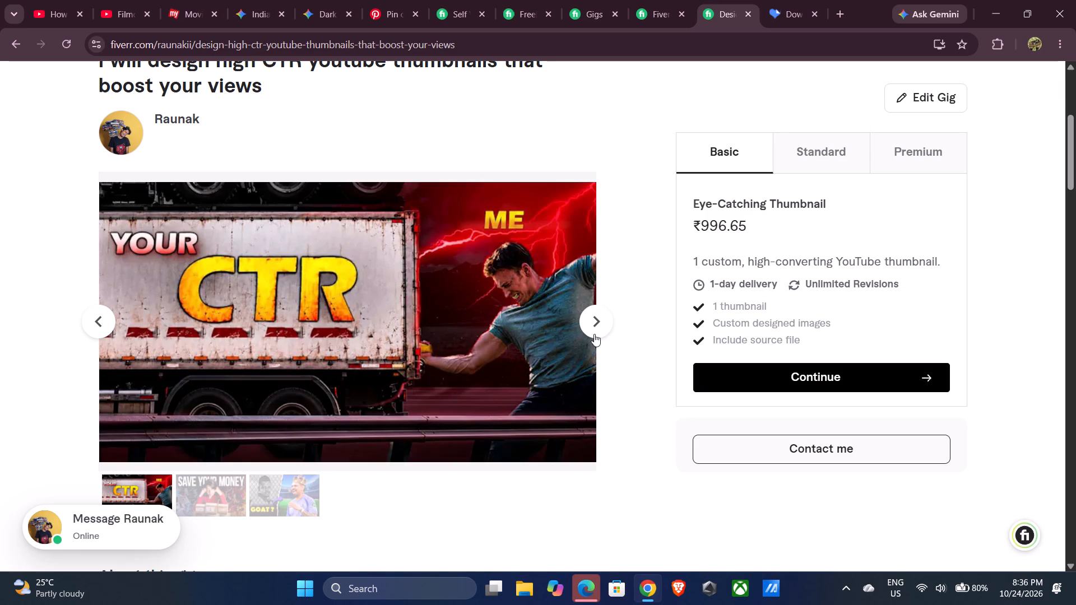
pyautogui.click(598, 315)
pyautogui.click(333, 342)
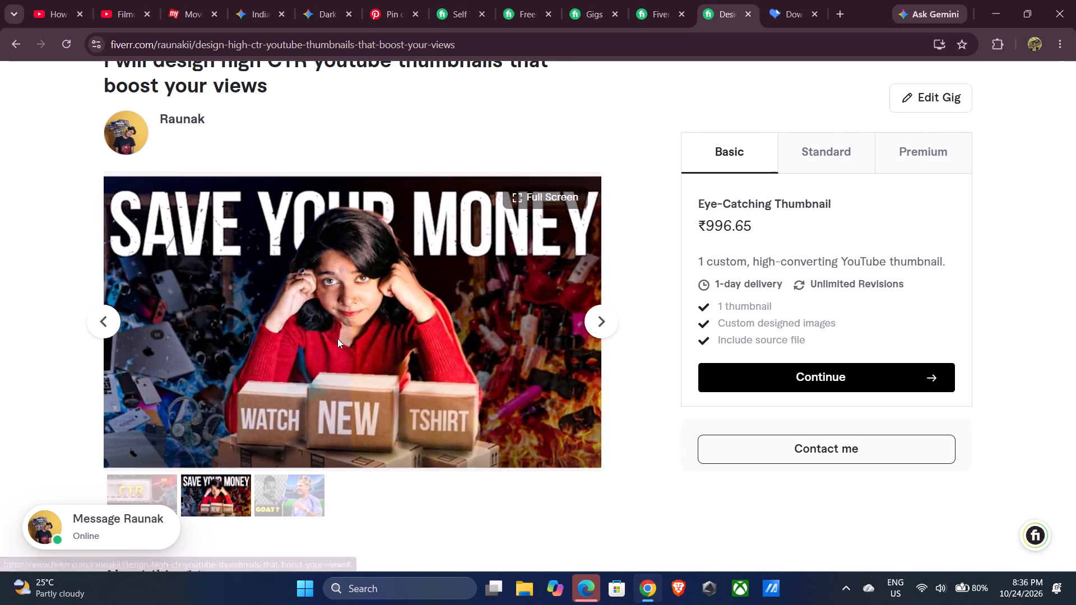
pyautogui.scroll(5, 620, 319)
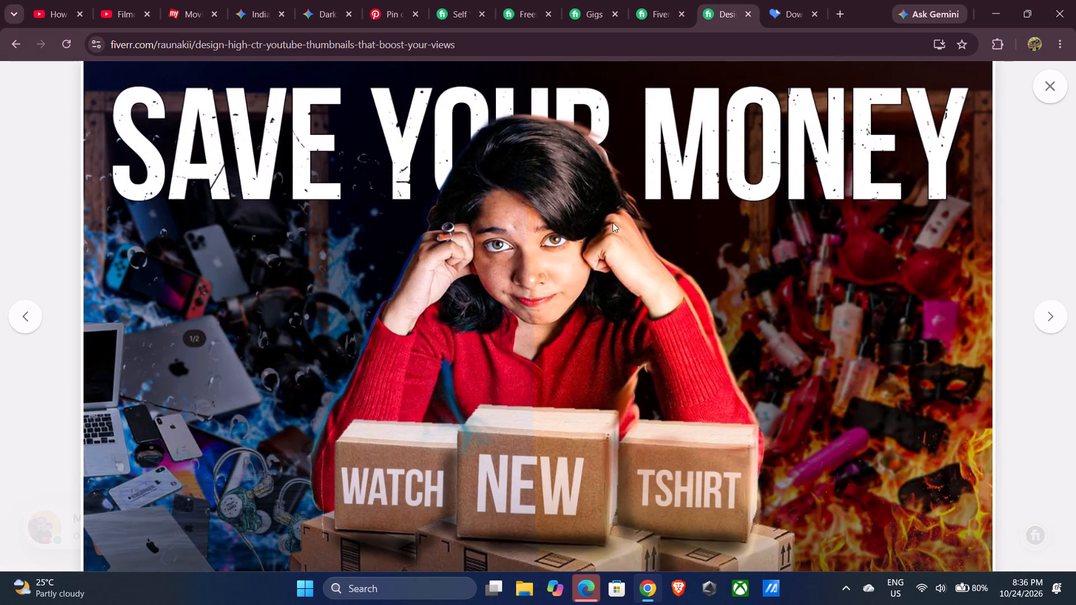
pyautogui.click(1049, 89)
# Page through the full-screen gallery from the GOAT? image back to YOUR CTR to compare how the thumbnails display.
pyautogui.click(593, 325)
pyautogui.click(483, 351)
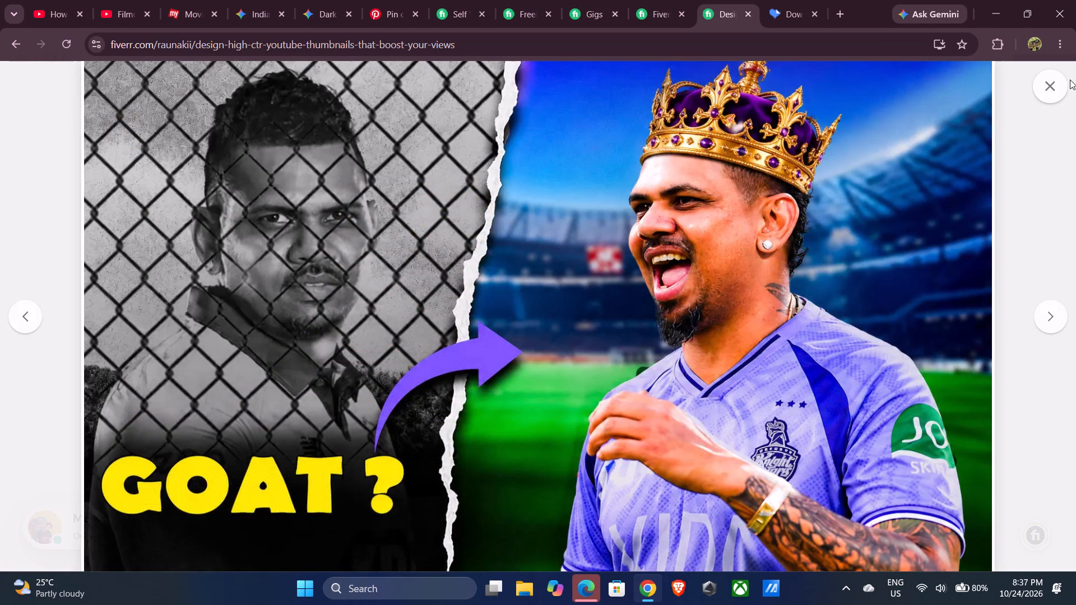
pyautogui.click(28, 326)
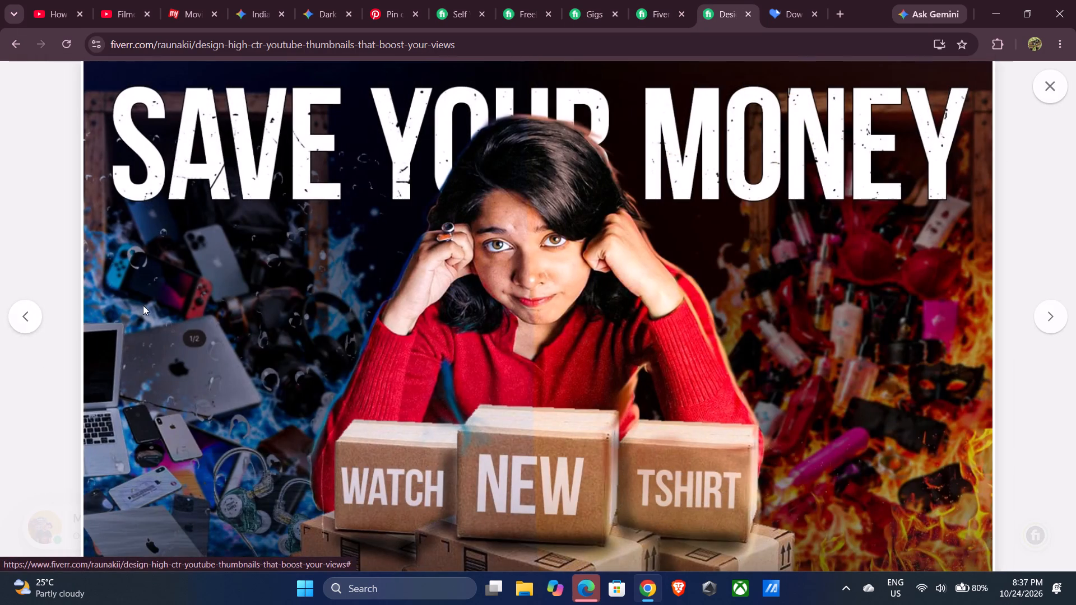
pyautogui.click(1038, 320)
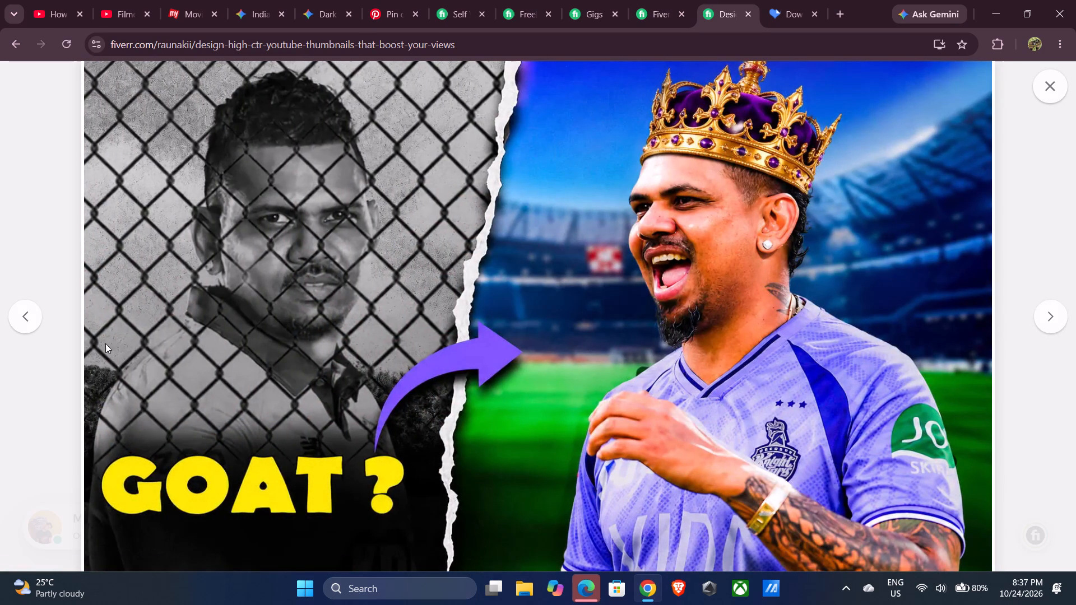
pyautogui.click(16, 319)
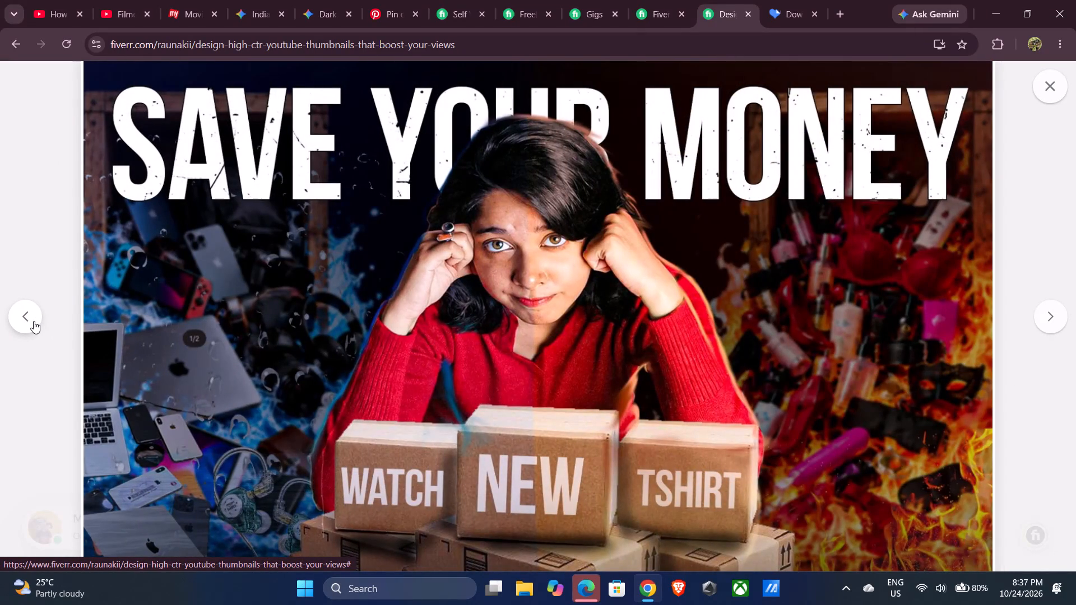
pyautogui.click(21, 318)
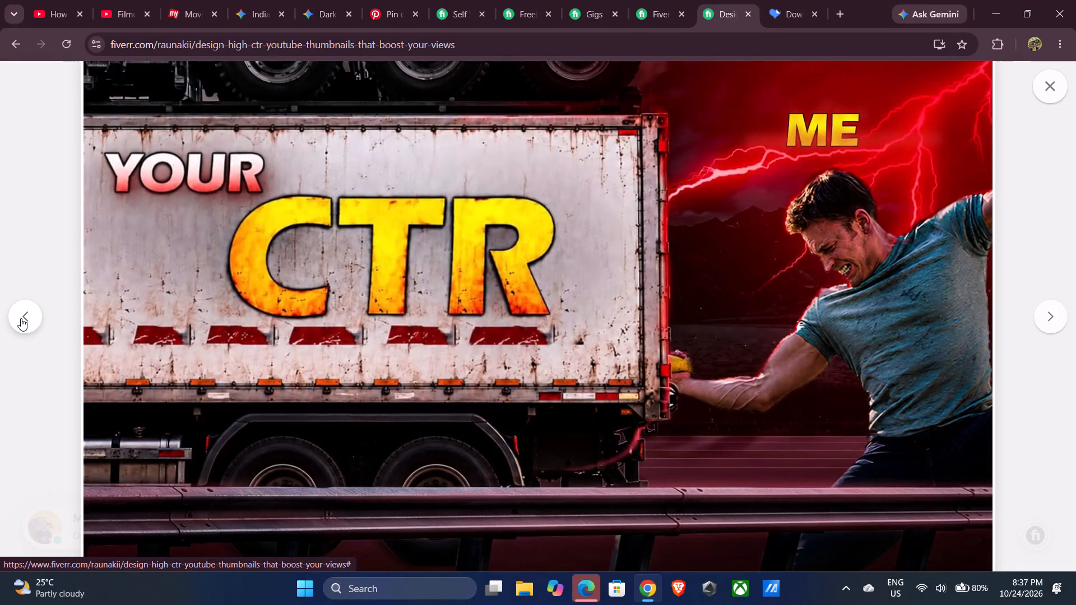
pyautogui.scroll(8, 885, 312)
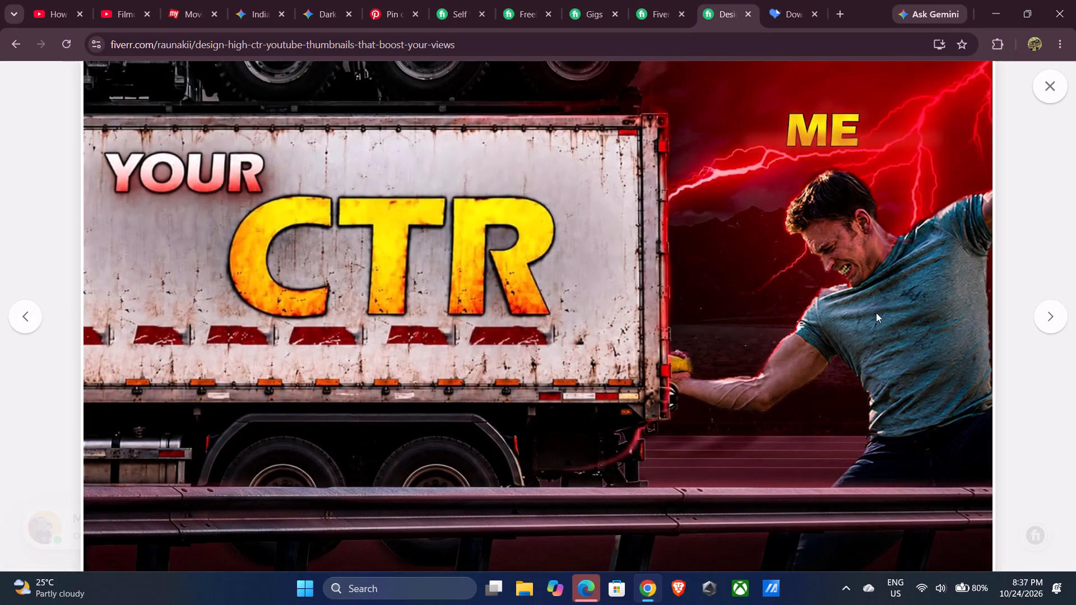
pyautogui.moveTo(840, 215); pyautogui.dragTo(855, 271)
pyautogui.click(1056, 86)
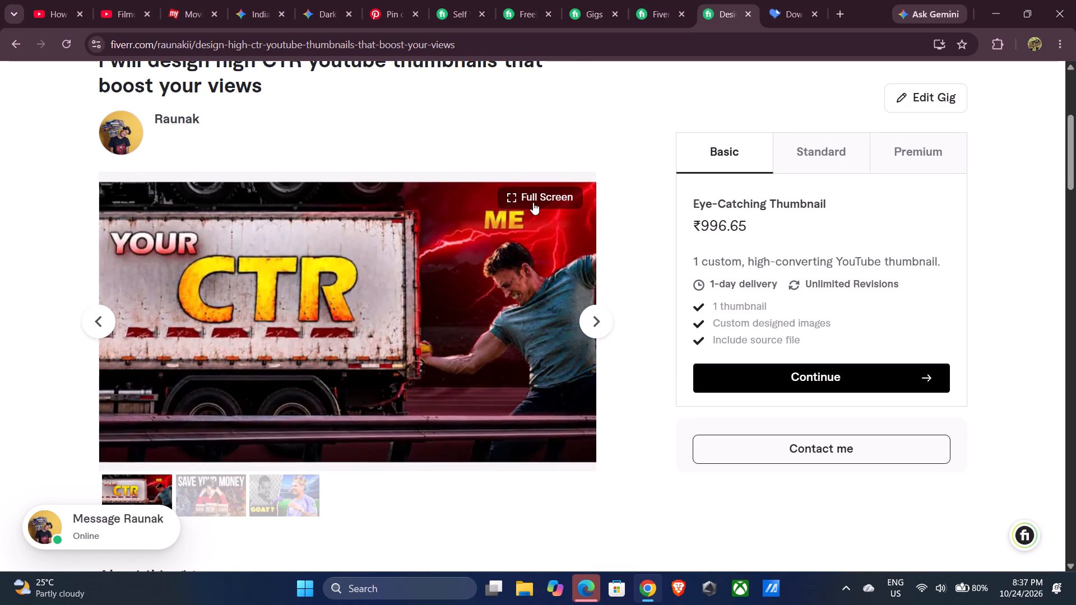
pyautogui.scroll(4, 467, 347)
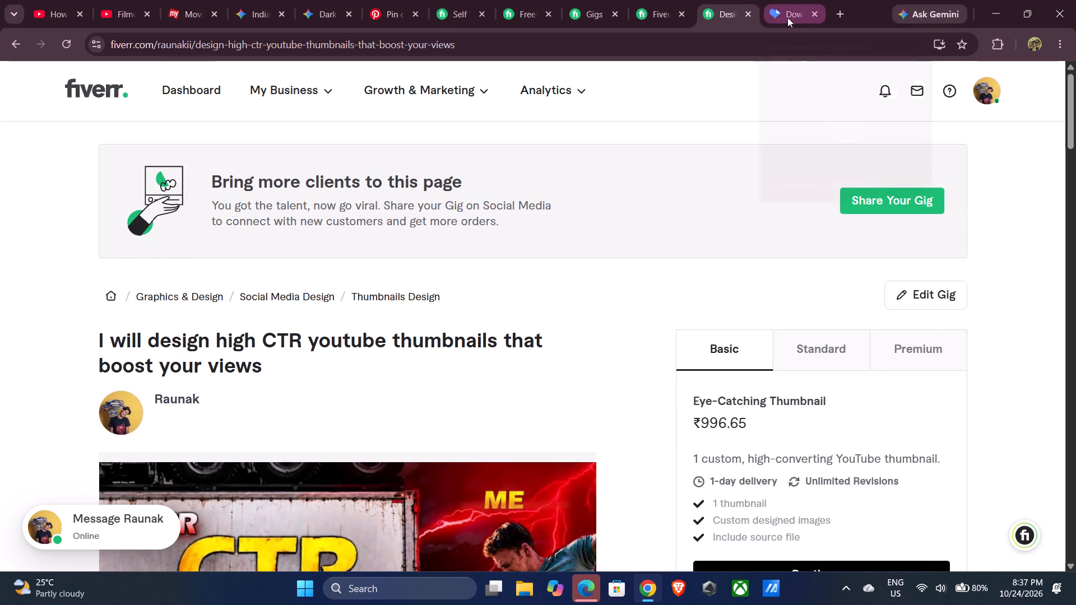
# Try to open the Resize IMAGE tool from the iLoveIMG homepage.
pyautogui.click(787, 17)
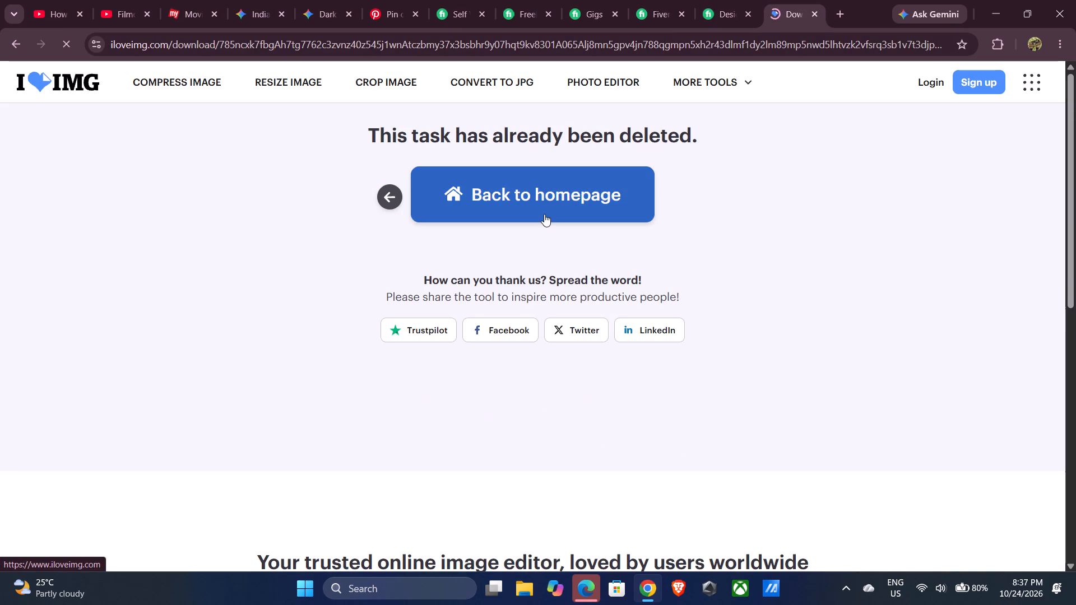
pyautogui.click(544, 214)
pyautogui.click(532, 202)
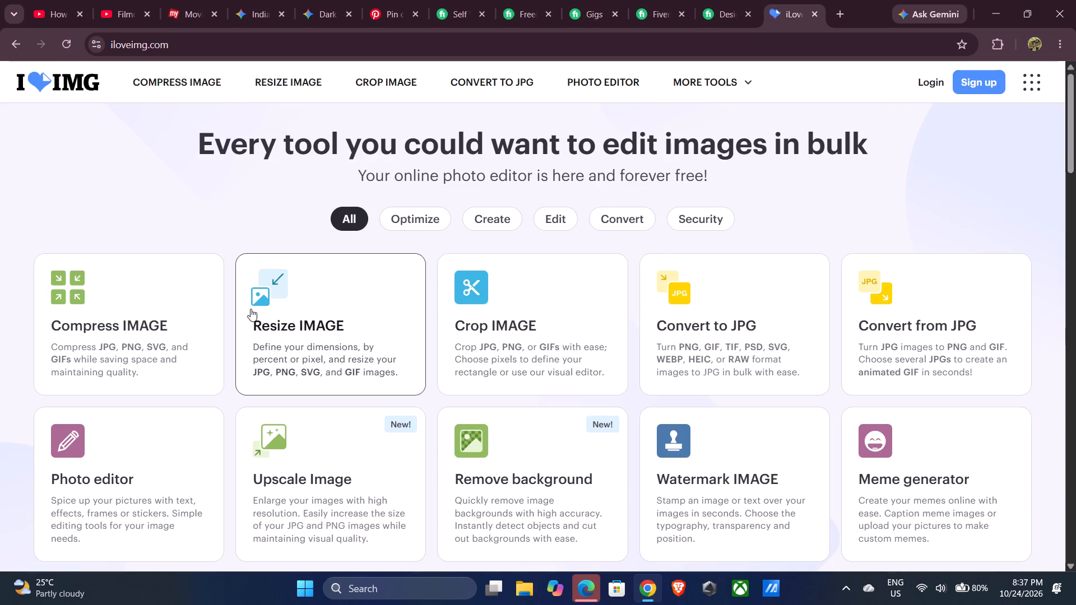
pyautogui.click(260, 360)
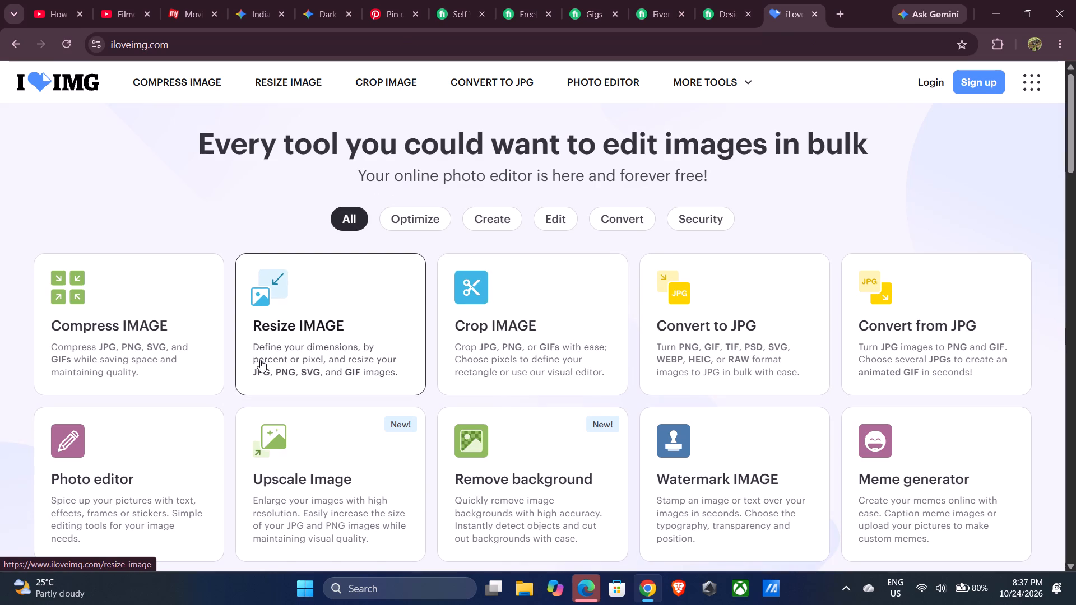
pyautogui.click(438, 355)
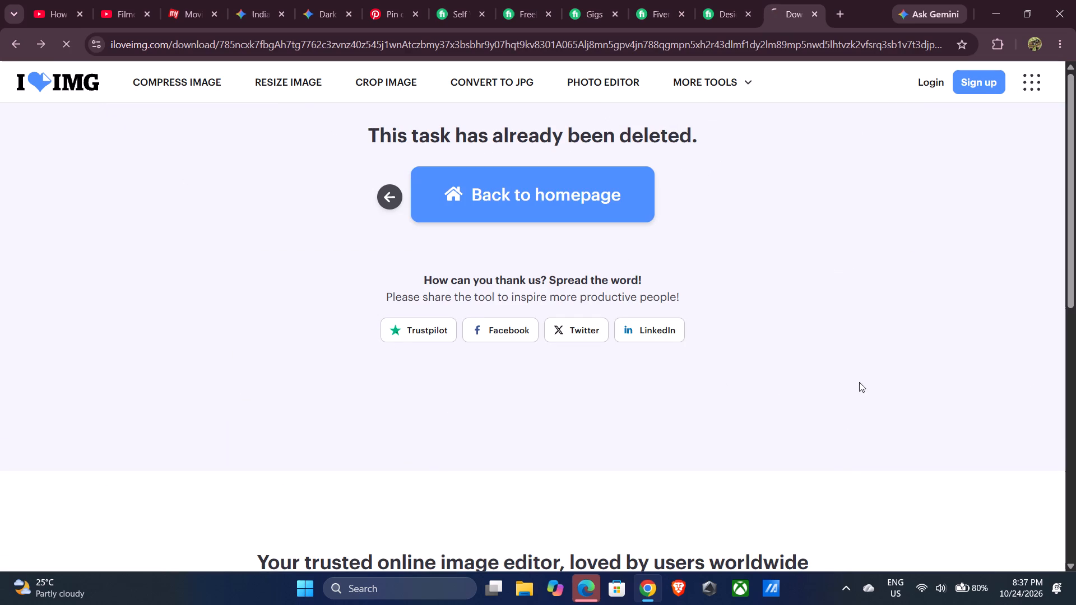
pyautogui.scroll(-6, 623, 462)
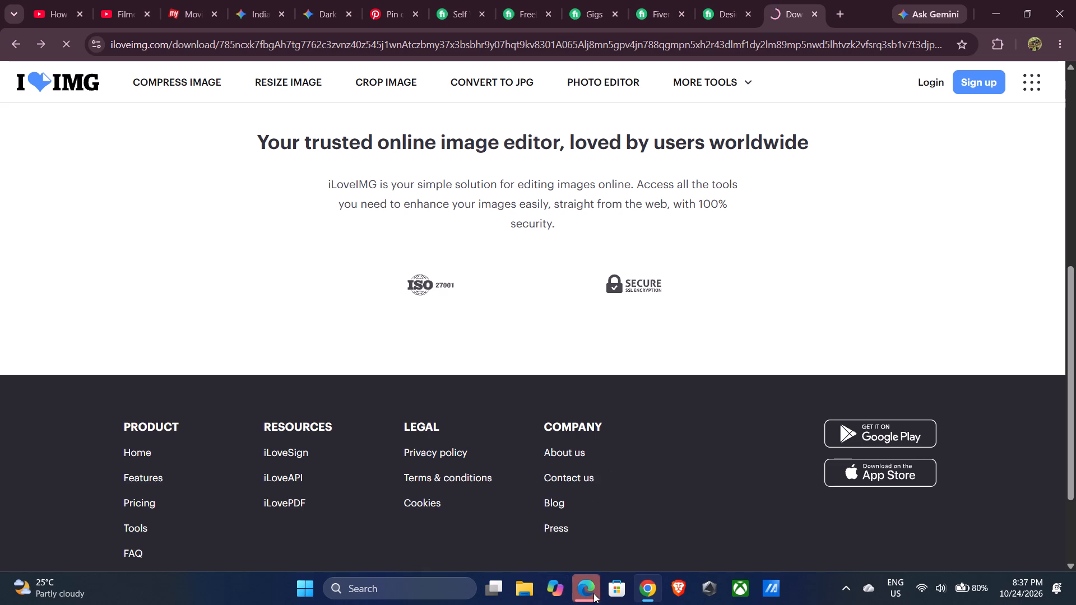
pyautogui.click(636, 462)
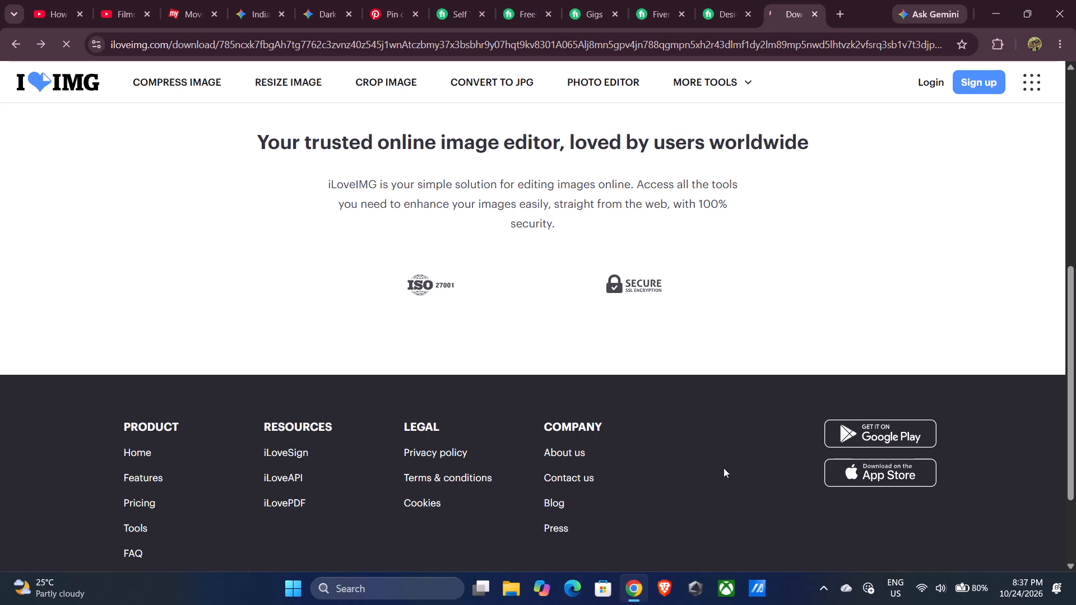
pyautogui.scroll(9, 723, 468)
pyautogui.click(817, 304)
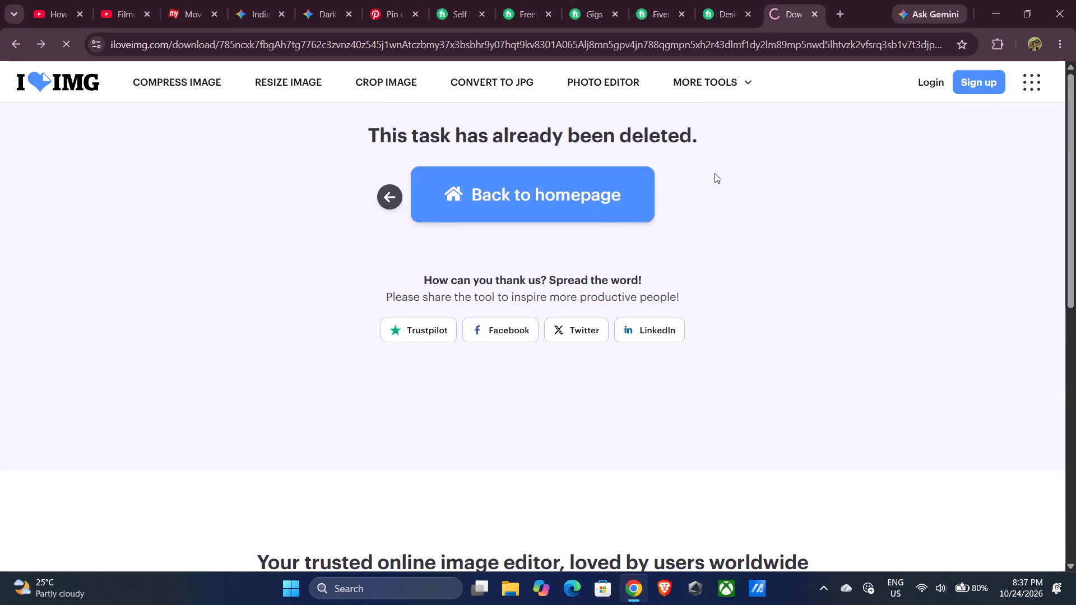
# Search Google for "image upscaler free" and open iLoveIMG's Free AI Image Upscaling Tool.
pyautogui.click(20, 40)
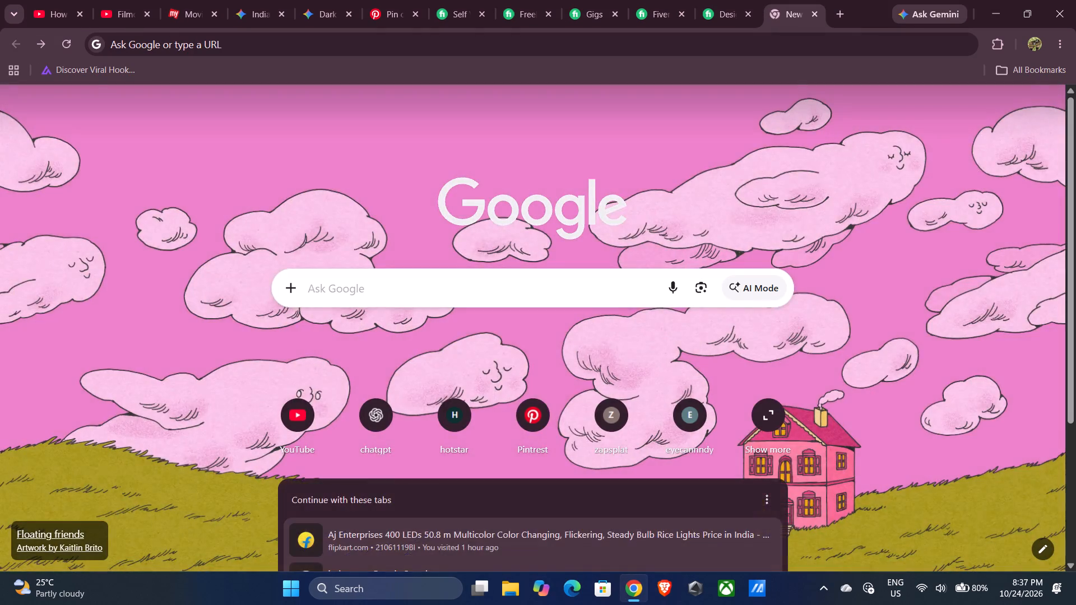
pyautogui.click(450, 306)
pyautogui.write('im')
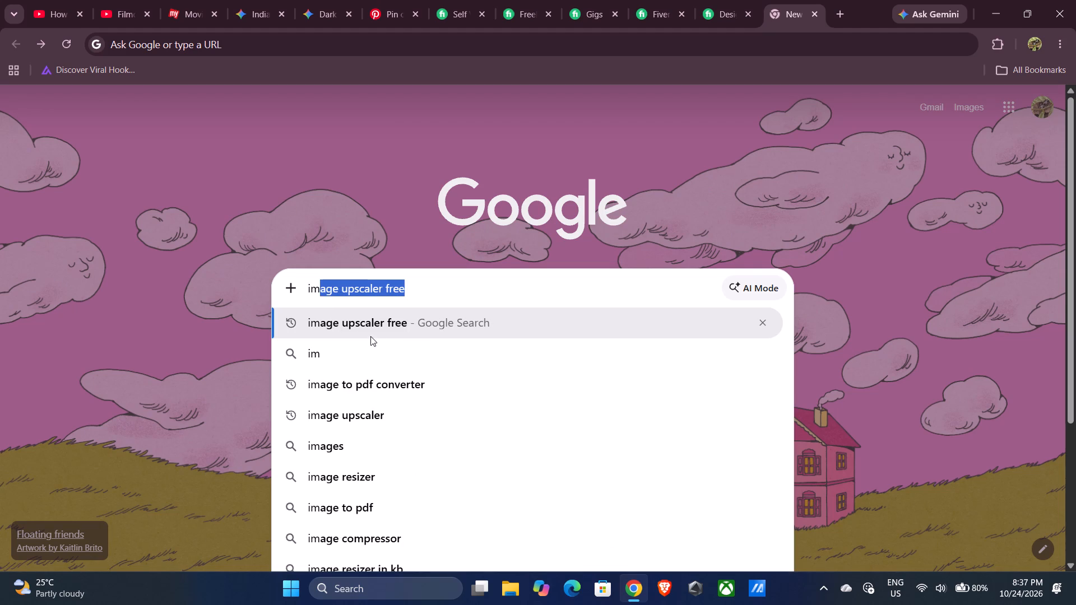
pyautogui.click(374, 322)
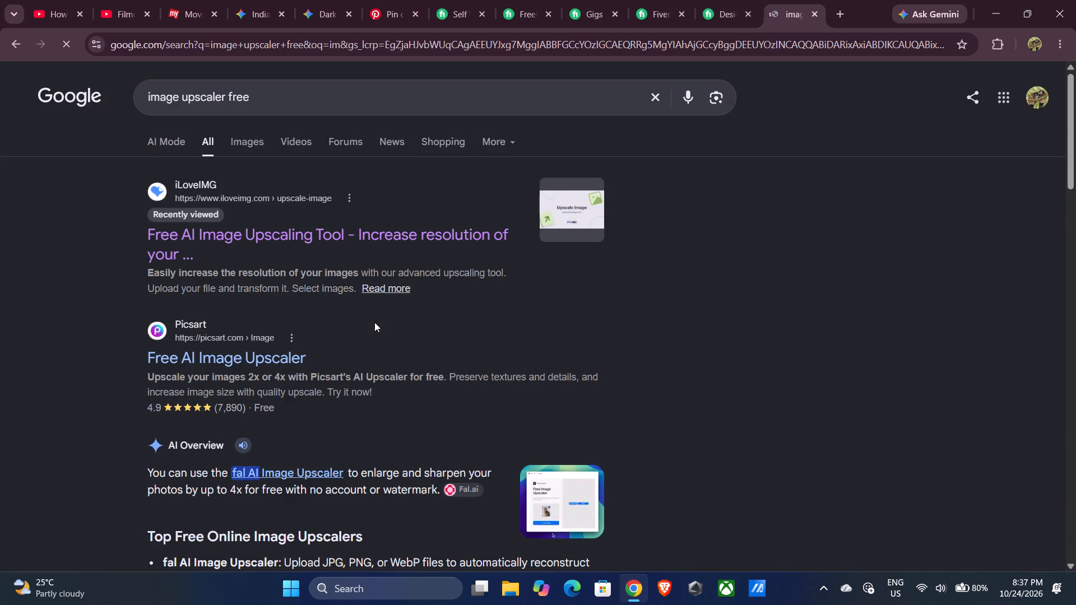
pyautogui.click(331, 242)
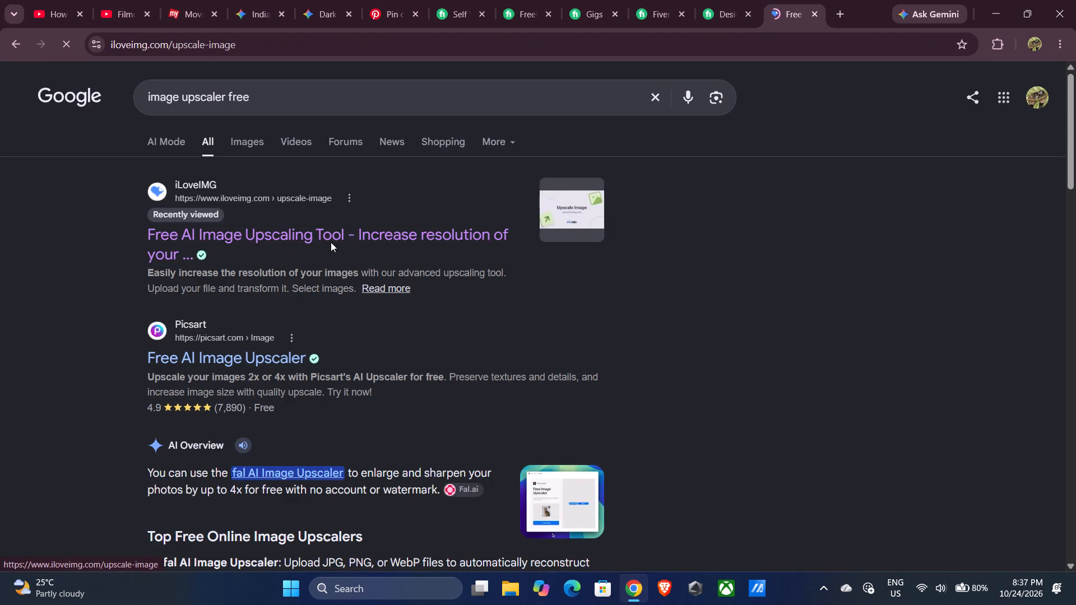
# Find "final YOUR CTR.png" by searching the computer's Home location for "your" and load it into the image upscaler.
pyautogui.click(548, 290)
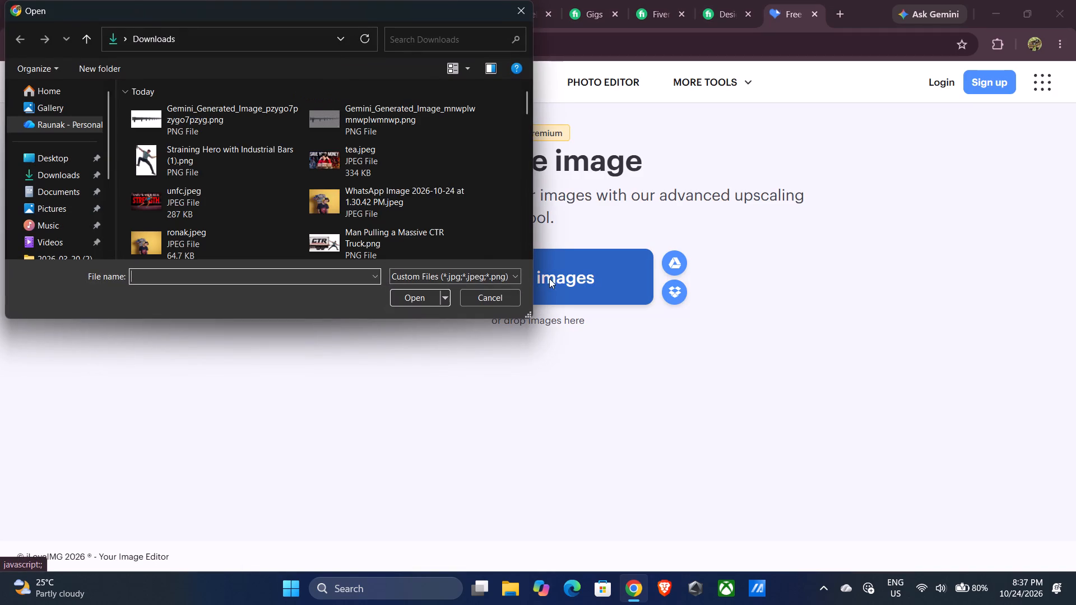
pyautogui.click(61, 90)
pyautogui.click(446, 34)
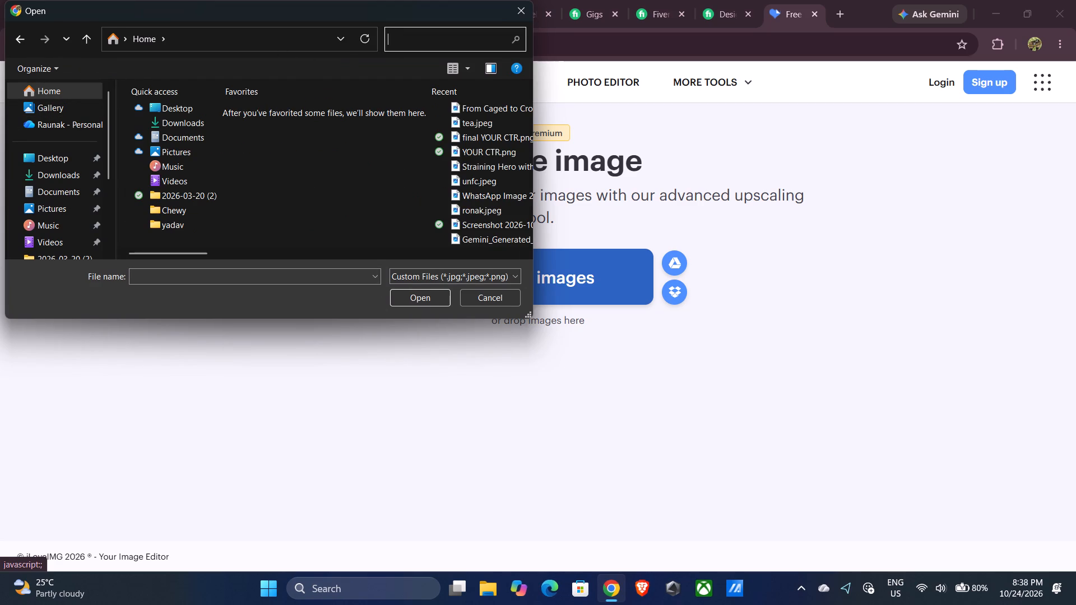
pyautogui.write('your')
pyautogui.click(291, 143)
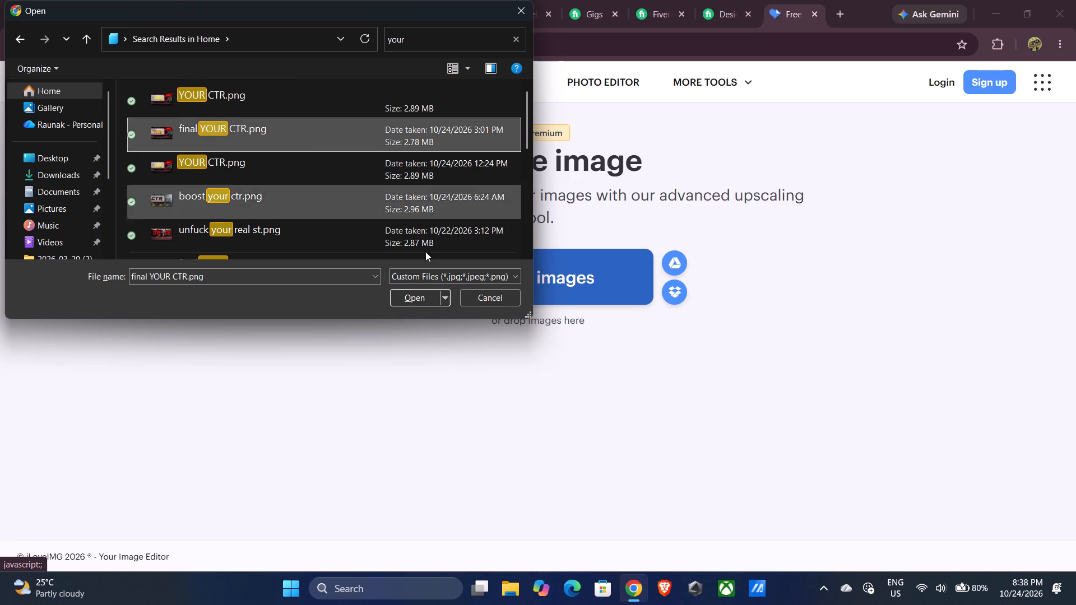
pyautogui.click(431, 295)
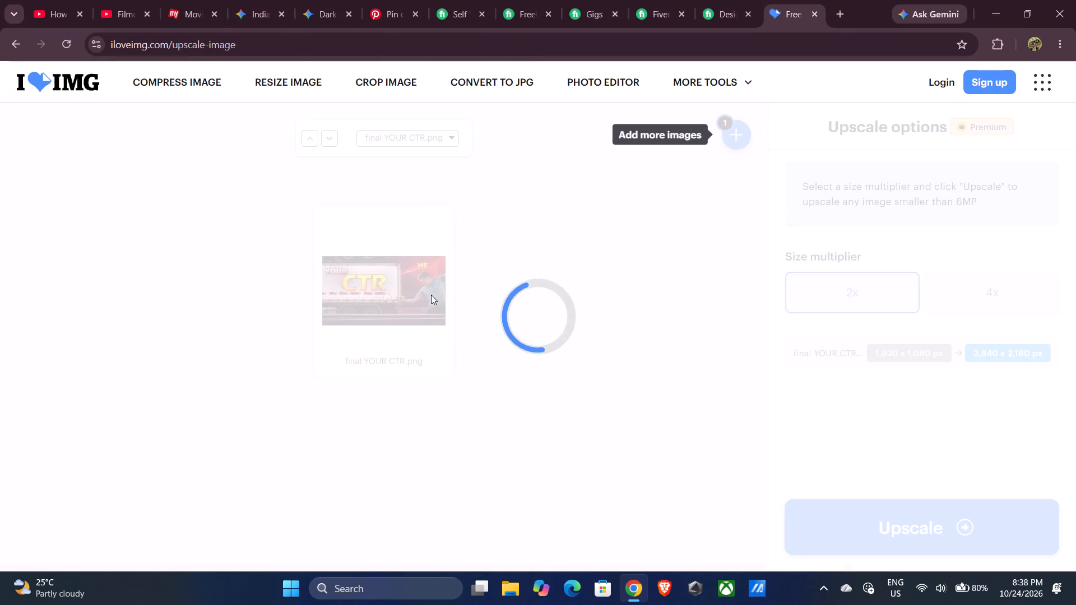
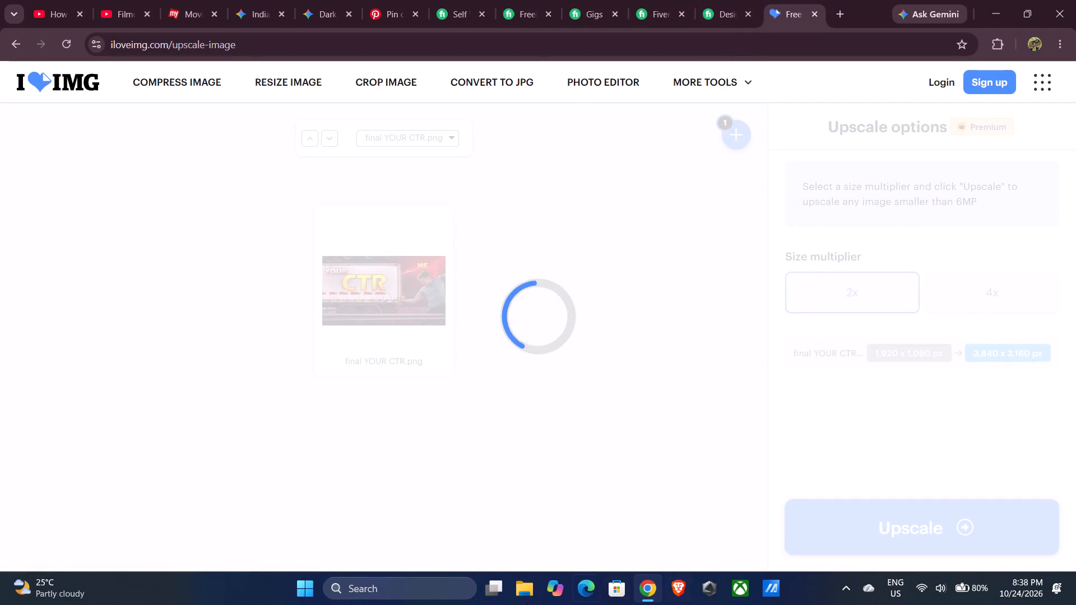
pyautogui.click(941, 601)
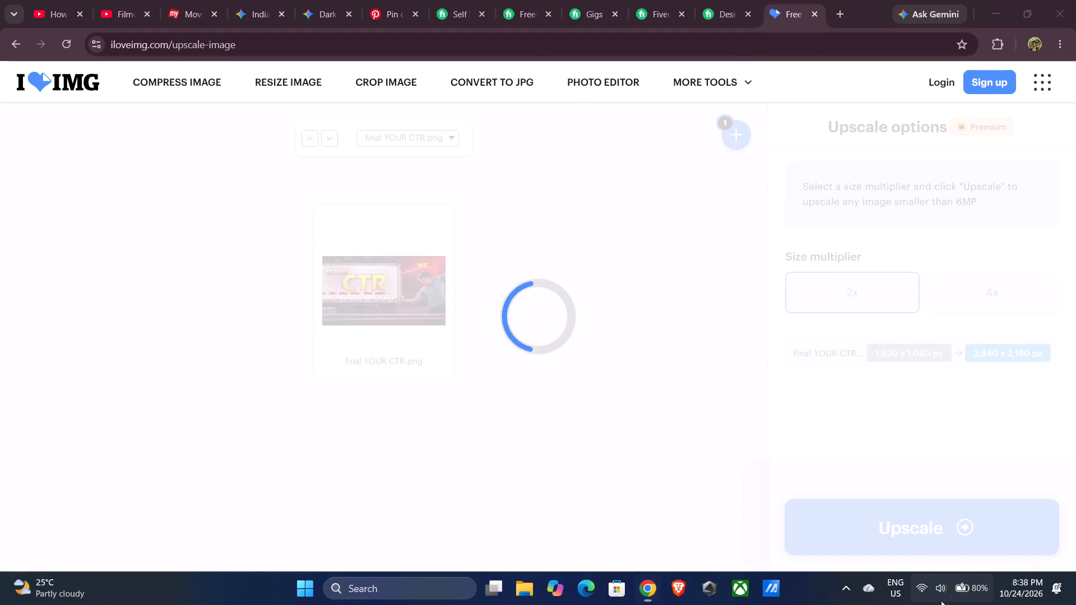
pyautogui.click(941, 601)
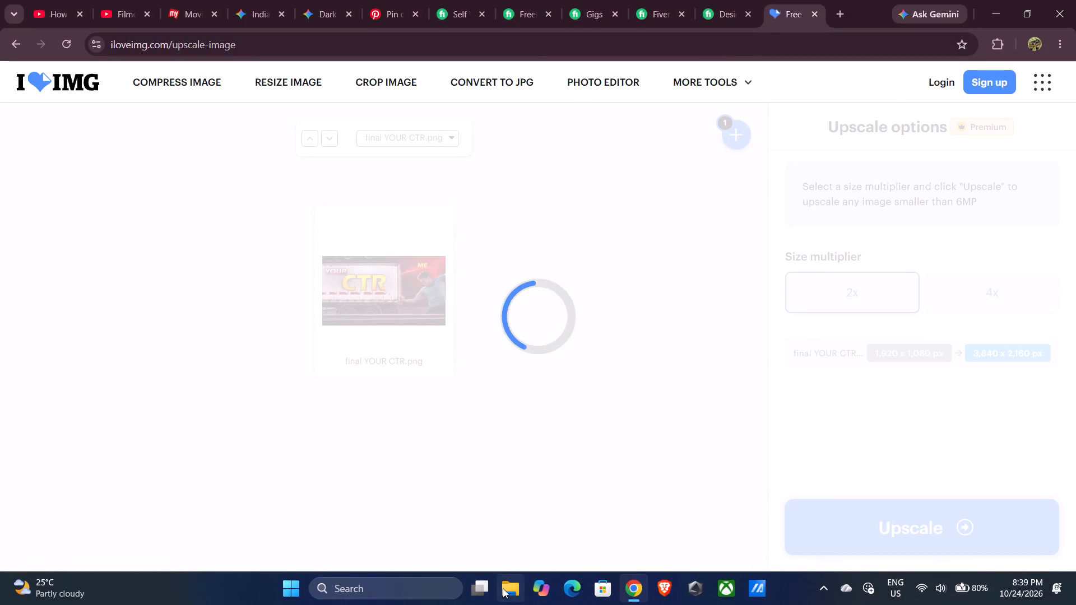
# Open final YOUR CTR.png from the recent files in File Explorer and examine the man up close in Photos.
pyautogui.click(503, 588)
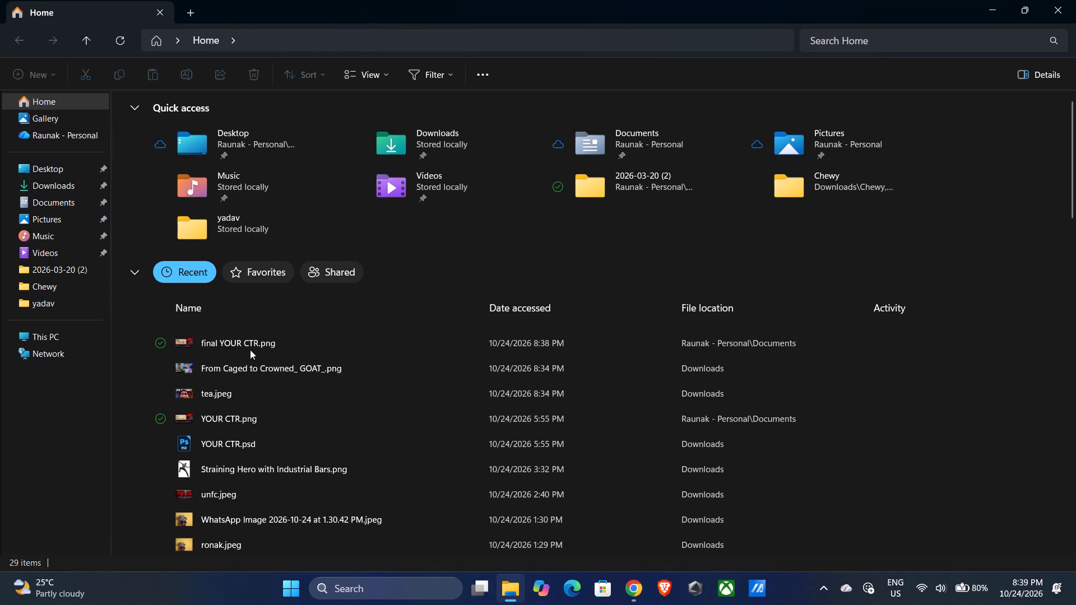
pyautogui.doubleClick(250, 349)
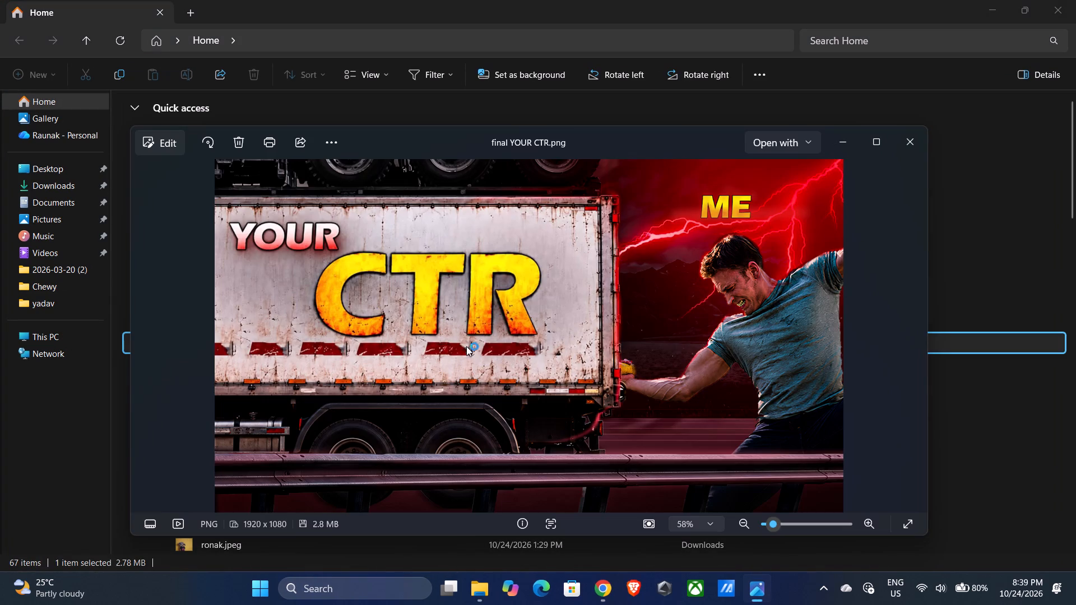
pyautogui.click(627, 346)
pyautogui.click(879, 136)
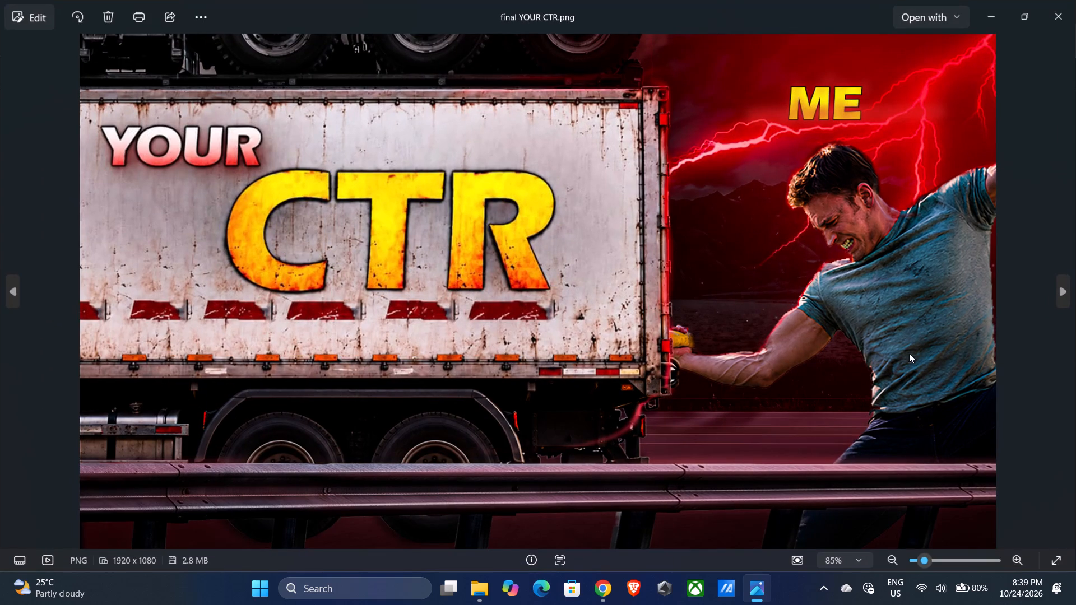
pyautogui.scroll(8, 901, 345)
pyautogui.moveTo(909, 235); pyautogui.dragTo(866, 342)
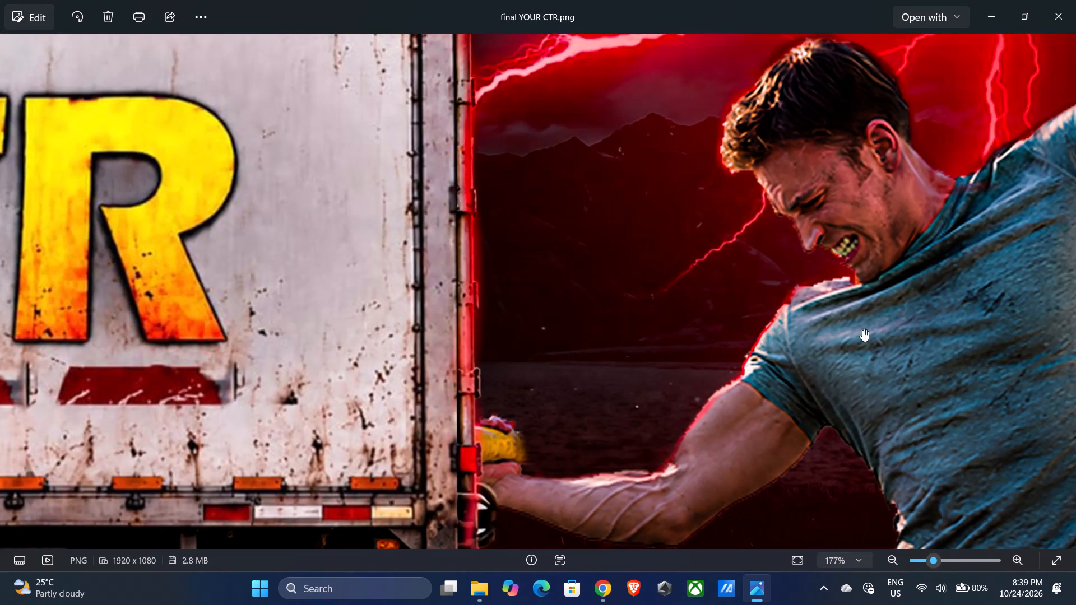
pyautogui.scroll(-15, 840, 268)
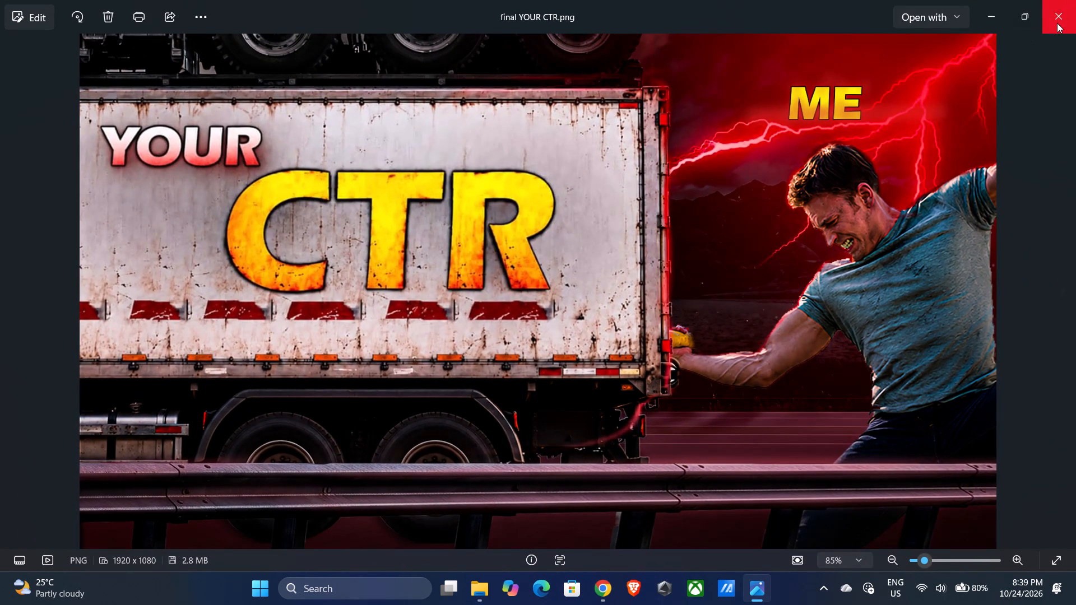
pyautogui.click(1058, 21)
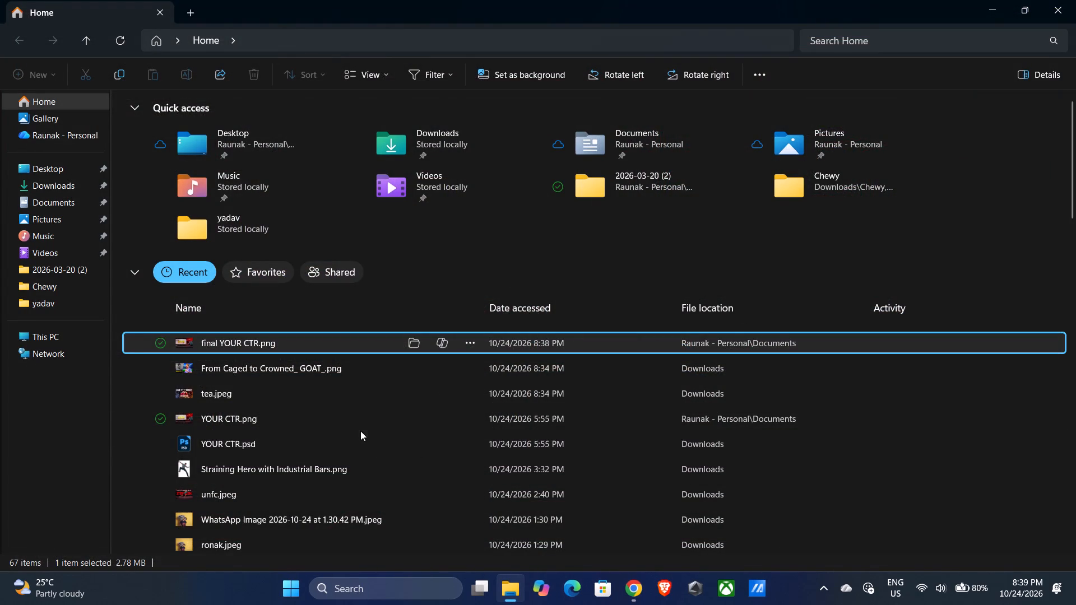
# Open YOUR CTR.png from the recent files and examine the man and the CTR lettering up close.
pyautogui.doubleClick(360, 418)
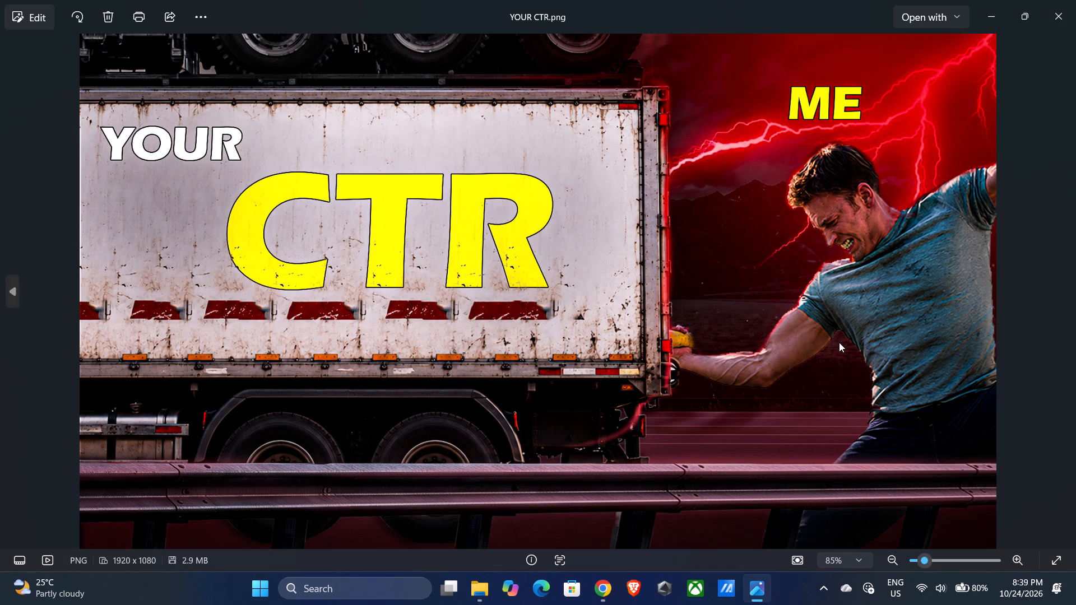
pyautogui.scroll(9, 840, 342)
pyautogui.moveTo(893, 226); pyautogui.dragTo(808, 423)
pyautogui.scroll(-6, 707, 343)
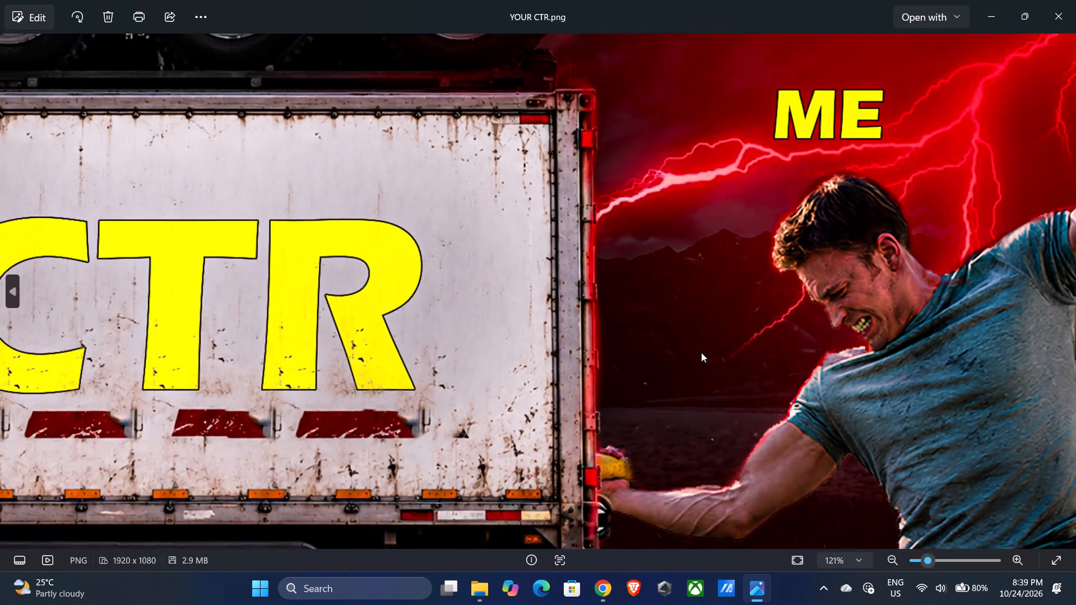
pyautogui.scroll(-7, 701, 352)
pyautogui.scroll(-1, 613, 417)
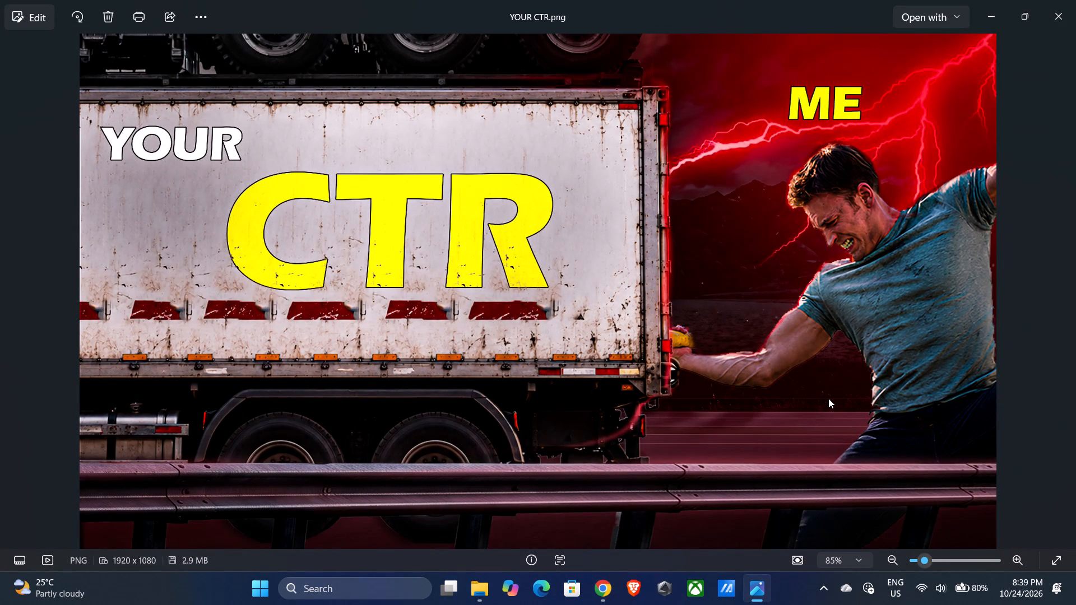
pyautogui.scroll(10, 400, 389)
pyautogui.moveTo(436, 286); pyautogui.dragTo(414, 473)
pyautogui.scroll(-6, 492, 350)
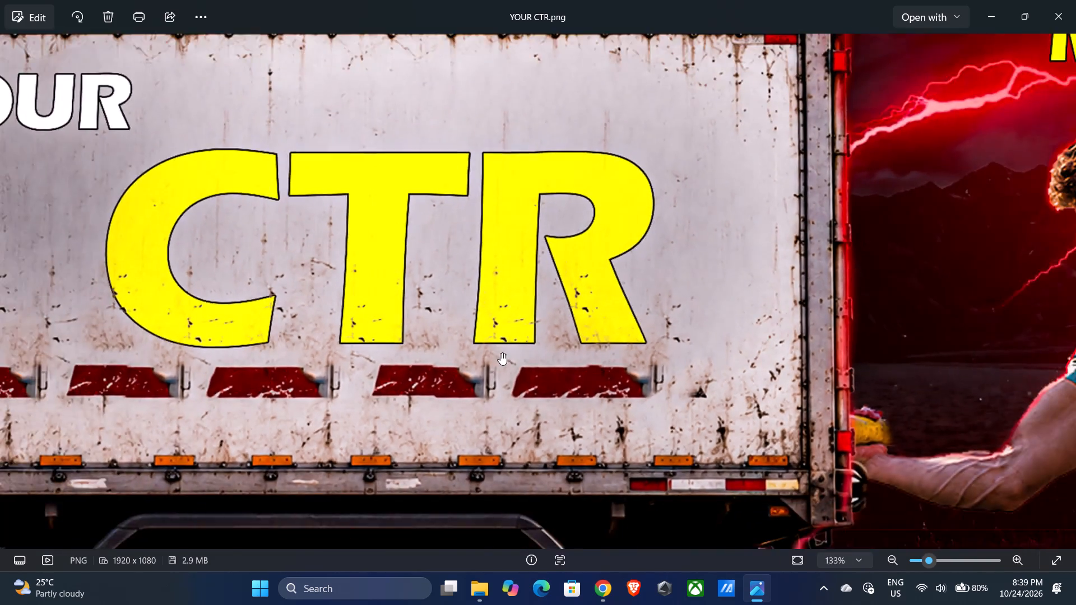
pyautogui.scroll(-8, 500, 353)
# Inspect the man's arm, shirt and face in YOUR CTR.png at high magnification, and close the image.
pyautogui.scroll(14, 926, 342)
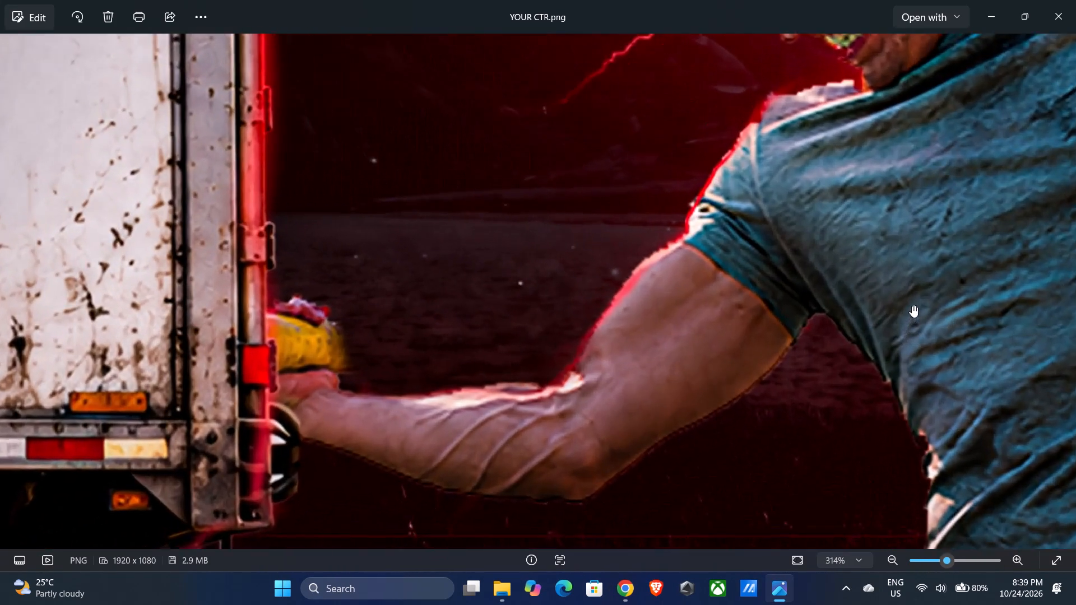
pyautogui.moveTo(899, 219); pyautogui.dragTo(650, 553)
pyautogui.scroll(-4, 655, 368)
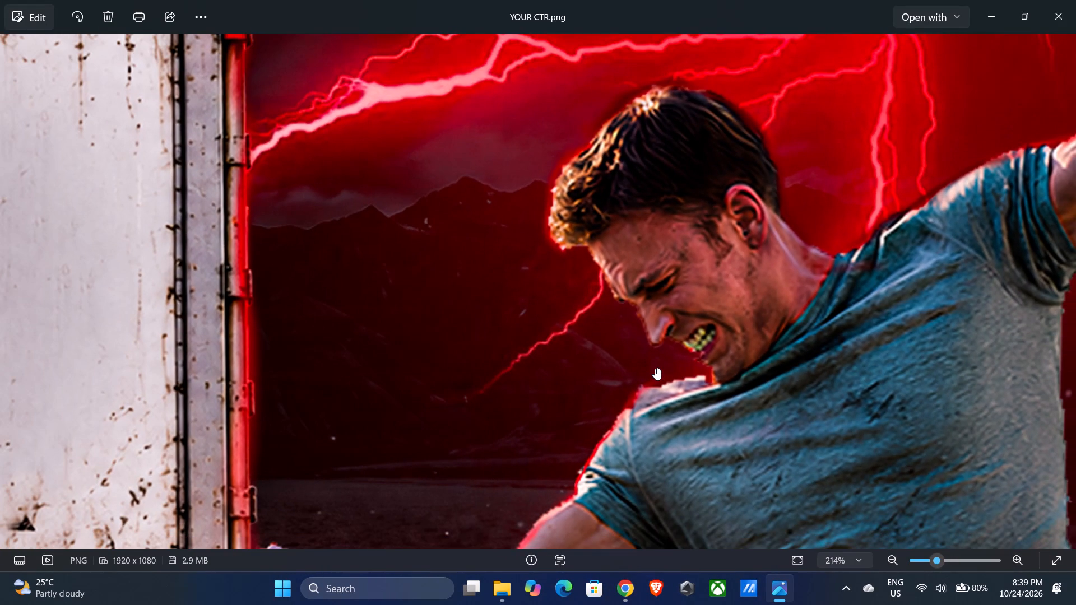
pyautogui.scroll(-12, 655, 368)
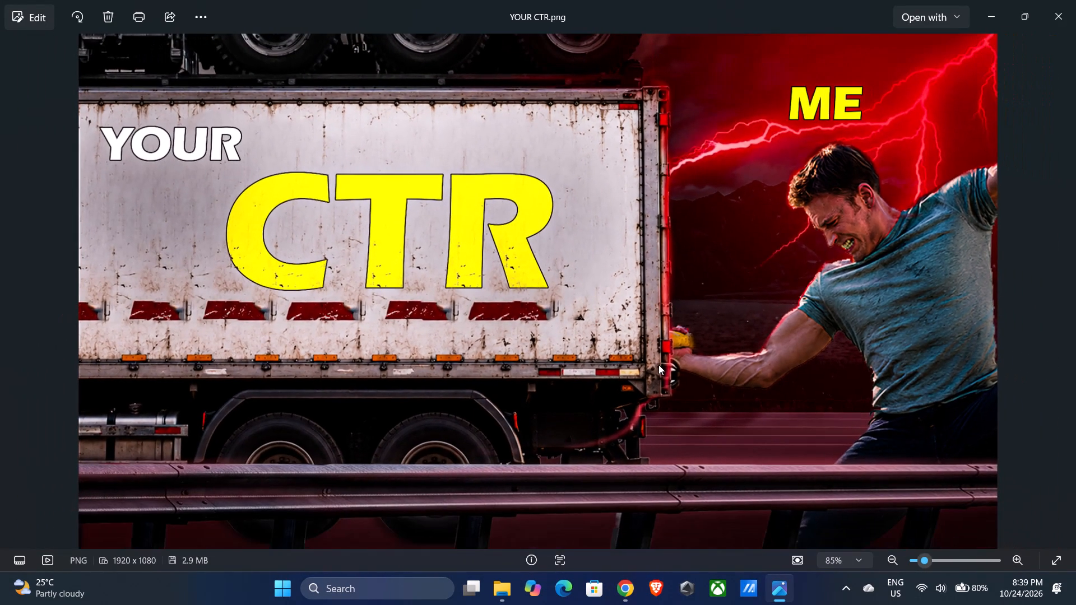
pyautogui.scroll(-2, 658, 365)
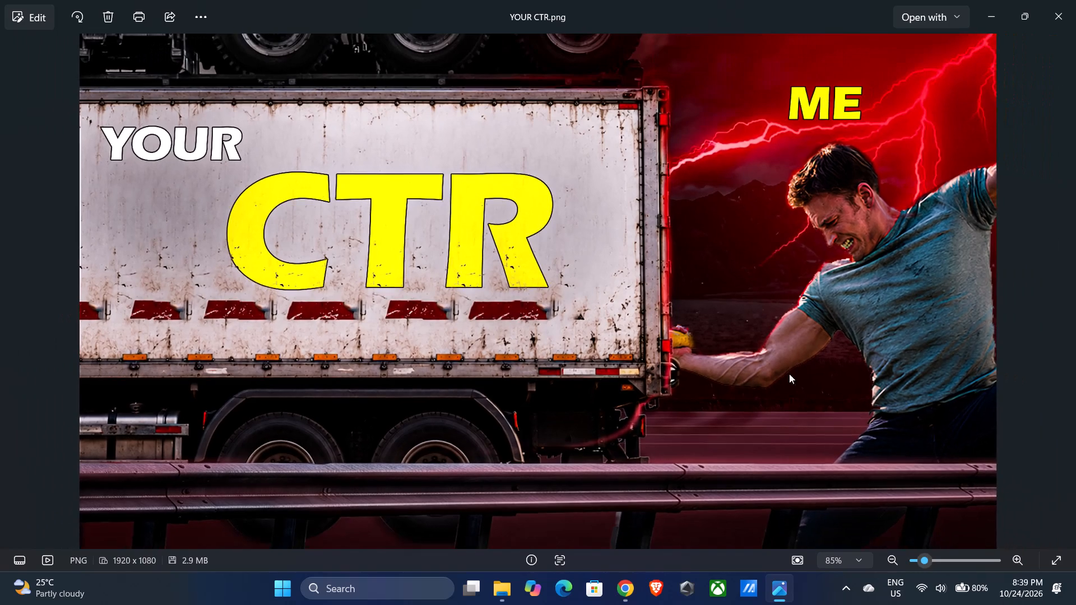
pyautogui.scroll(9, 808, 361)
pyautogui.moveTo(959, 333); pyautogui.dragTo(769, 406)
pyautogui.scroll(3, 948, 364)
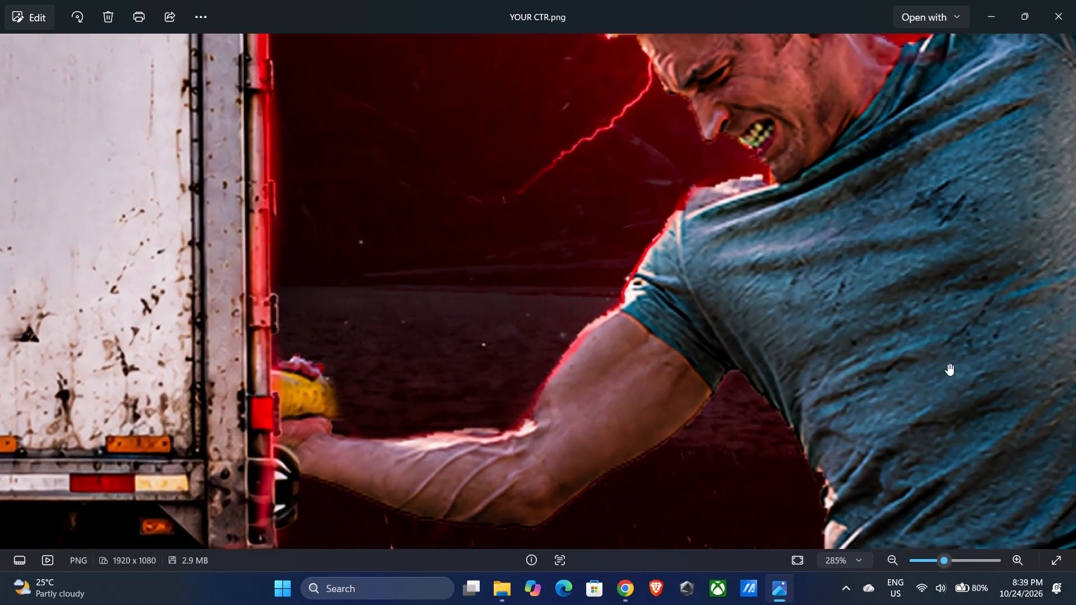
pyautogui.scroll(5, 948, 364)
pyautogui.moveTo(898, 285); pyautogui.dragTo(781, 604)
pyautogui.scroll(4, 716, 431)
pyautogui.moveTo(636, 322); pyautogui.dragTo(654, 538)
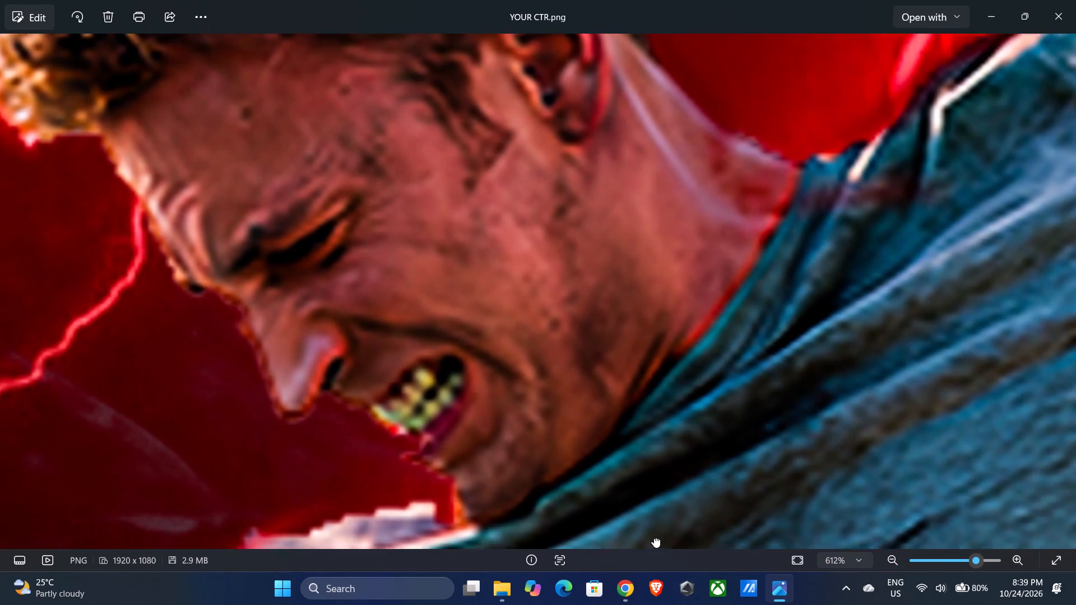
pyautogui.moveTo(654, 538); pyautogui.dragTo(655, 539)
pyautogui.scroll(-14, 477, 374)
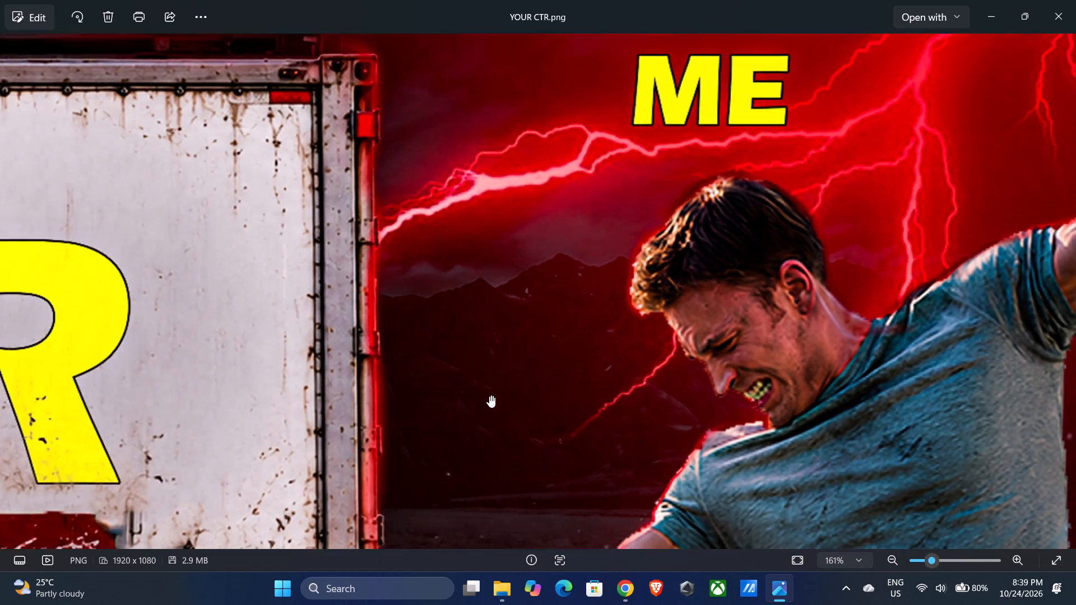
pyautogui.scroll(-9, 489, 395)
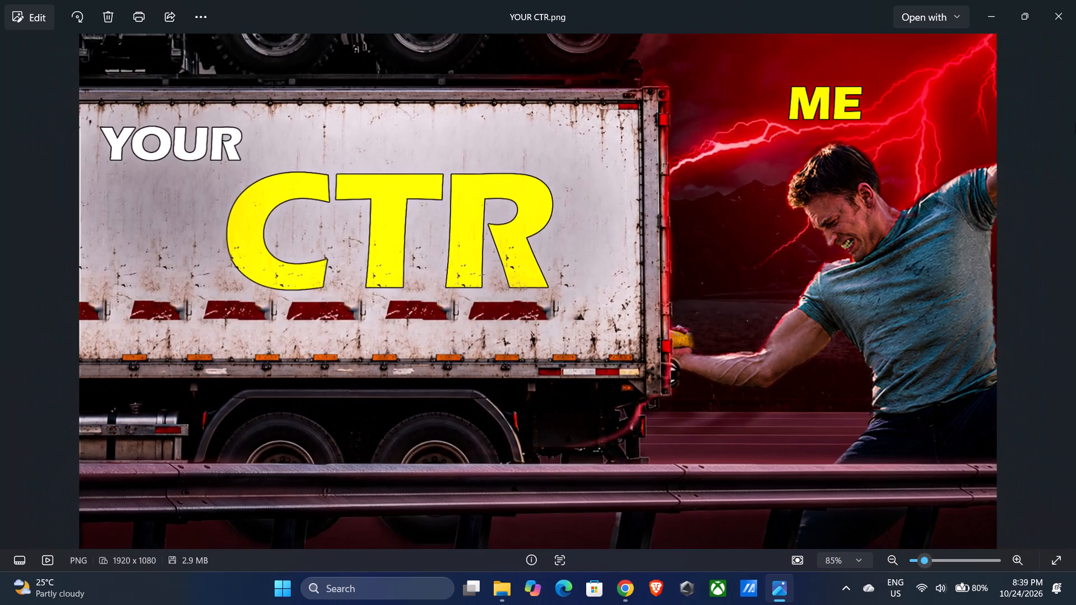
pyautogui.click(1075, 22)
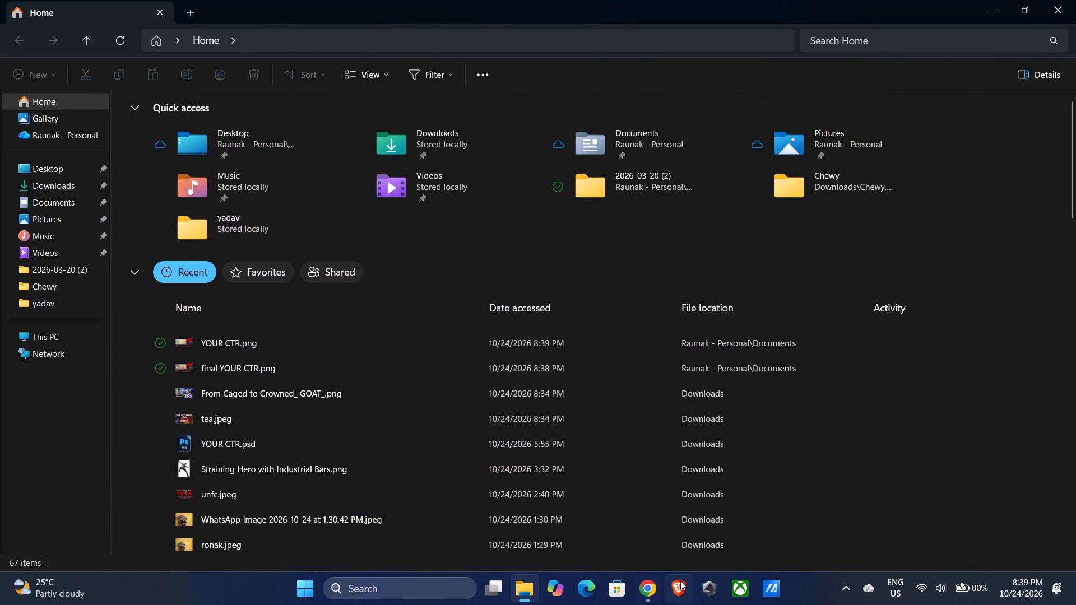
# Return to iLoveIMG in Chrome and compare the original and 2x upscaled previews of final YOUR CTR.png across the image.
pyautogui.click(641, 584)
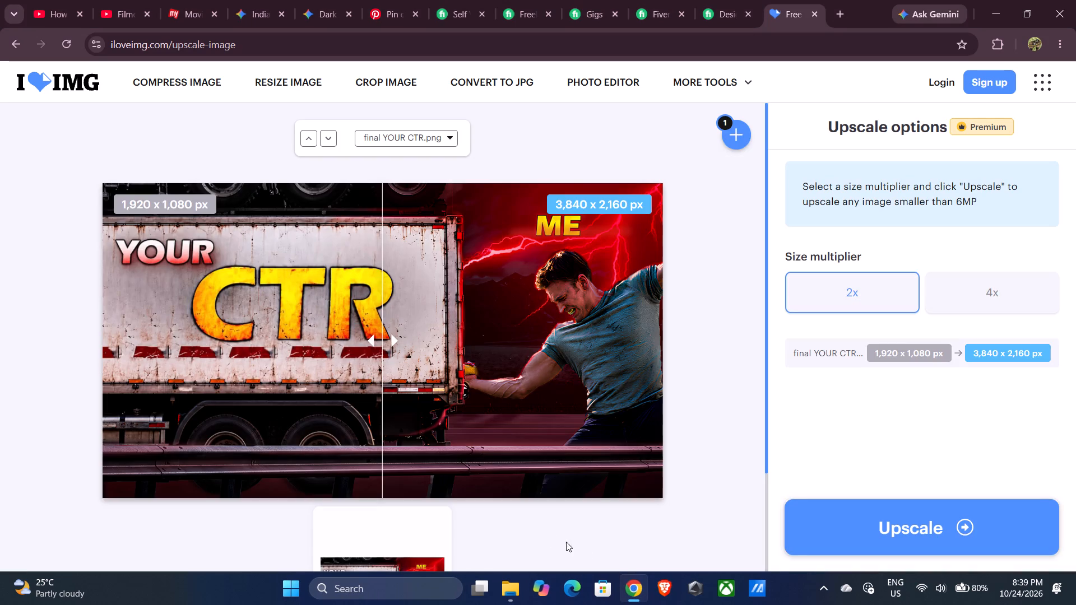
pyautogui.moveTo(380, 343); pyautogui.dragTo(474, 340)
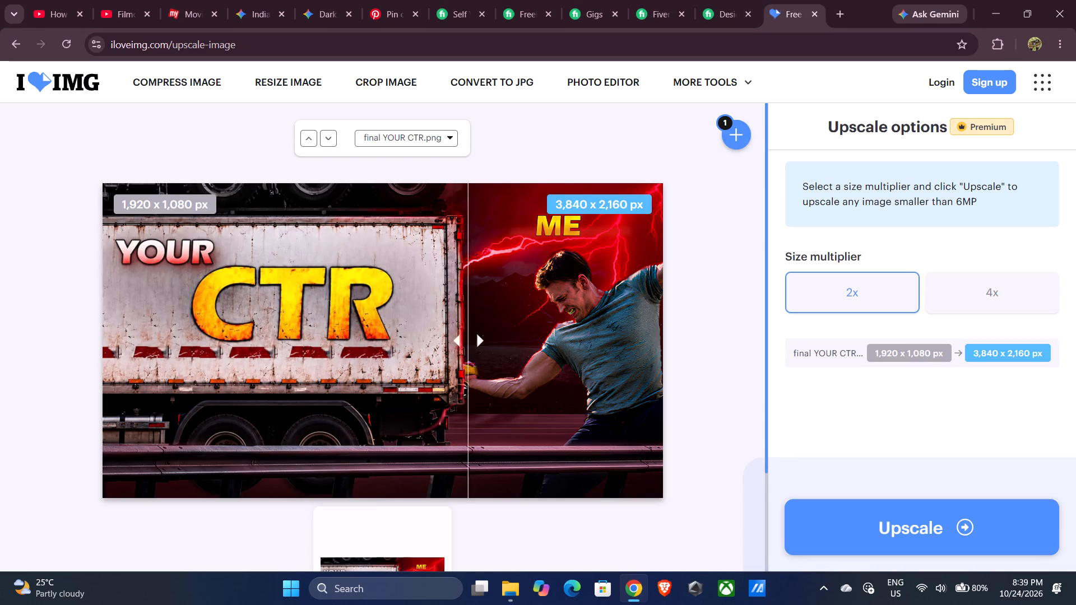
pyautogui.moveTo(474, 340); pyautogui.dragTo(456, 353)
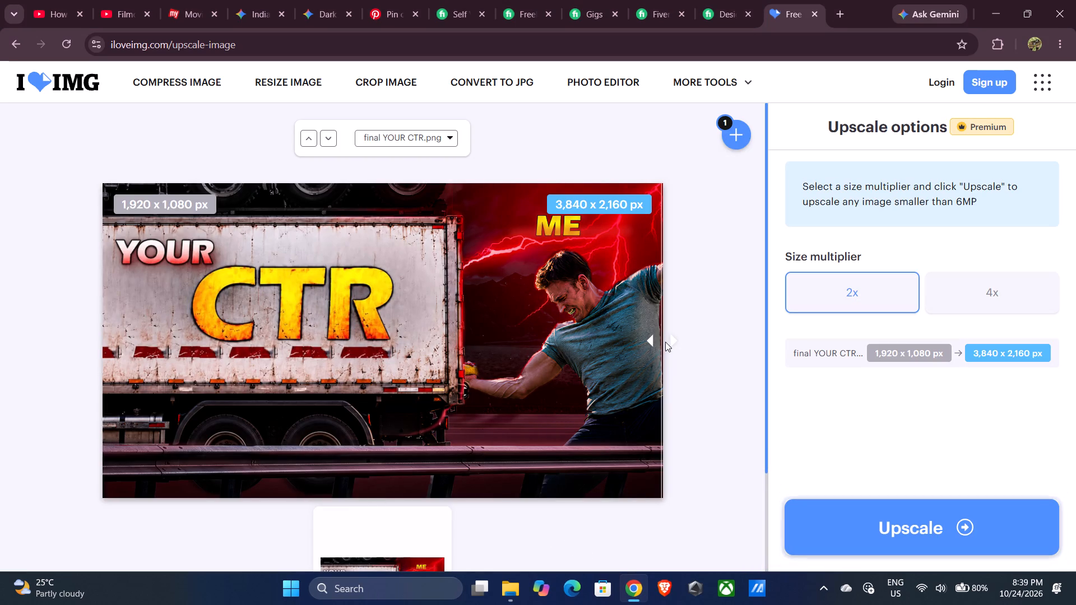
pyautogui.moveTo(665, 342); pyautogui.dragTo(597, 345)
pyautogui.moveTo(649, 342); pyautogui.dragTo(569, 342)
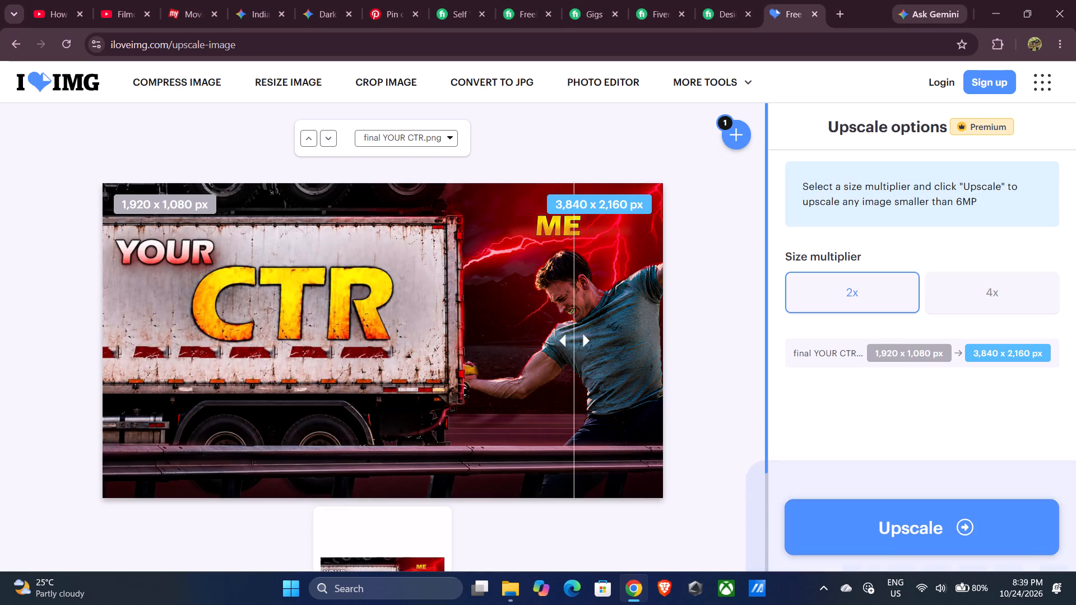
pyautogui.moveTo(569, 342); pyautogui.dragTo(48, 364)
pyautogui.scroll(5, 518, 360)
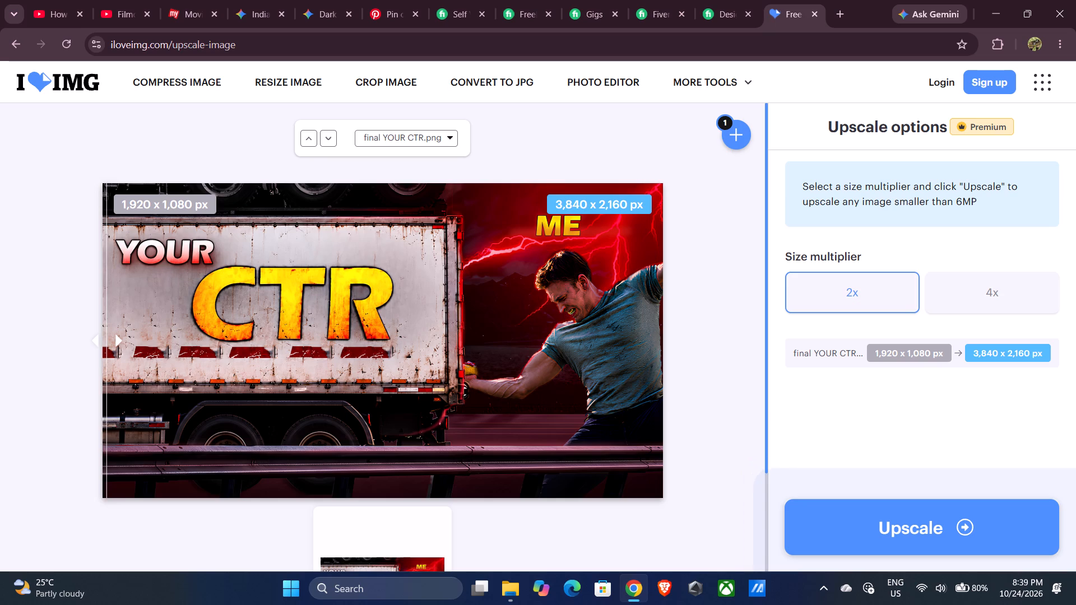
pyautogui.scroll(7, 533, 359)
pyautogui.keyDown('alt'); pyautogui.scroll(7, 560, 340); pyautogui.keyUp('alt')
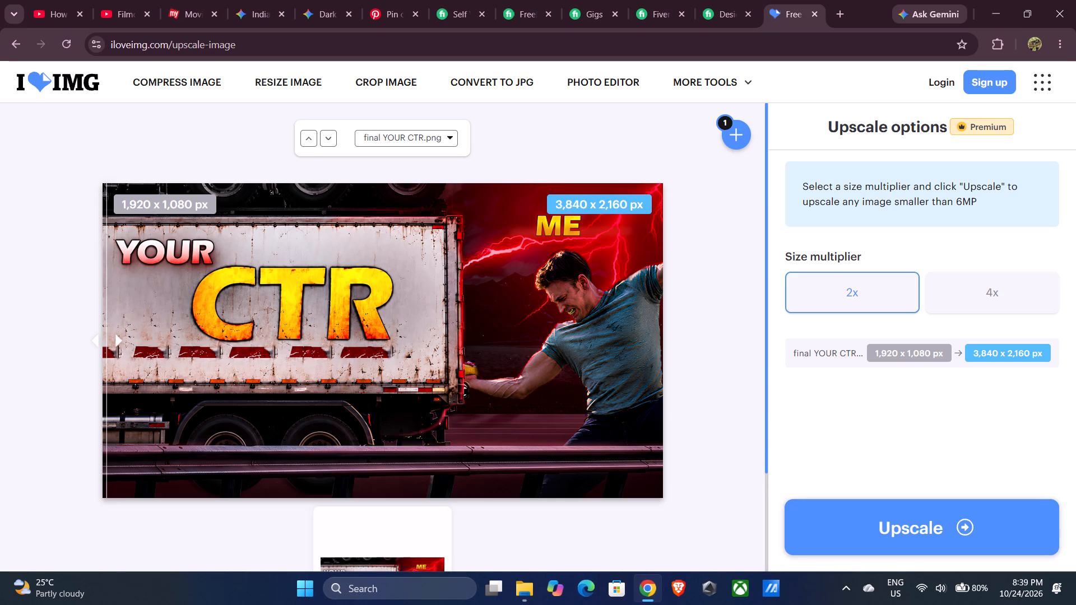
# Set the upscale size multiplier for final YOUR CTR.png to 4x.
pyautogui.click(979, 303)
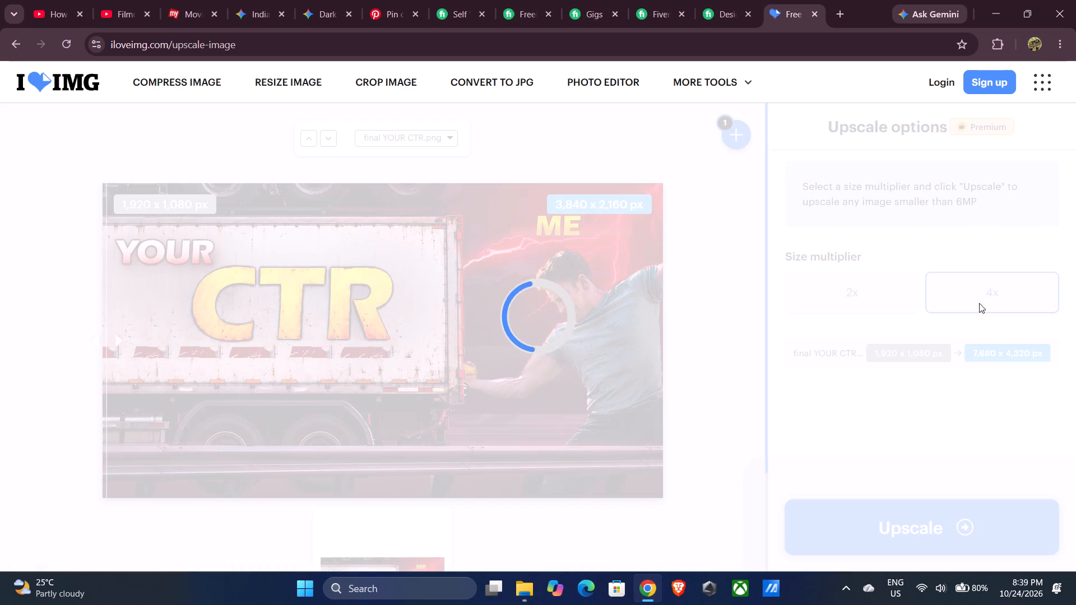
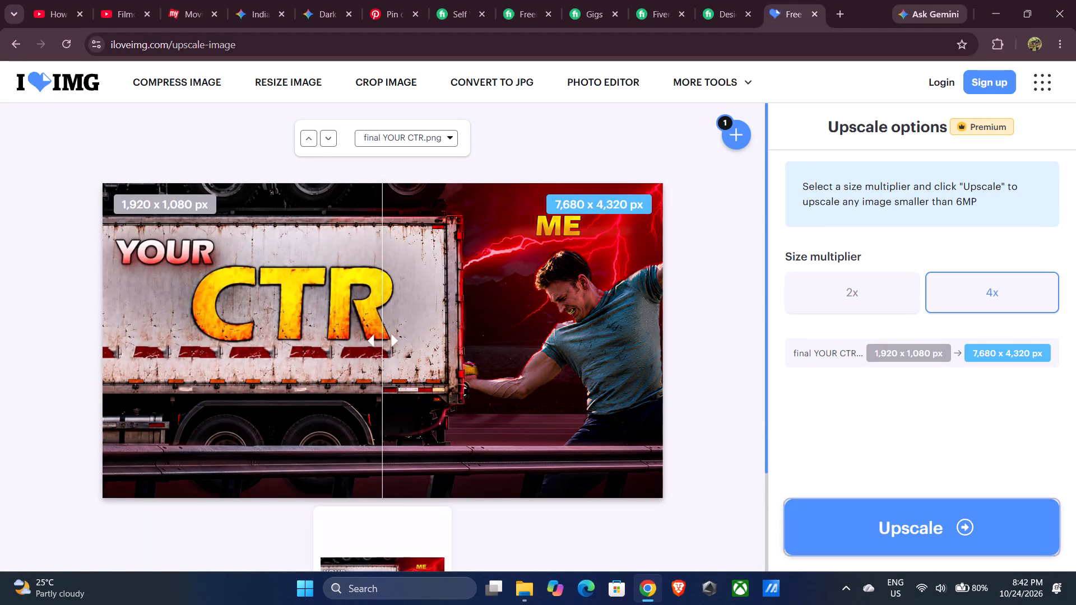
# Compare the original and 4x upscaled previews of final YOUR CTR.png across the whole image.
pyautogui.moveTo(385, 344); pyautogui.dragTo(529, 330)
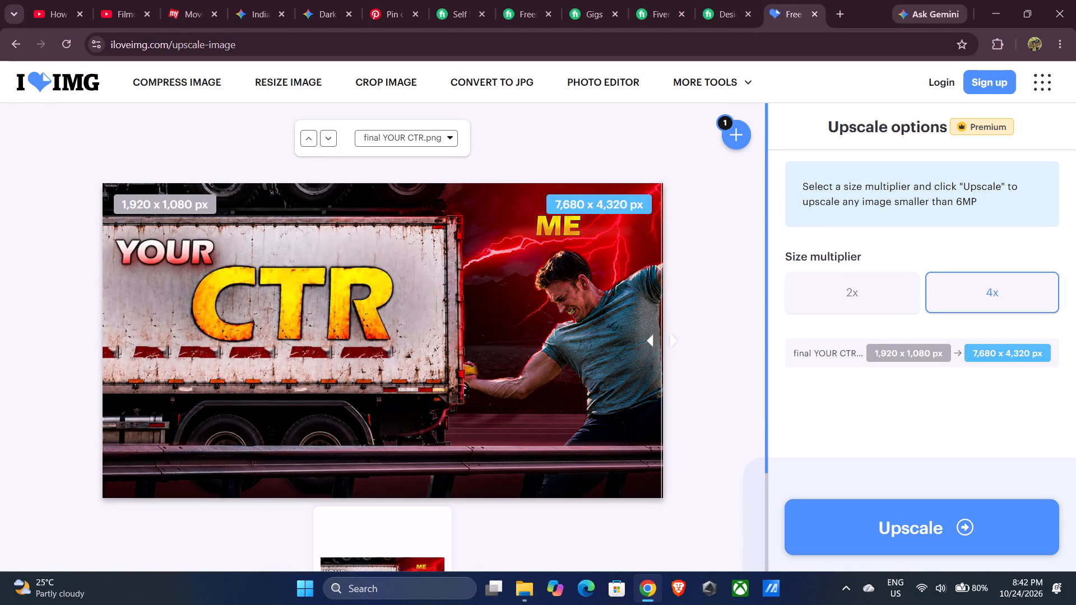
pyautogui.moveTo(529, 330); pyautogui.dragTo(514, 332)
pyautogui.moveTo(618, 345); pyautogui.dragTo(423, 367)
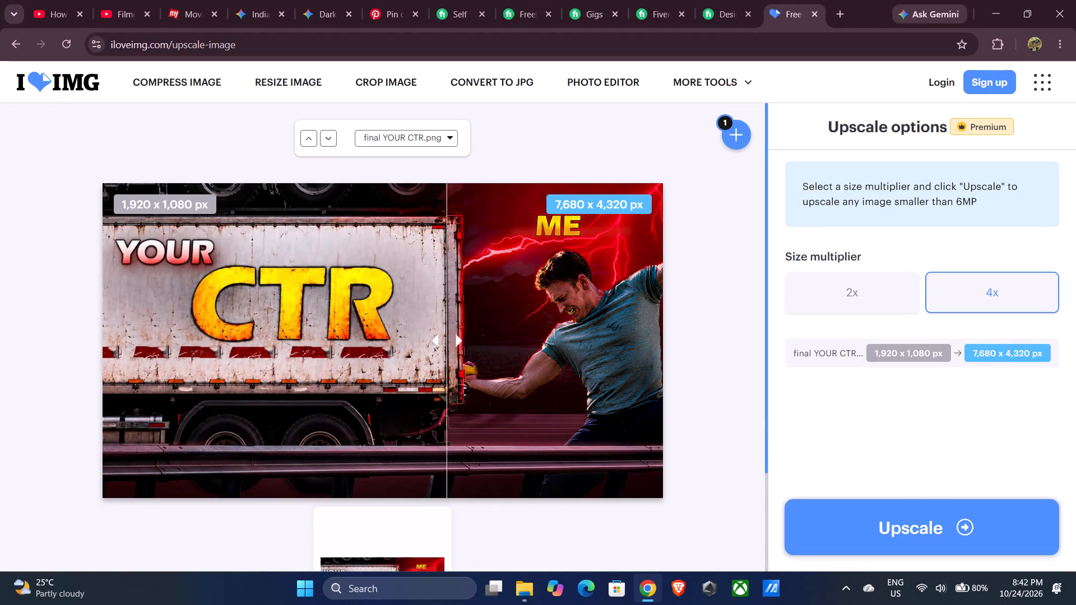
pyautogui.moveTo(423, 367); pyautogui.dragTo(59, 424)
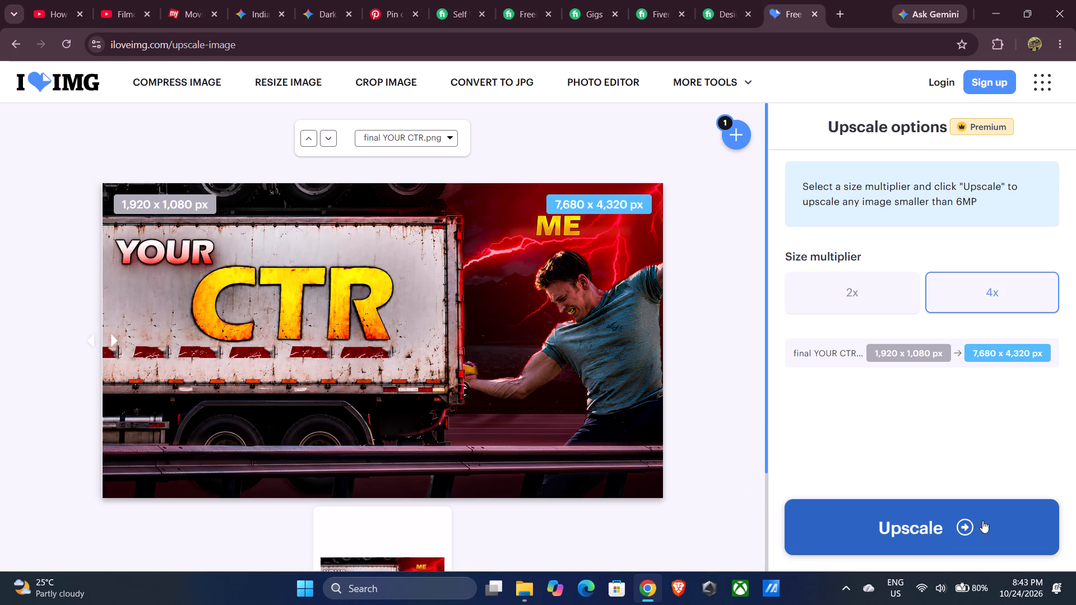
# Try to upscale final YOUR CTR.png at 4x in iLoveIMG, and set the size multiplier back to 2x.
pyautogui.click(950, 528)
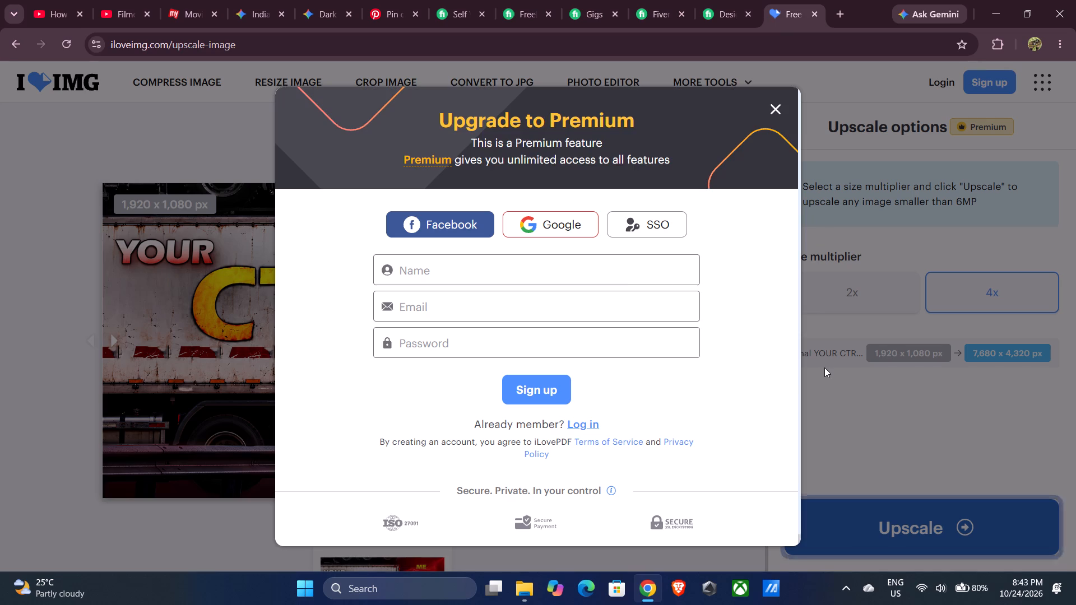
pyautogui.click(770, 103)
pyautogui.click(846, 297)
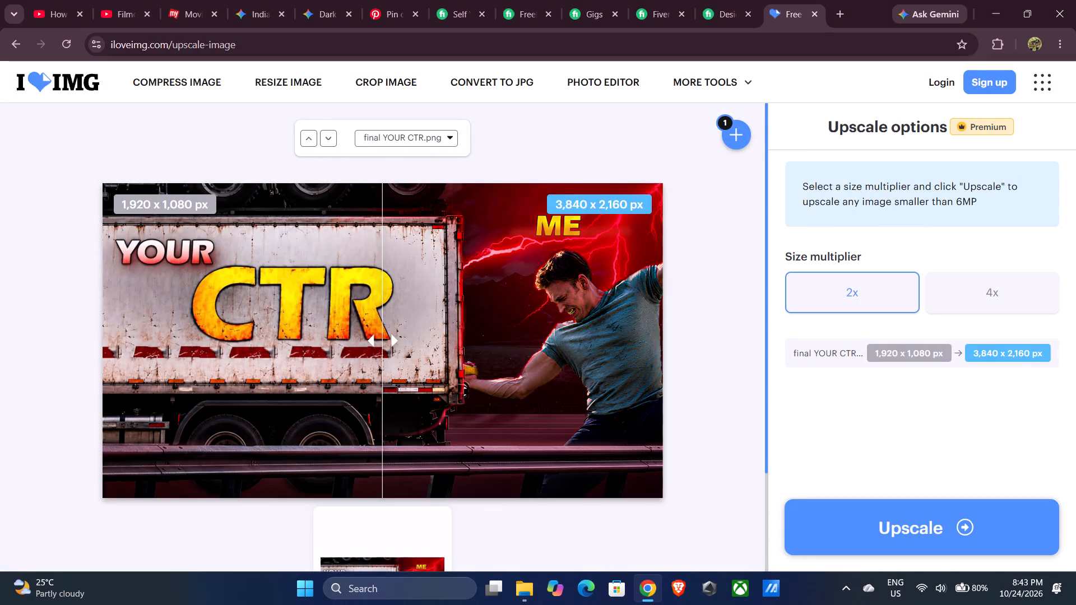
# Compare the original and 2x upscaled previews of final YOUR CTR.png across the whole image.
pyautogui.moveTo(382, 349); pyautogui.dragTo(546, 351)
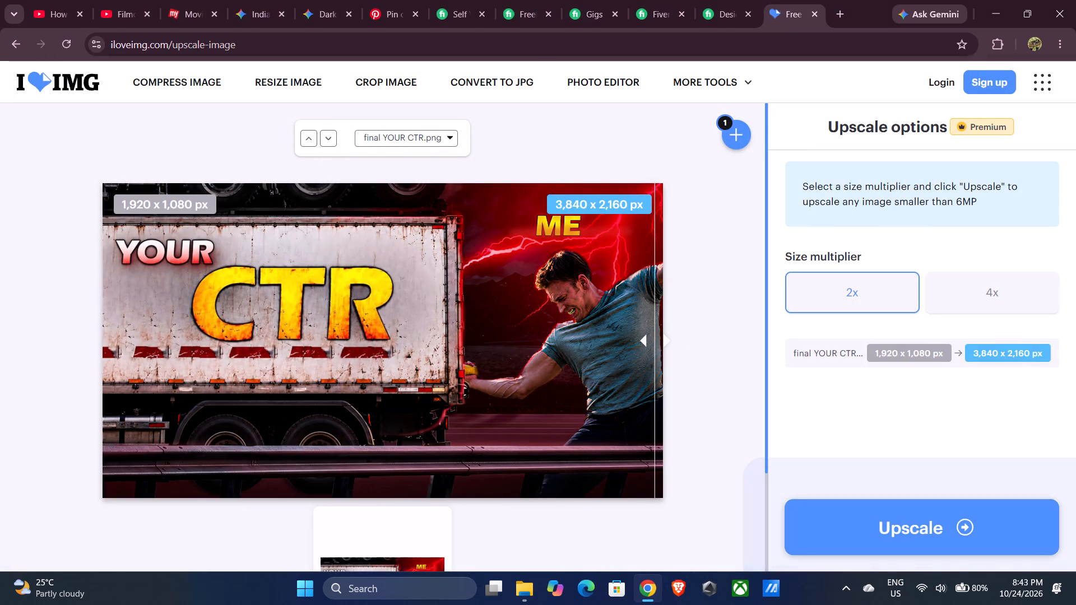
pyautogui.moveTo(546, 351); pyautogui.dragTo(480, 353)
pyautogui.moveTo(658, 348); pyautogui.dragTo(405, 347)
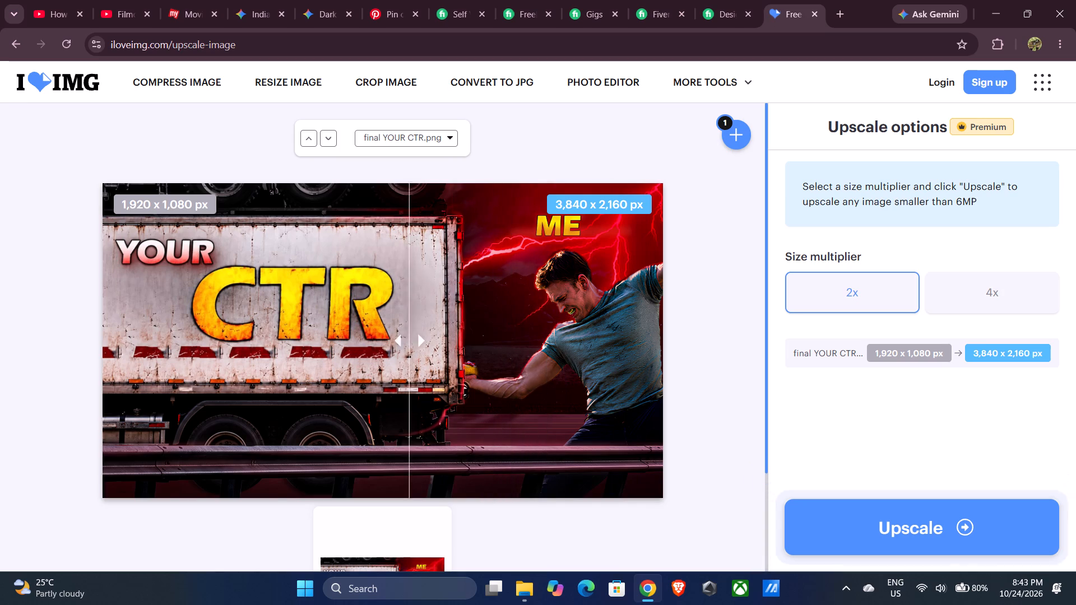
pyautogui.moveTo(405, 347); pyautogui.dragTo(92, 356)
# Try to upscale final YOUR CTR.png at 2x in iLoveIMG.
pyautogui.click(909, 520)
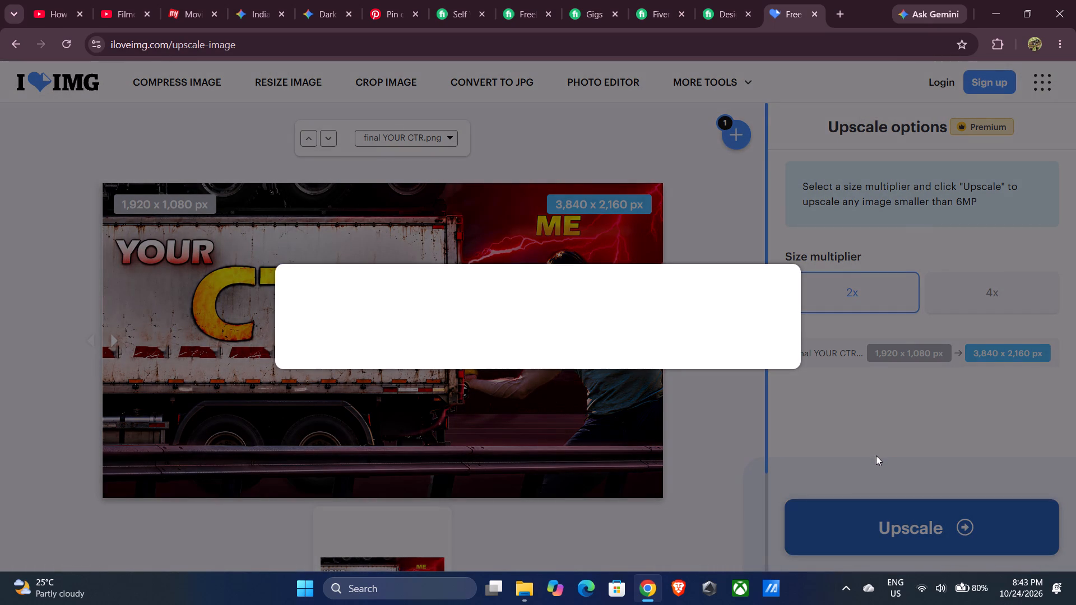
# Switch the Wi-Fi connection to the Redmi 10 Prime network and return to the iLoveIMG page.
pyautogui.click(956, 604)
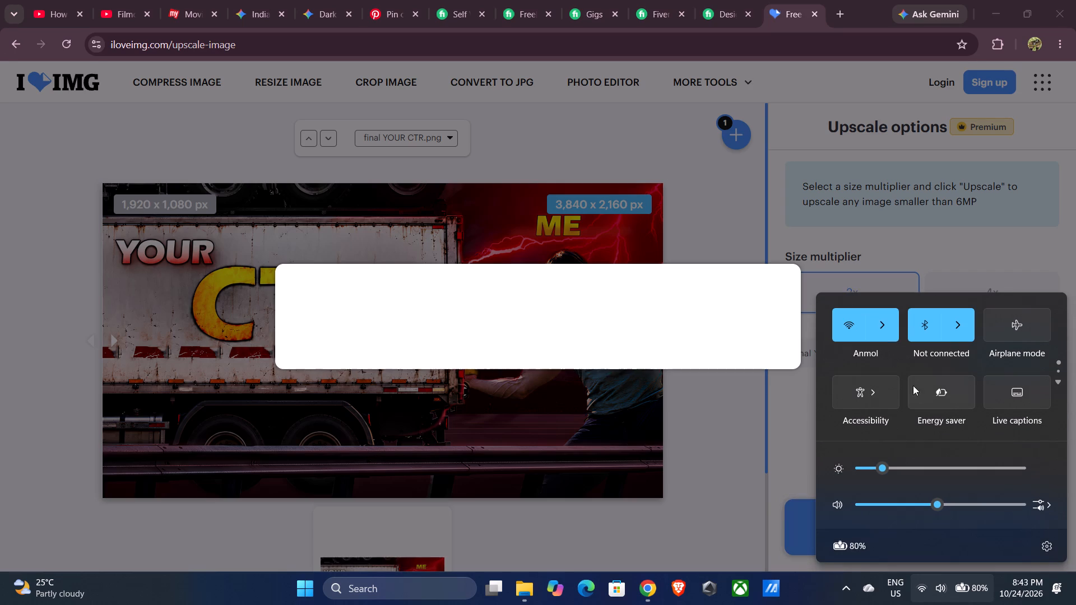
pyautogui.click(888, 327)
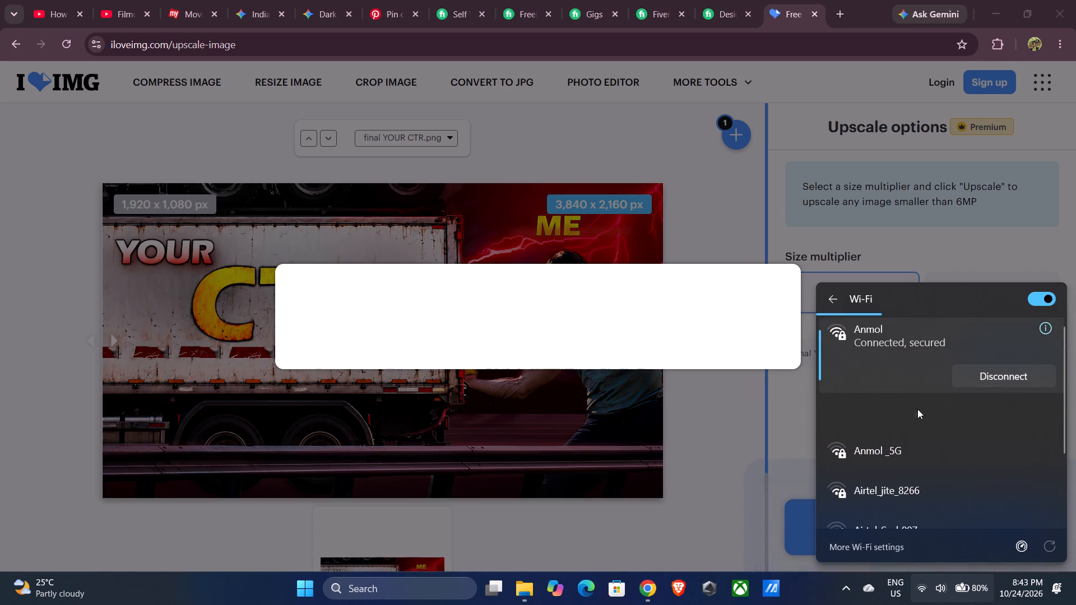
pyautogui.click(918, 407)
pyautogui.click(996, 435)
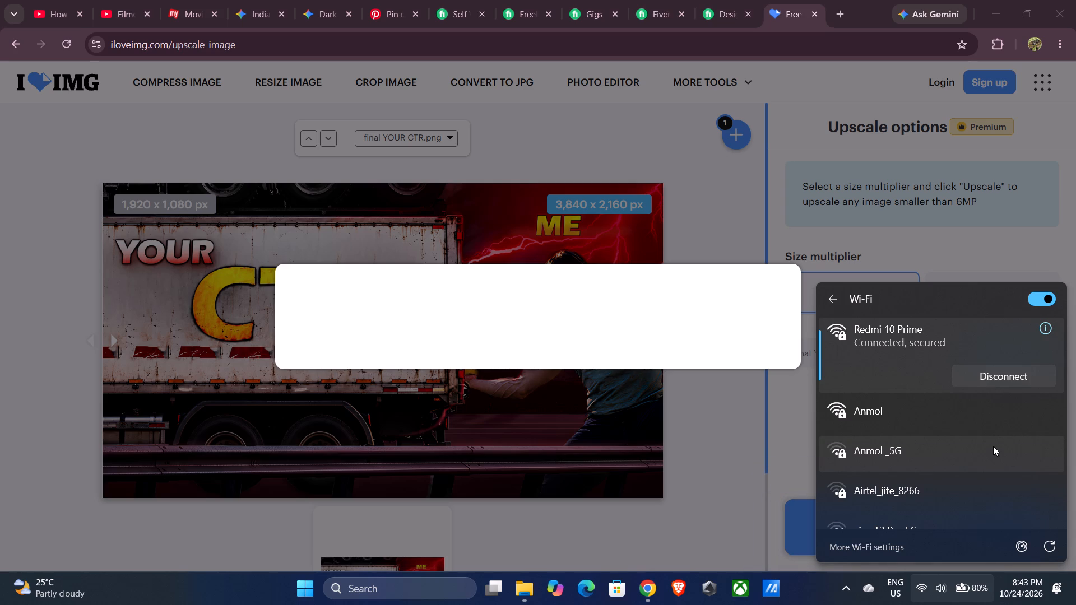
pyautogui.click(773, 532)
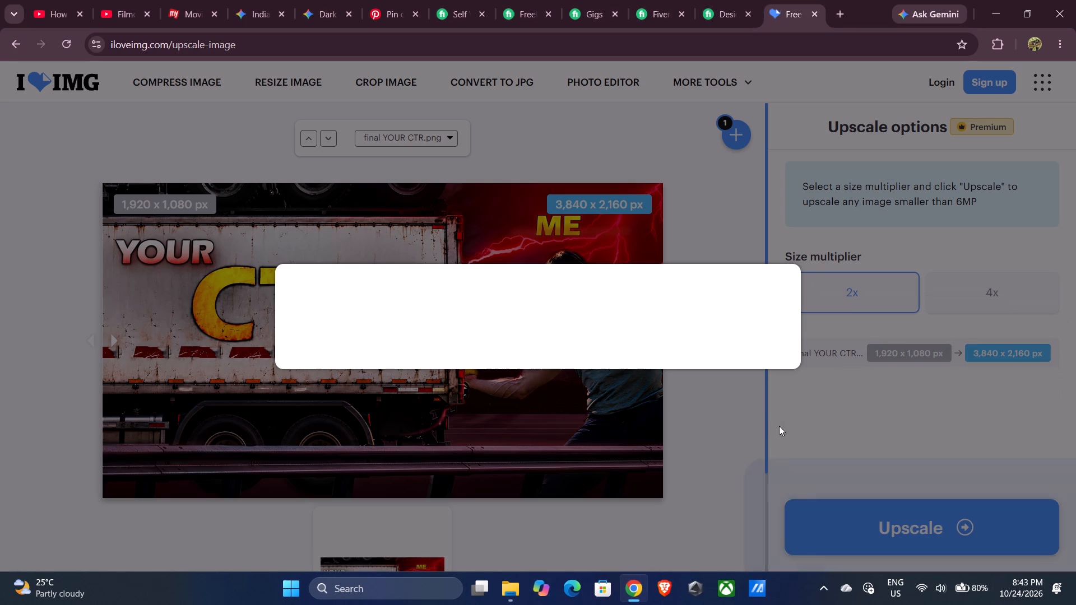
# Try to dismiss the blank dialog, and leave iLoveIMG for the Google results for "image upscaler free".
pyautogui.click(743, 420)
pyautogui.click(733, 412)
pyautogui.click(742, 161)
pyautogui.tripleClick(737, 138)
pyautogui.click(691, 226)
pyautogui.click(713, 430)
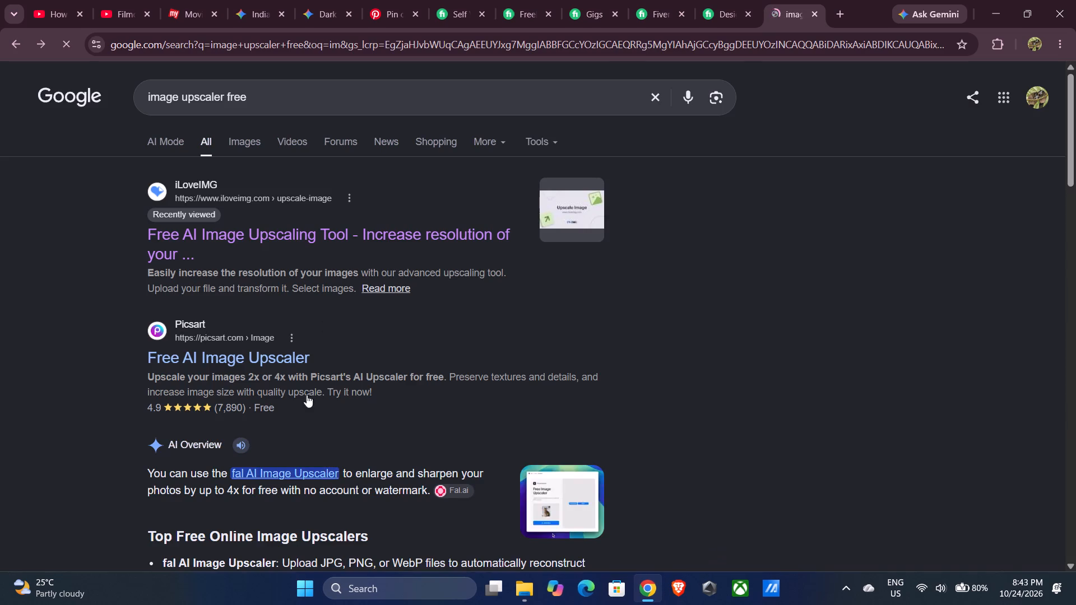
# Find and open the ImgUpscaler site from the Google results for "image upscaler free".
pyautogui.scroll(-11, 307, 402)
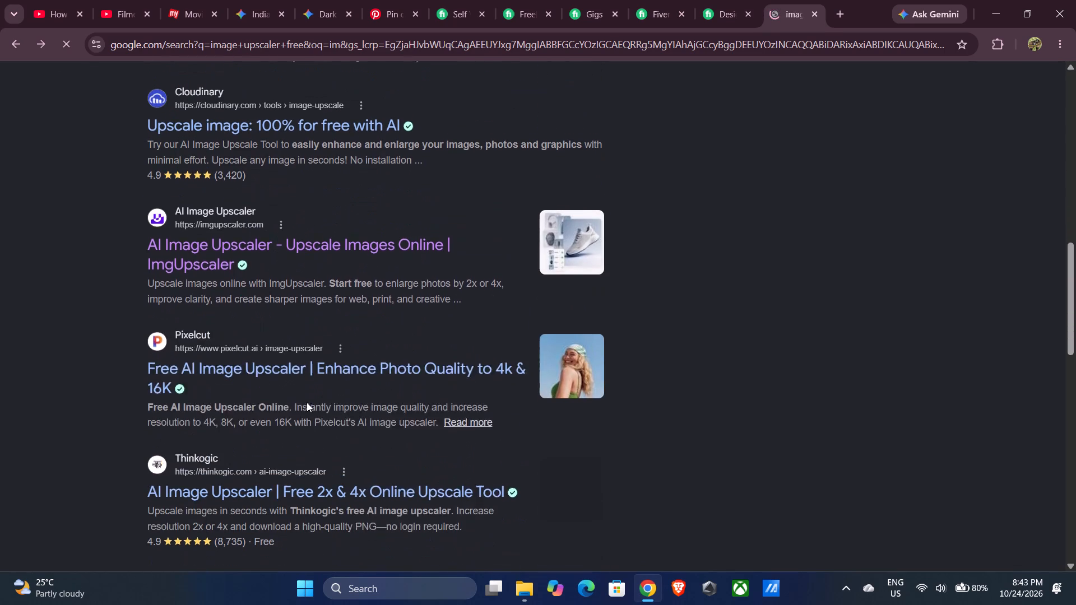
pyautogui.click(219, 255)
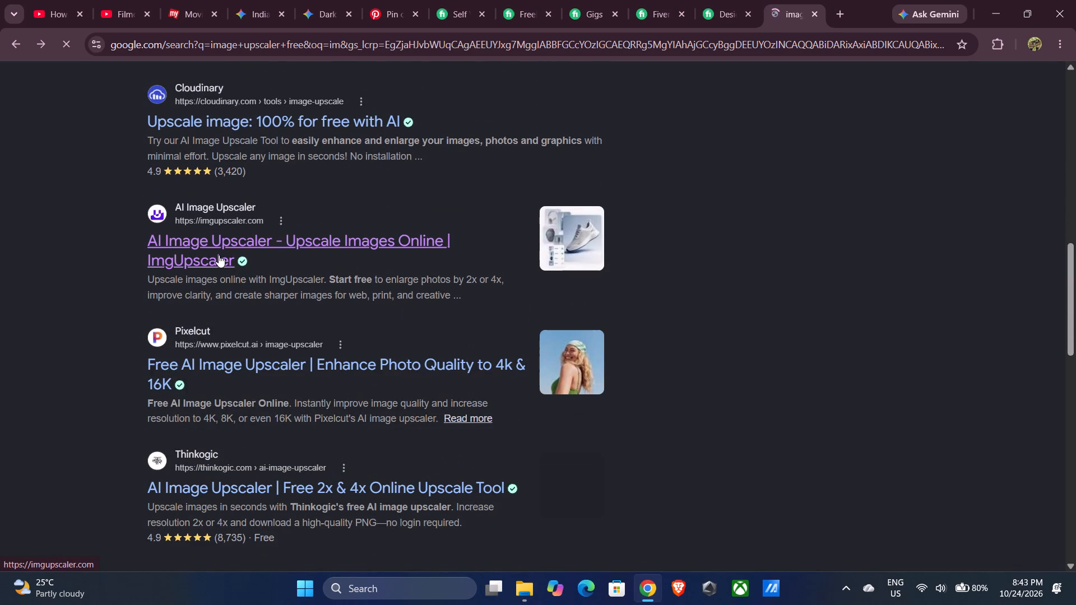
pyautogui.click(216, 245)
pyautogui.scroll(-6, 405, 459)
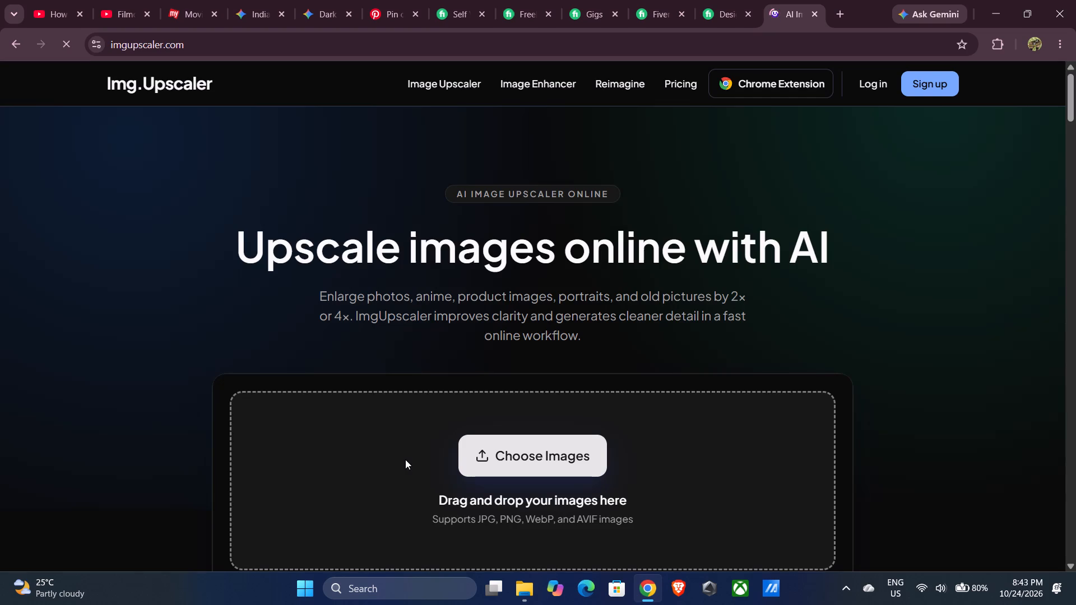
# Choose final YOUR CTR.png from the recent files as the image to upscale in ImgUpscaler.
pyautogui.click(534, 459)
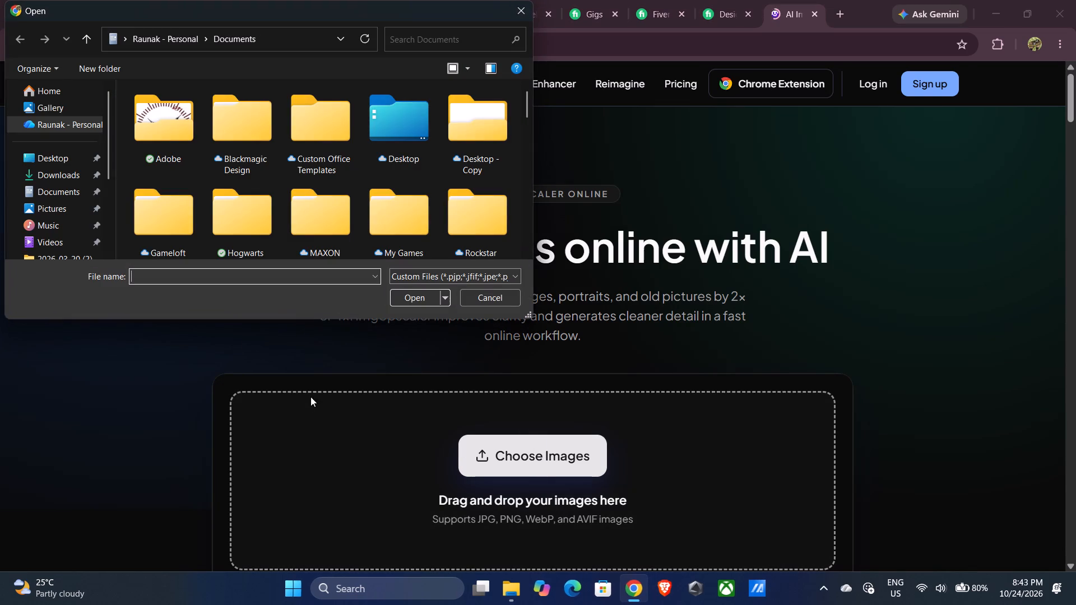
pyautogui.click(68, 182)
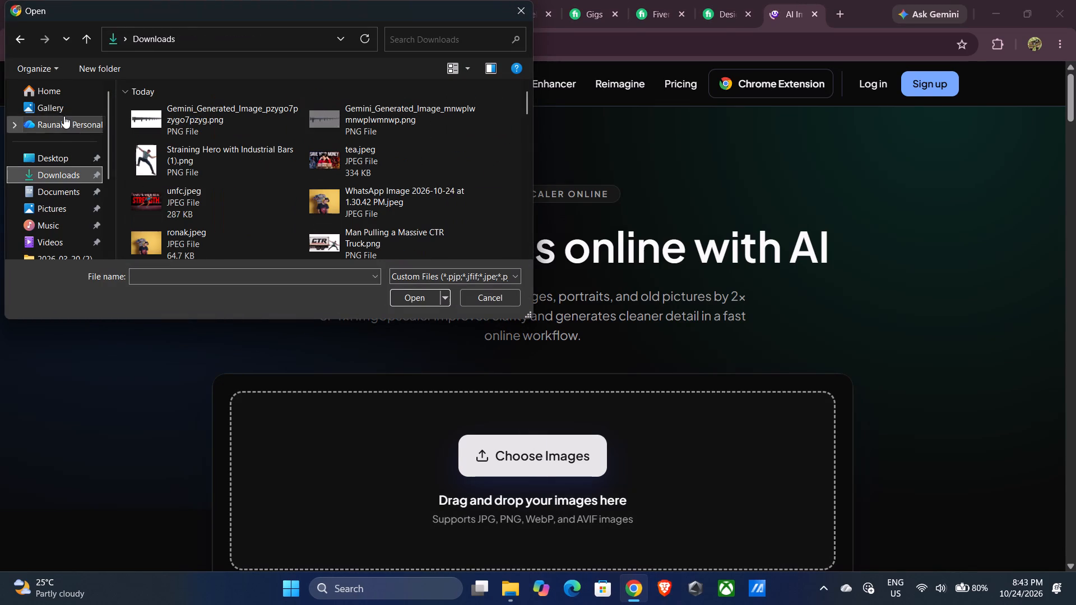
pyautogui.click(41, 90)
pyautogui.scroll(-3, 271, 216)
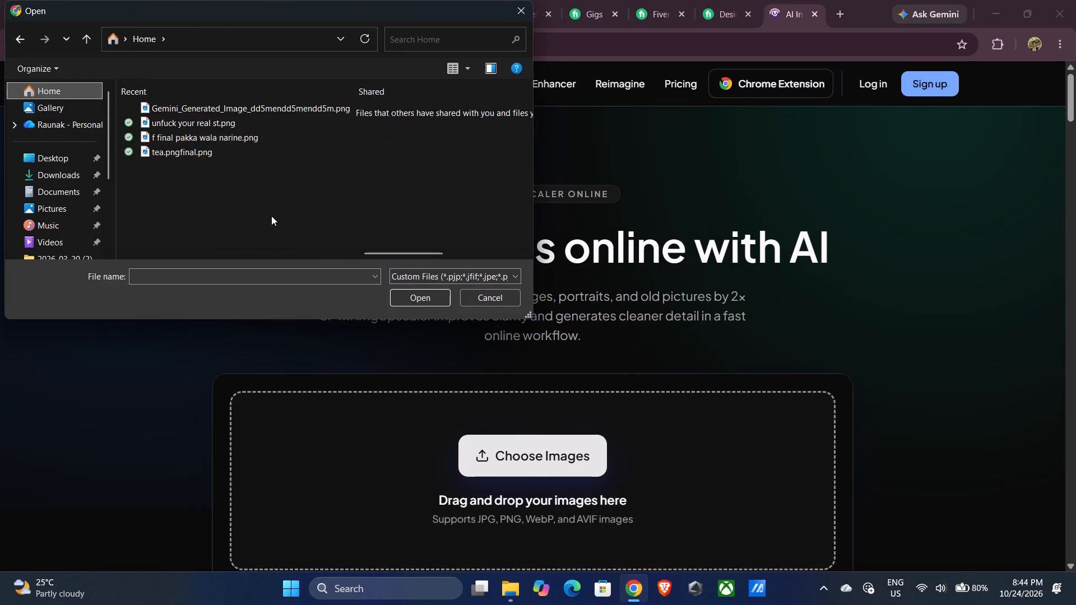
pyautogui.scroll(9, 271, 215)
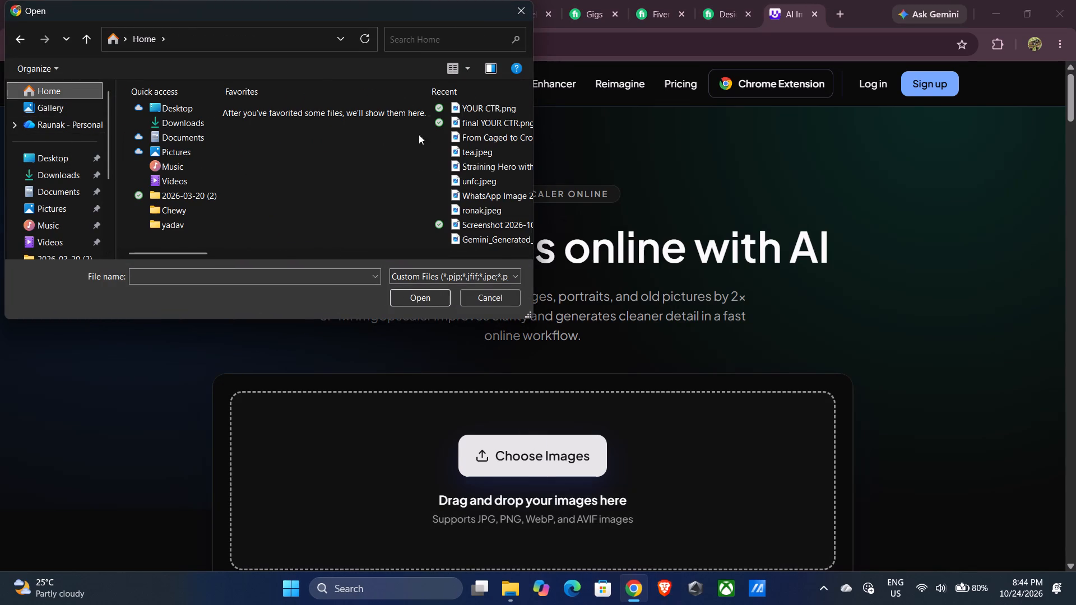
pyautogui.click(475, 123)
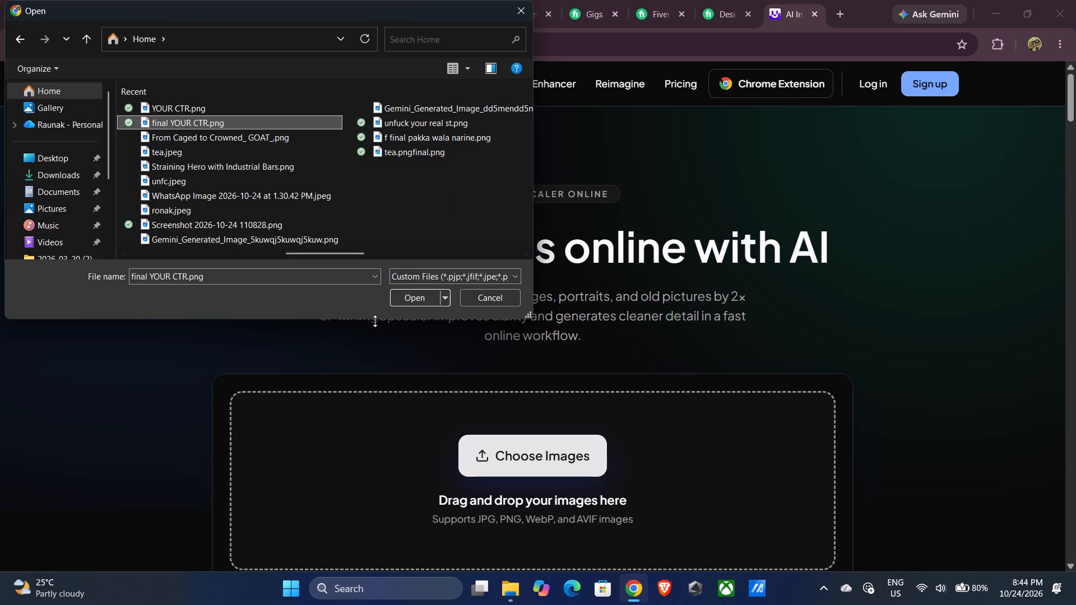
pyautogui.click(420, 297)
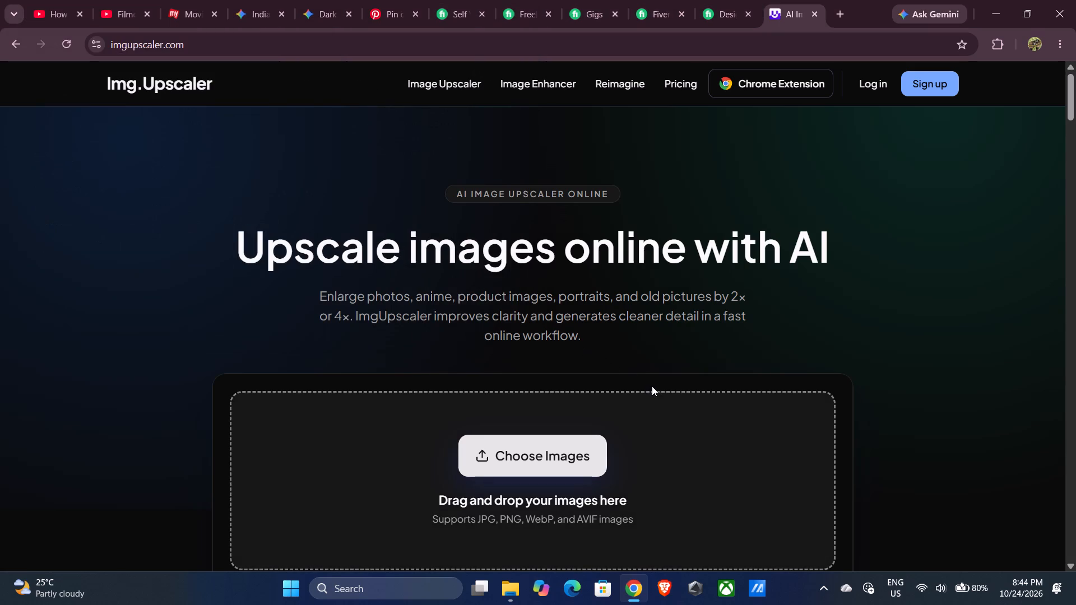
# Upload final YOUR CTR.png and start upscaling it at the 200% ratio.
pyautogui.scroll(-3, 588, 399)
pyautogui.scroll(-1, 522, 464)
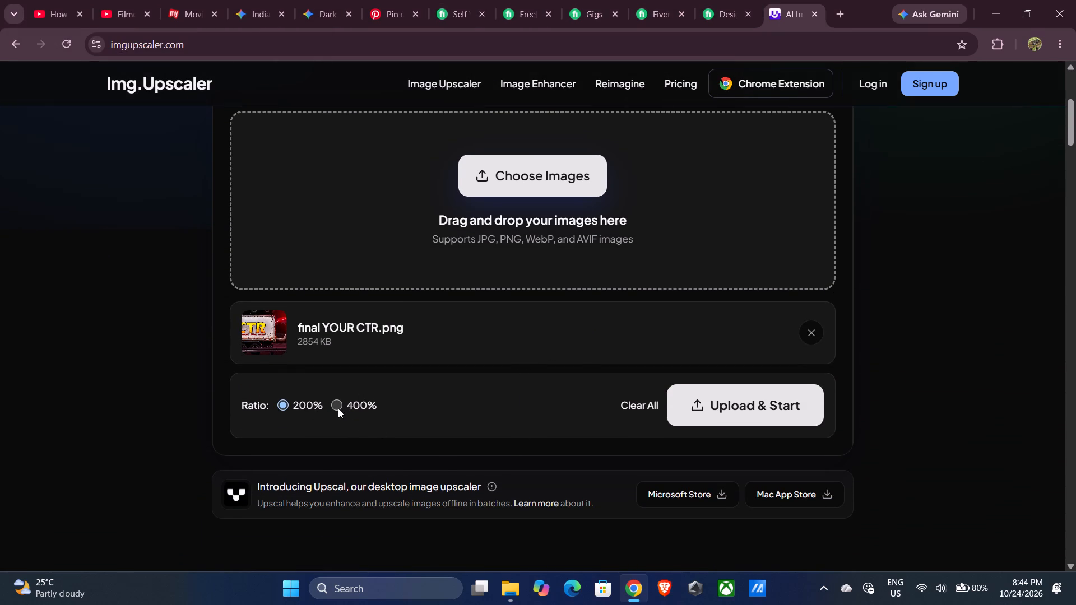
pyautogui.click(743, 404)
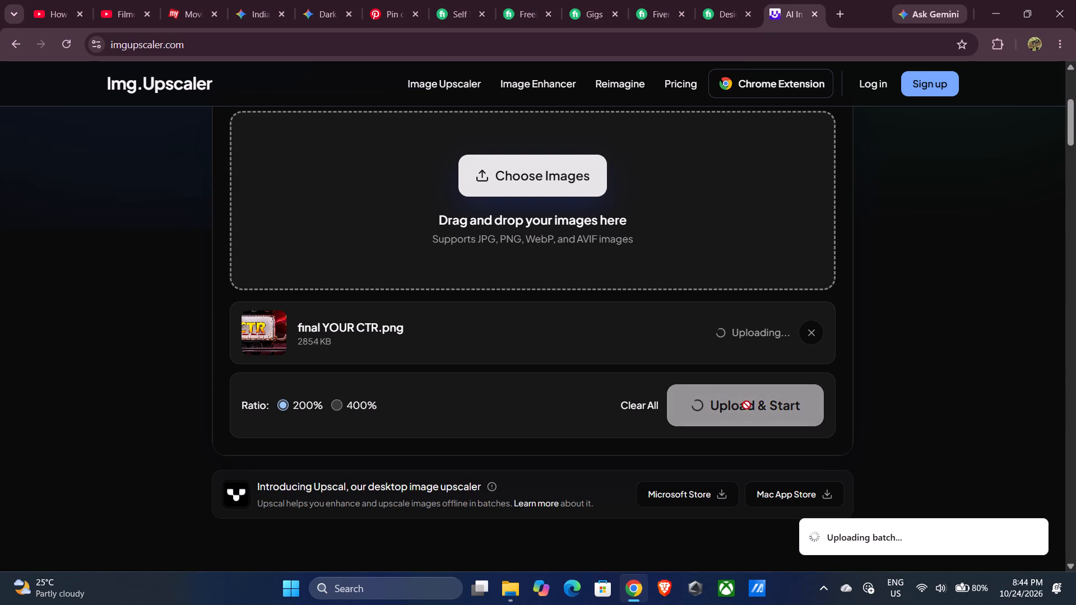
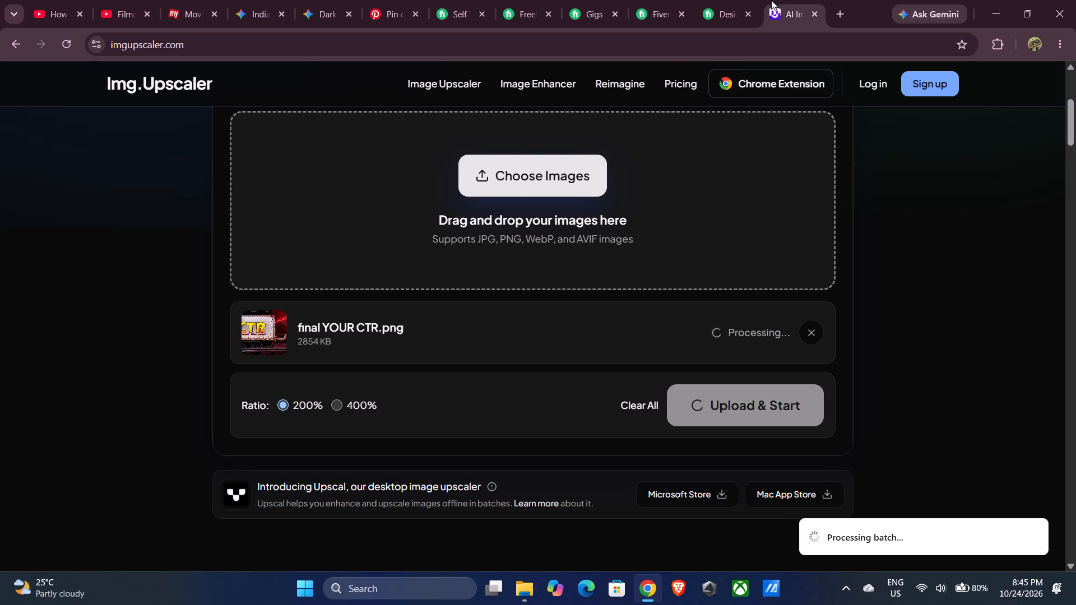
# Search Google in a new tab for "clean and clear face wash".
pyautogui.click(837, 11)
pyautogui.click(447, 292)
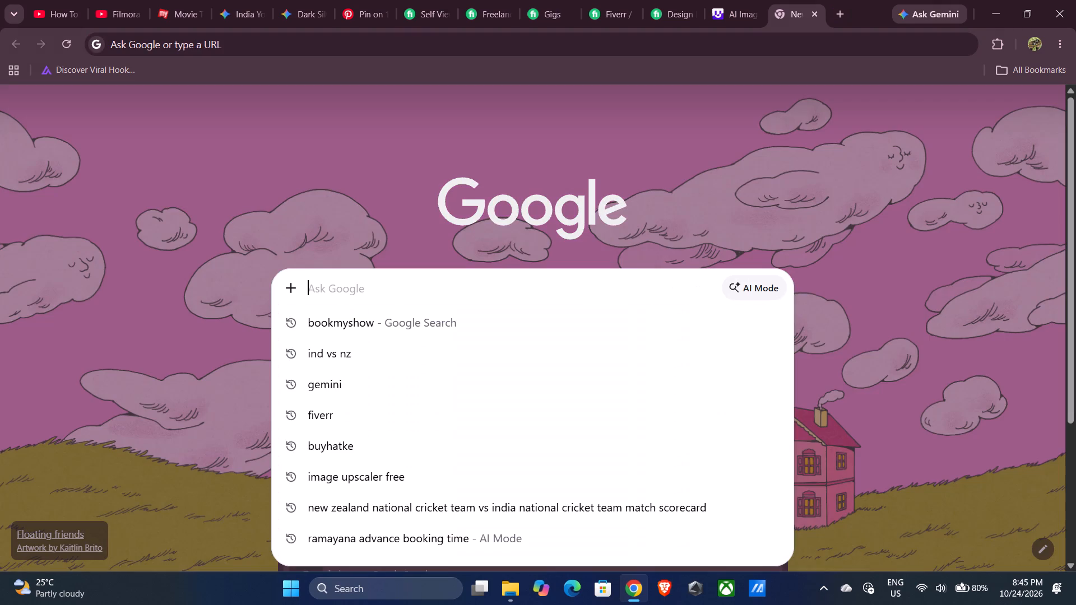
pyautogui.write('cl')
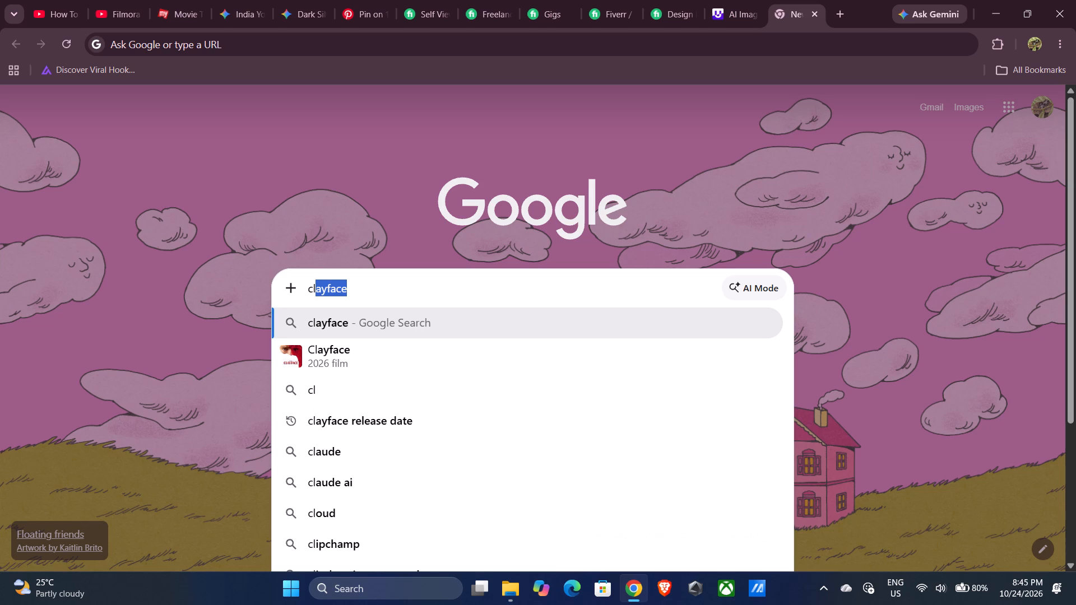
pyautogui.write('ea')
pyautogui.write('n a')
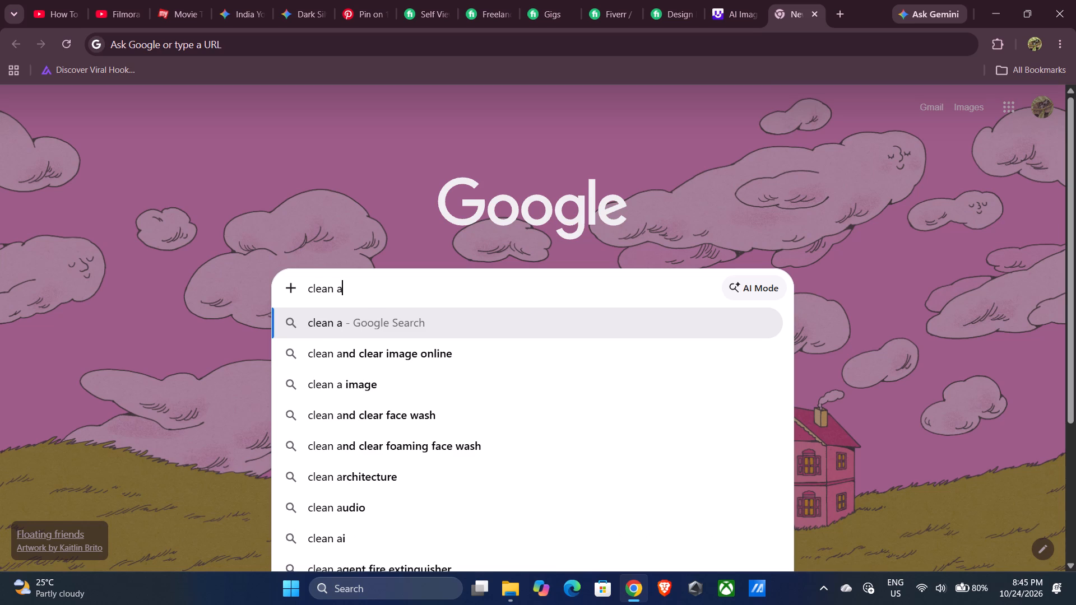
pyautogui.write('nd c')
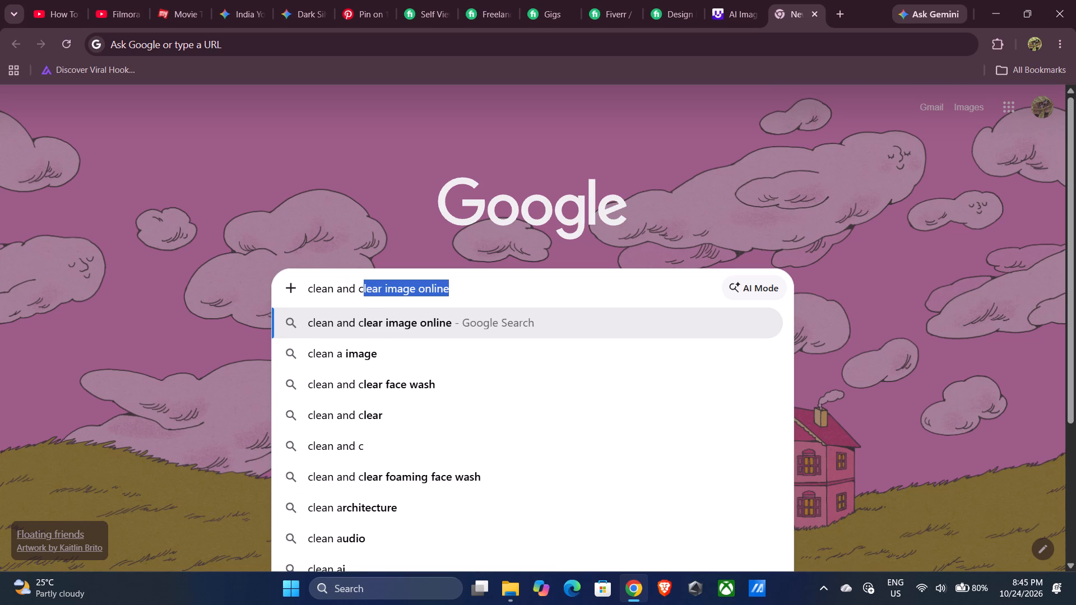
pyautogui.write('lear')
pyautogui.press('space')
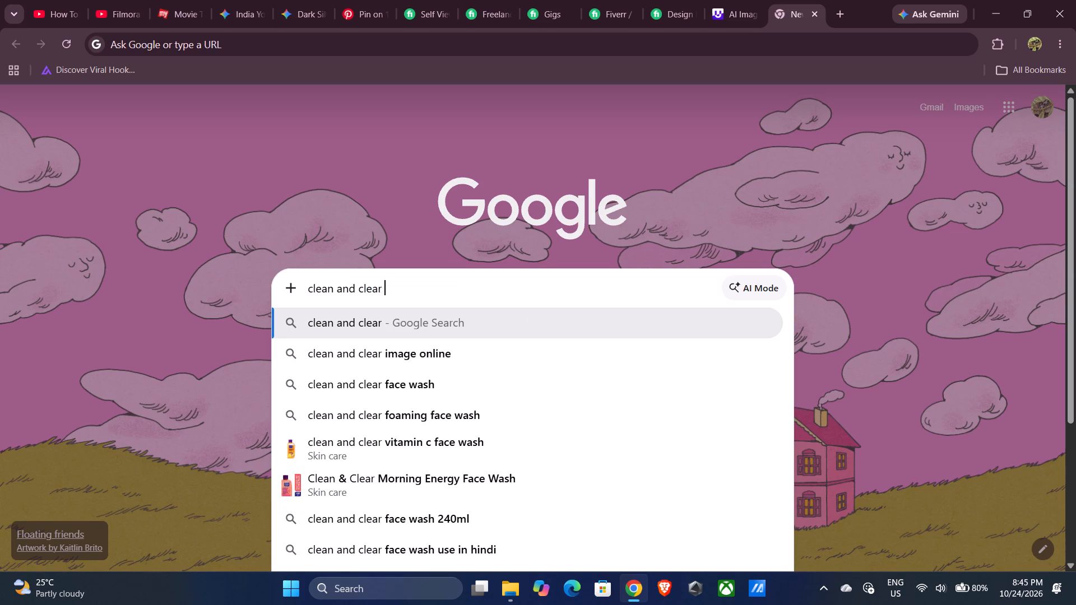
pyautogui.click(446, 388)
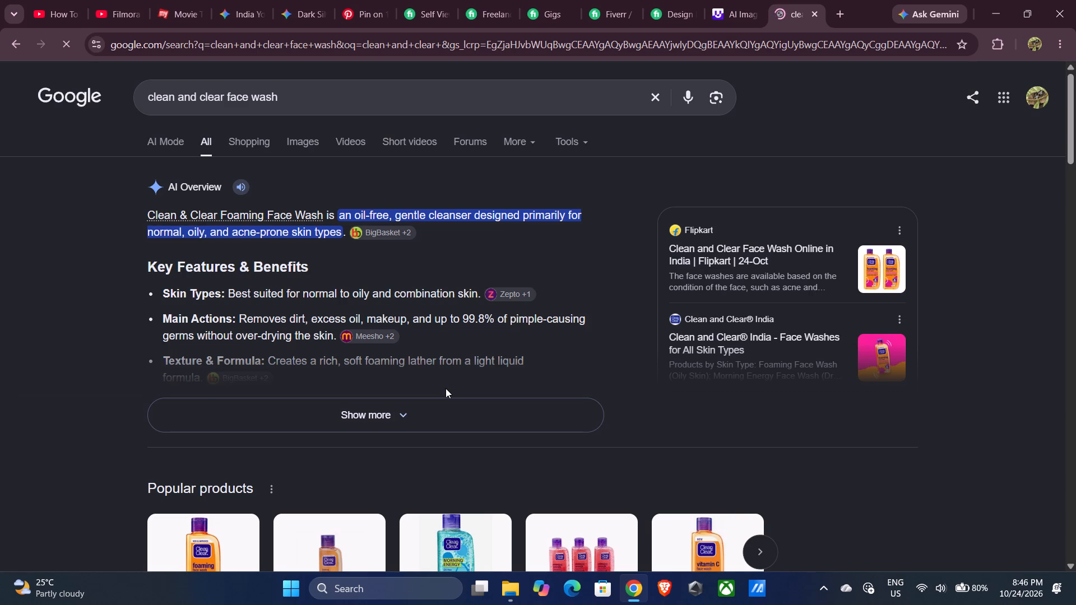
# Browse the face wash product listings in the results and expand the ₹350–₹1,000 price group.
pyautogui.scroll(-3, 442, 387)
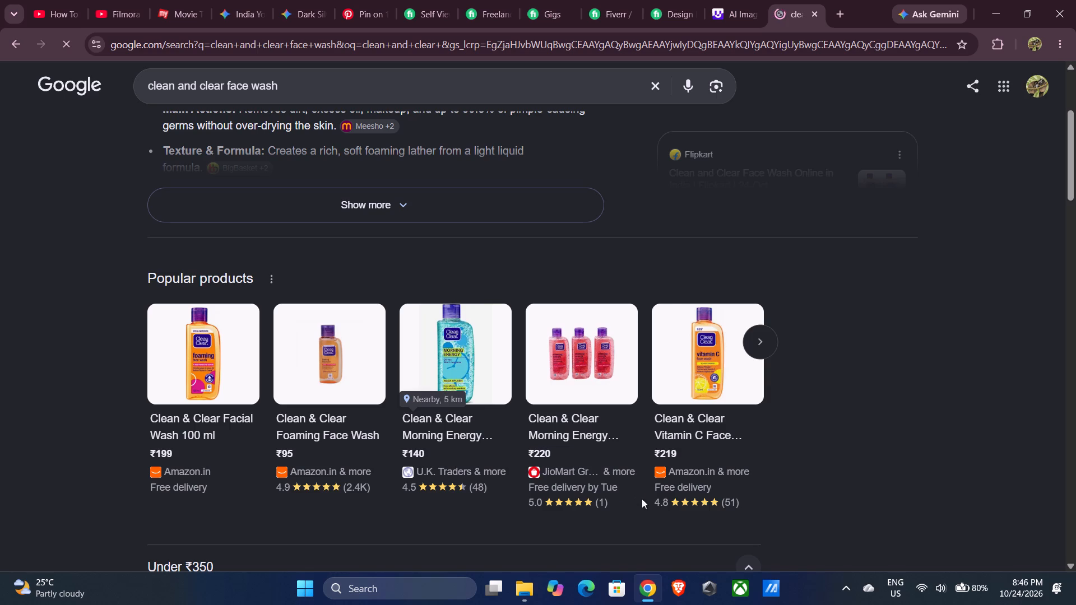
pyautogui.scroll(-3, 592, 490)
pyautogui.scroll(-3, 364, 452)
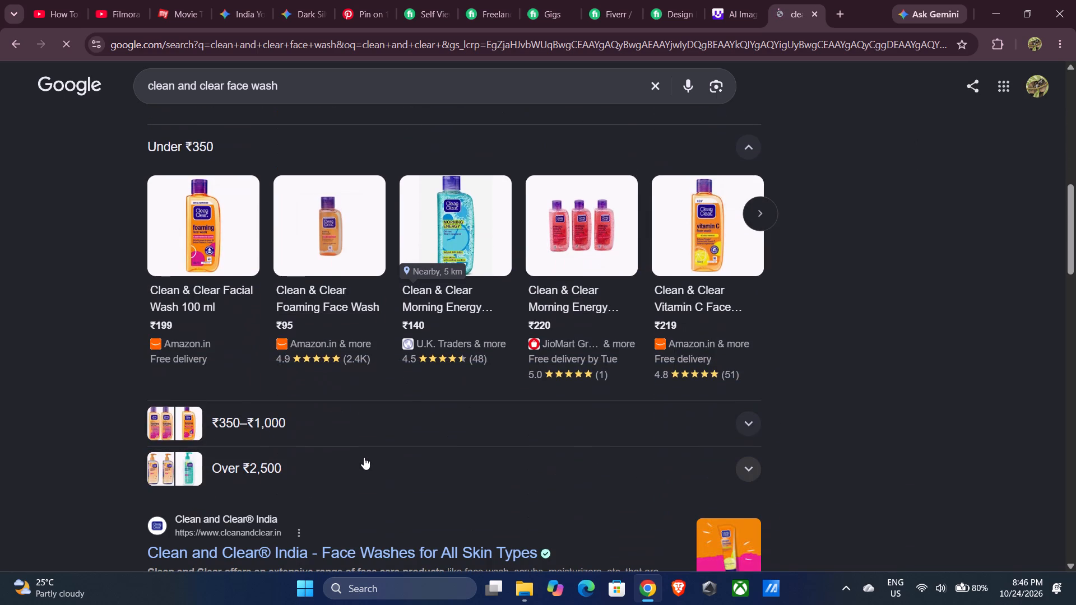
pyautogui.click(748, 433)
pyautogui.scroll(-3, 617, 474)
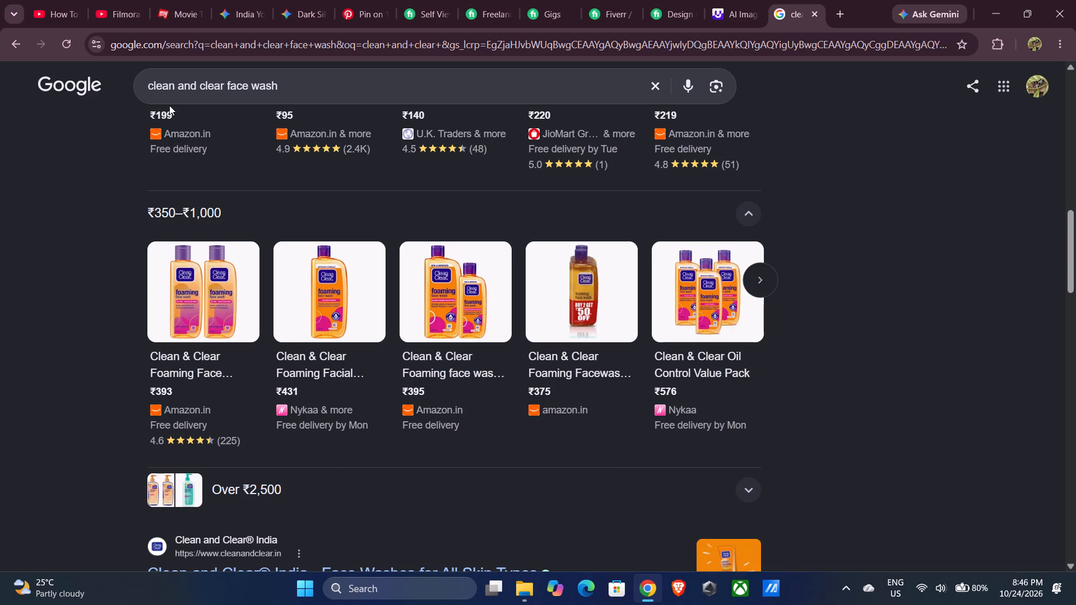
# Search for "clean and clear face wash review" and open the Reddit thread "Is Clean & Clear a bad facewash?".
pyautogui.moveTo(222, 87); pyautogui.dragTo(149, 97)
pyautogui.click(295, 117)
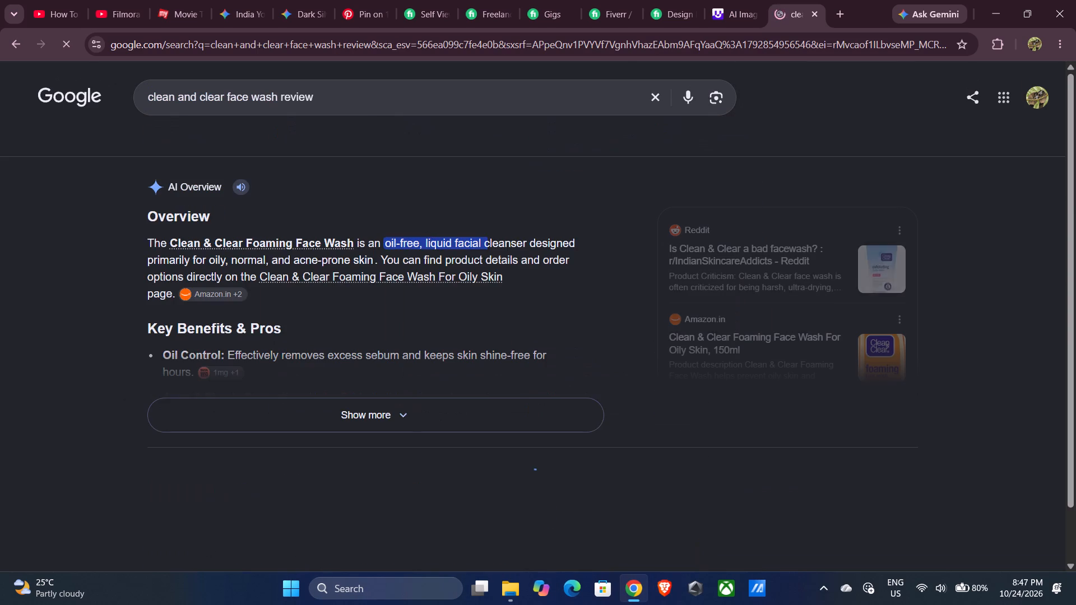
pyautogui.scroll(-3, 267, 318)
pyautogui.click(277, 300)
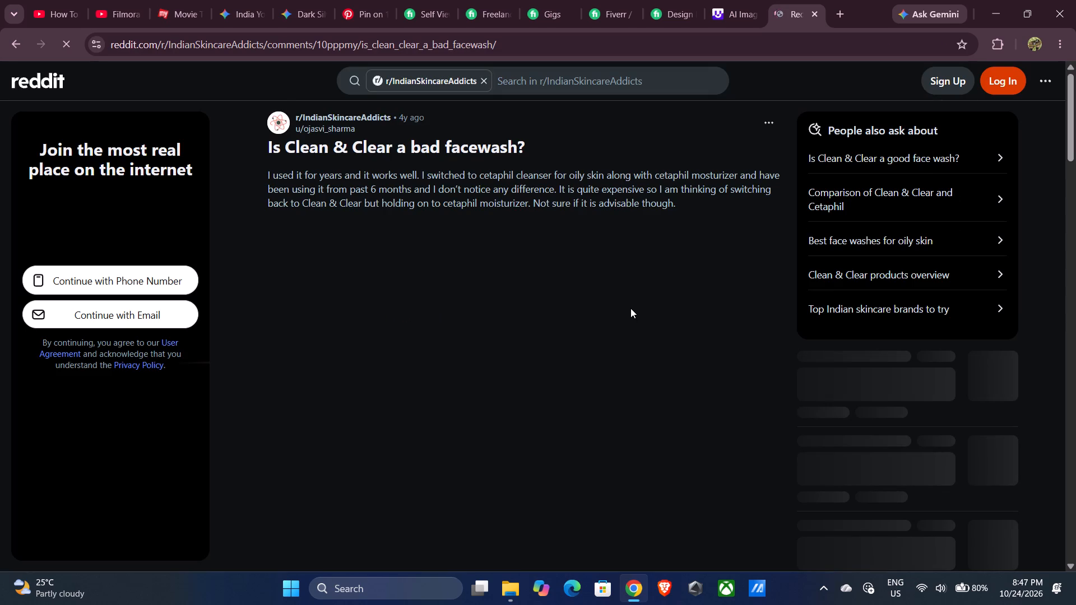
# Return to ImgUpscaler and download all the finished results for final YOUR CTR.png as a ZIP.
pyautogui.click(726, 2)
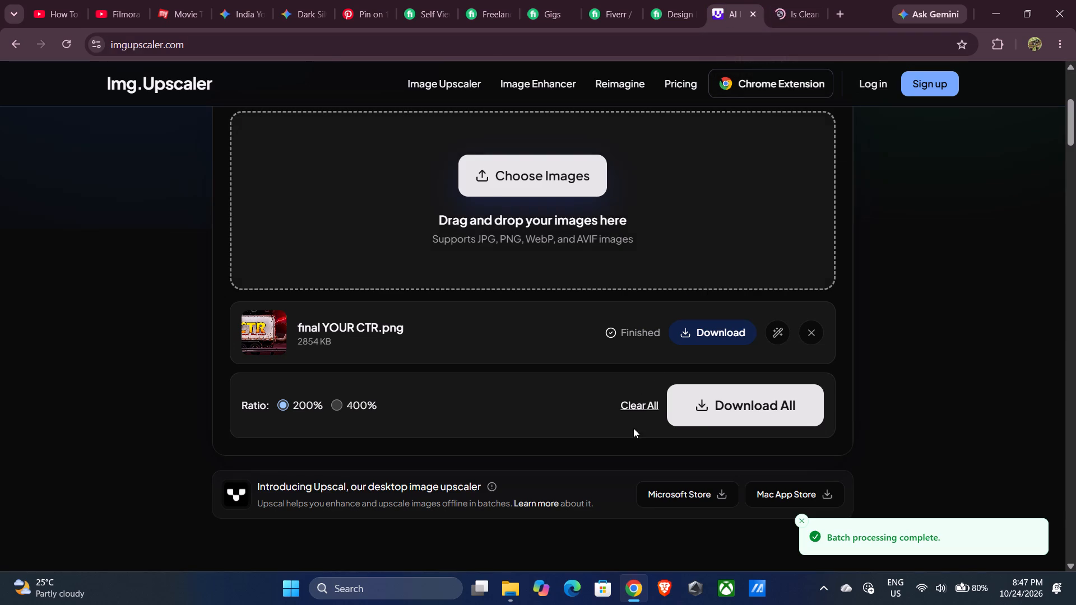
pyautogui.click(704, 407)
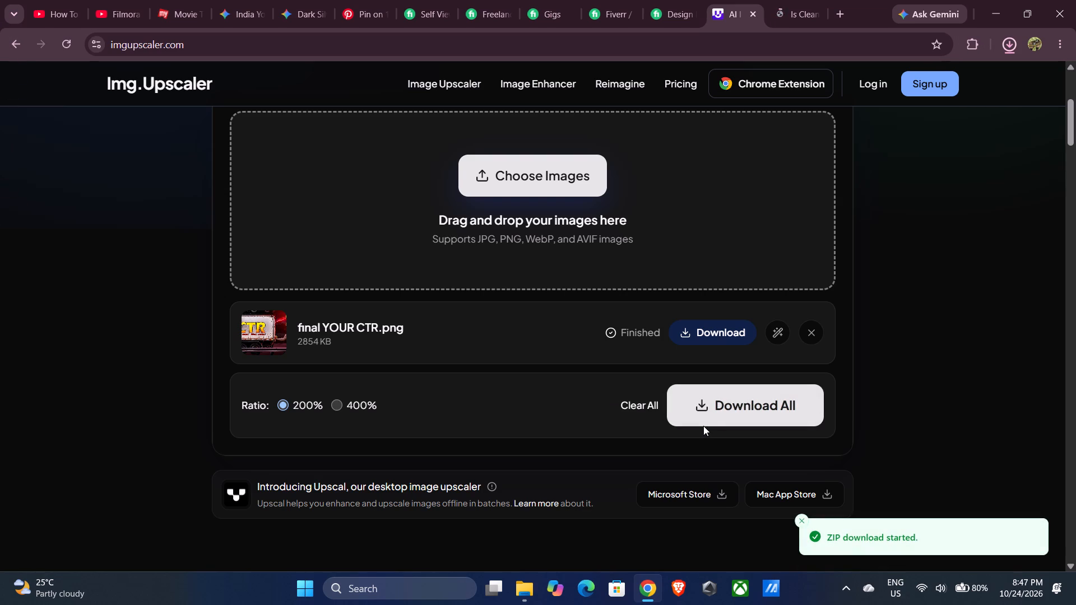
# Open the downloaded upscaler-results.zip and view 01-final YOUR CTR.png from it.
pyautogui.click(1012, 46)
pyautogui.click(1012, 48)
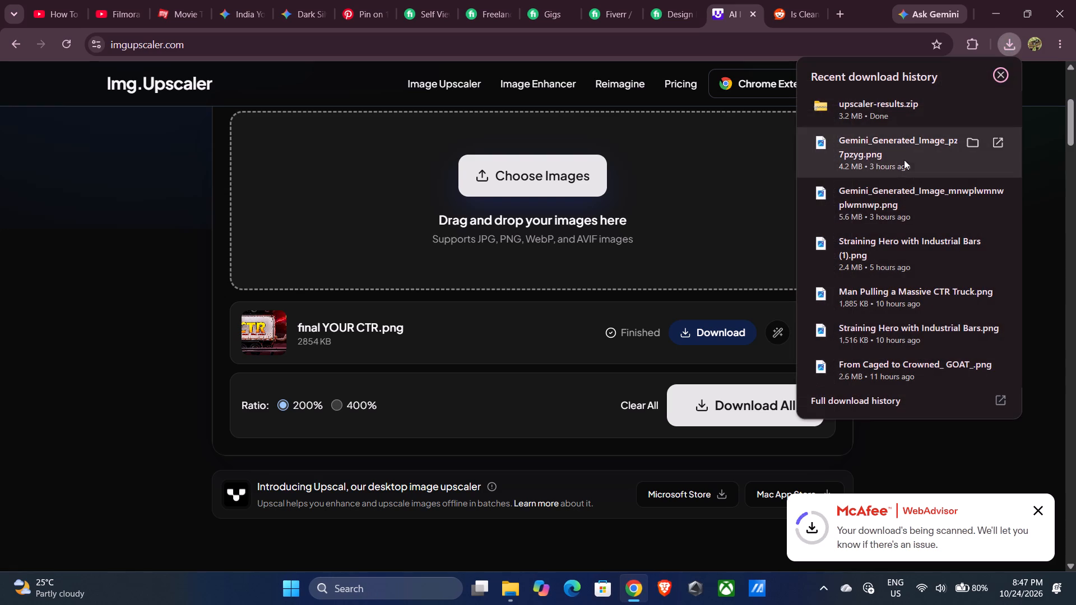
pyautogui.doubleClick(905, 107)
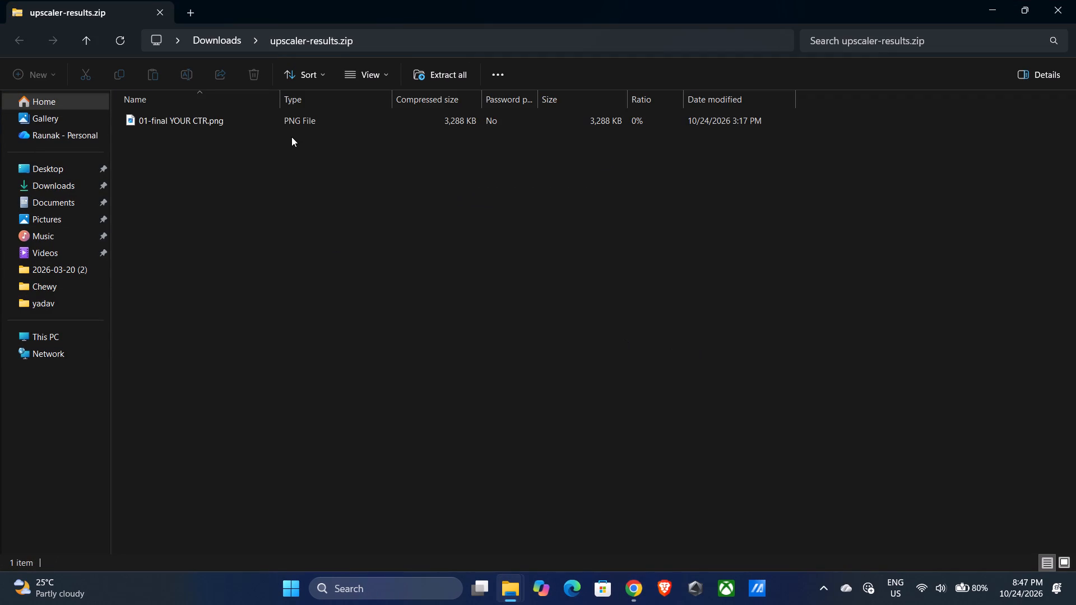
pyautogui.click(291, 132)
pyautogui.doubleClick(291, 120)
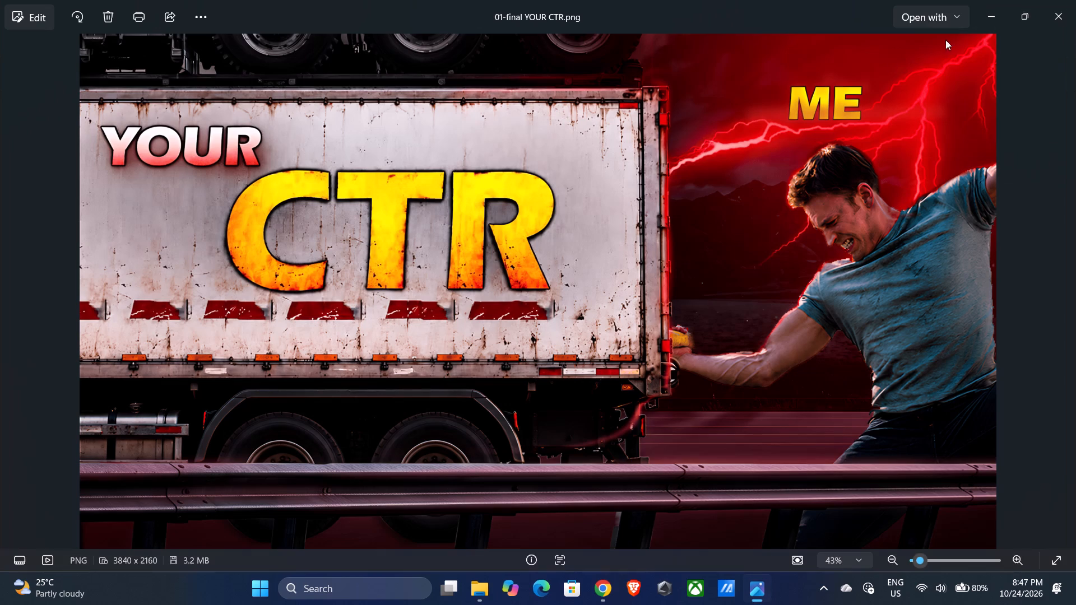
# Examine the upscaled image's CTR lettering, truck and man up close for quality, and close the image and its ZIP folder.
pyautogui.click(884, 287)
pyautogui.scroll(8, 401, 292)
pyautogui.moveTo(535, 187); pyautogui.dragTo(523, 251)
pyautogui.scroll(-13, 523, 252)
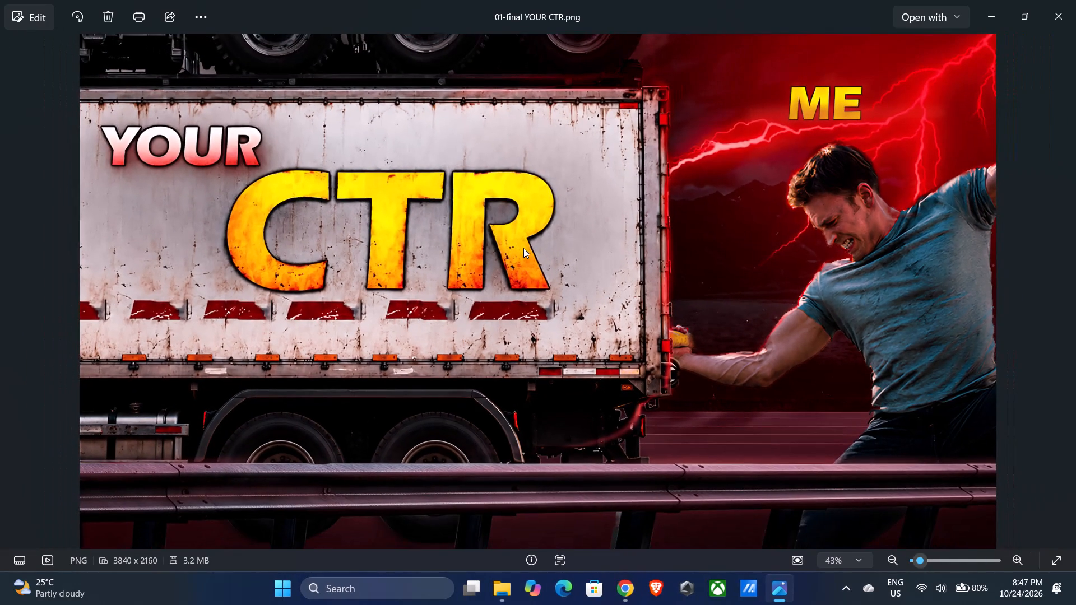
pyautogui.scroll(-3, 523, 249)
pyautogui.scroll(6, 874, 219)
pyautogui.moveTo(671, 233); pyautogui.dragTo(846, 229)
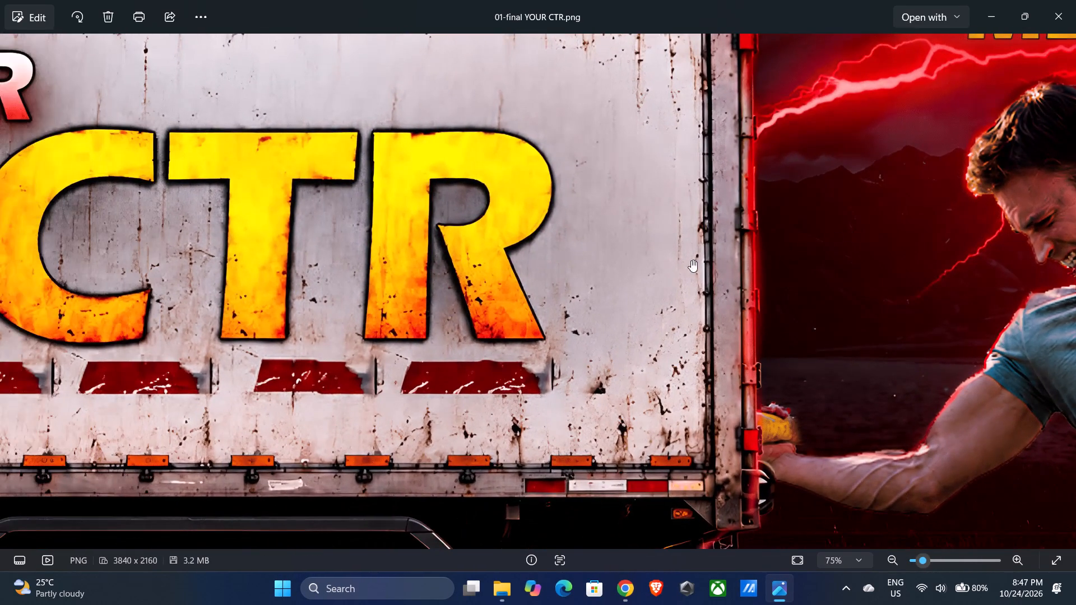
pyautogui.scroll(8, 632, 285)
pyautogui.moveTo(468, 273); pyautogui.dragTo(752, 273)
pyautogui.scroll(7, 587, 315)
pyautogui.moveTo(554, 296); pyautogui.dragTo(709, 273)
pyautogui.scroll(-4, 706, 273)
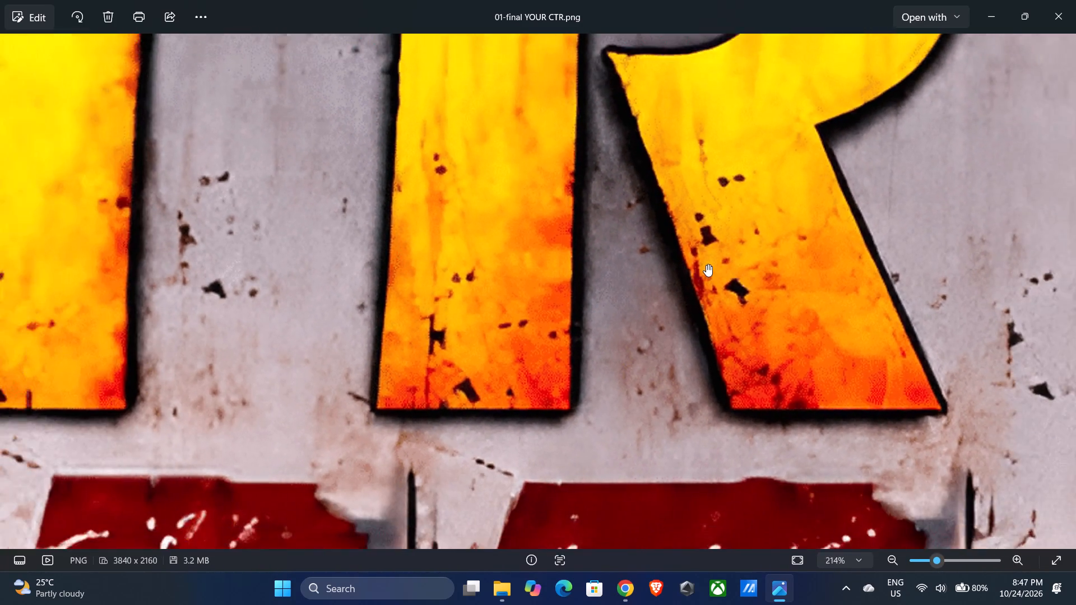
pyautogui.scroll(-20, 706, 264)
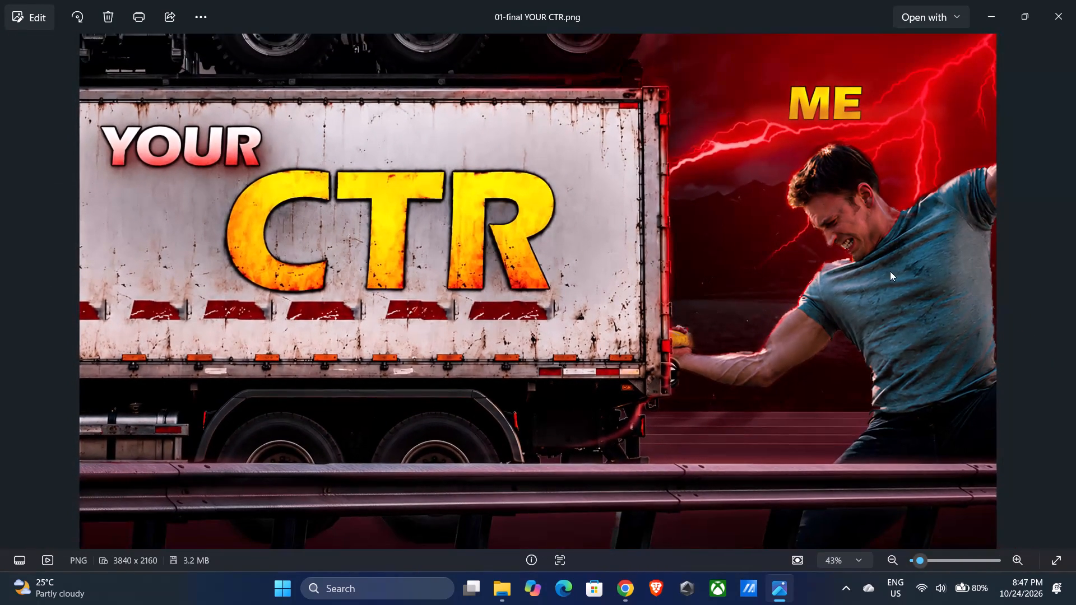
pyautogui.scroll(14, 890, 271)
pyautogui.moveTo(904, 200); pyautogui.dragTo(849, 267)
pyautogui.moveTo(840, 276); pyautogui.dragTo(816, 310)
pyautogui.scroll(-3, 705, 318)
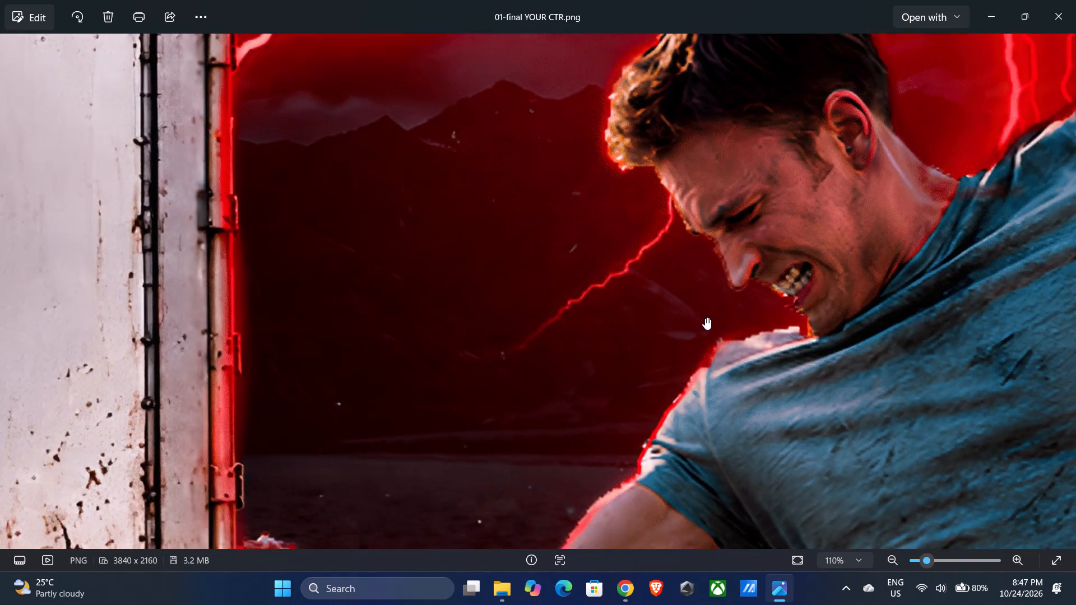
pyautogui.scroll(-13, 705, 318)
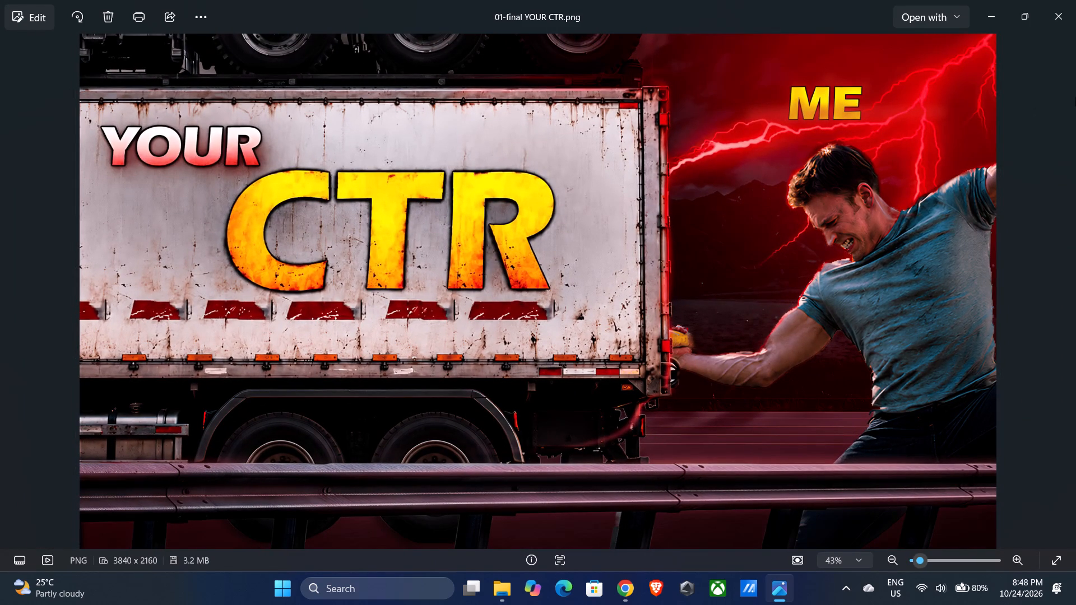
pyautogui.click(1063, 0)
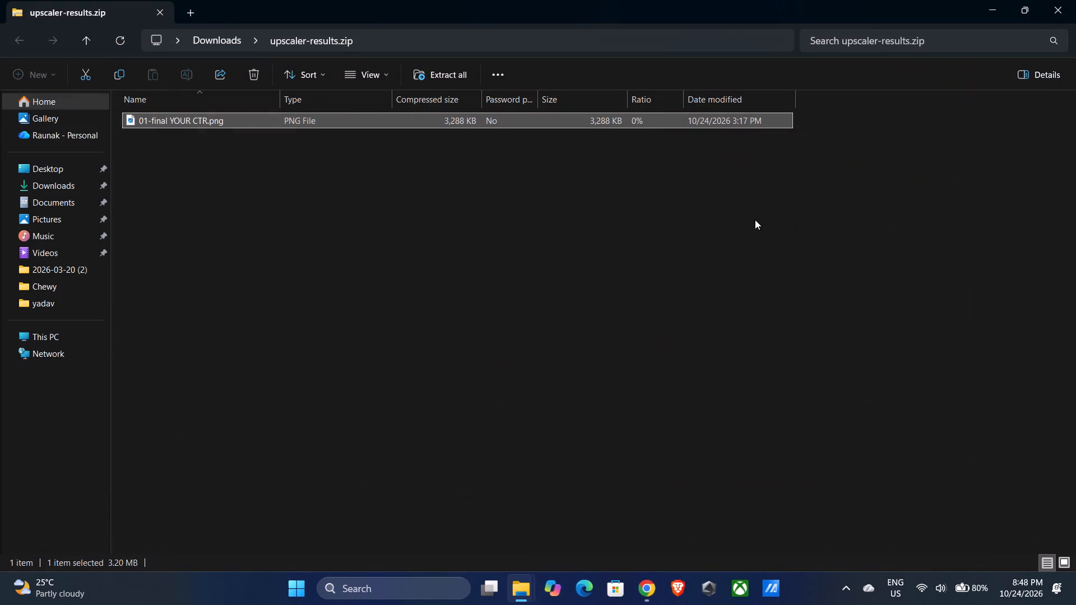
pyautogui.click(1075, 0)
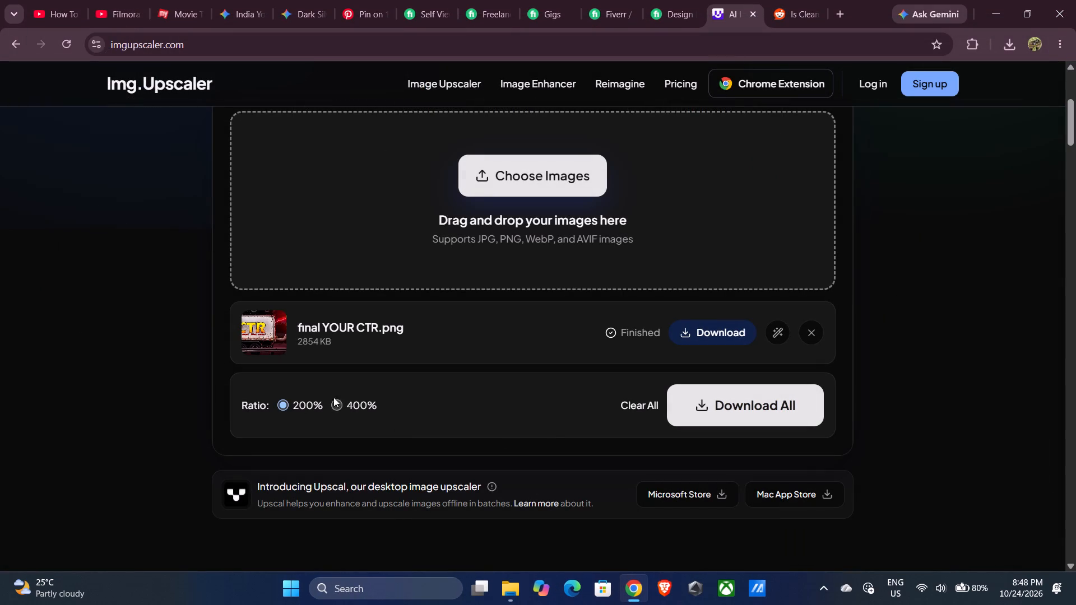
# Set the ImgUpscaler ratio to 400% and download all results again.
pyautogui.click(341, 403)
pyautogui.click(744, 400)
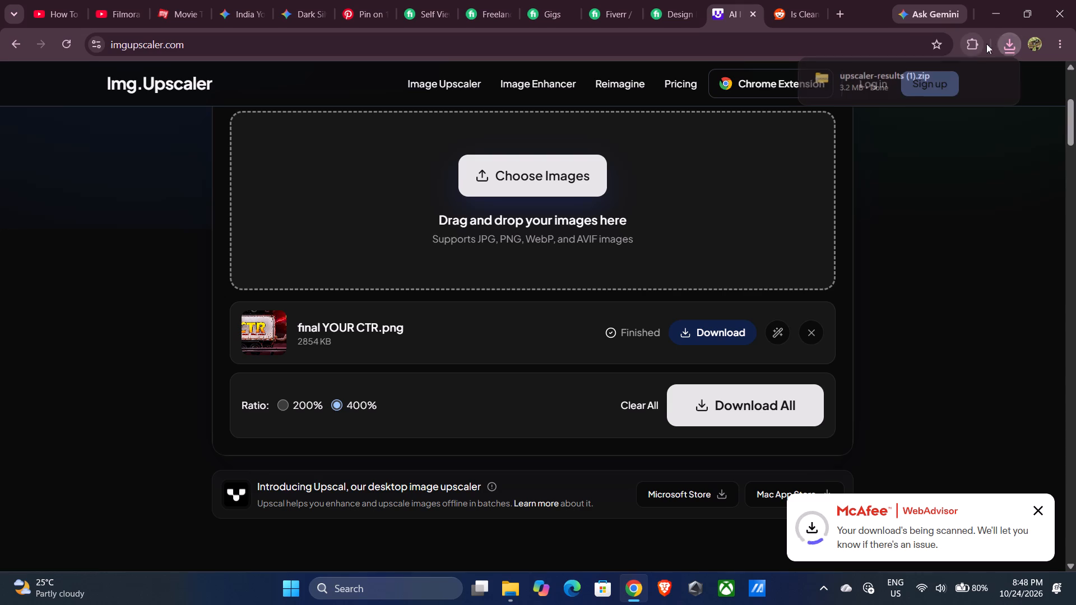
# Open upscaler-results (1).zip from the recent downloads and view its 01-final YOUR CTR.png.
pyautogui.doubleClick(921, 85)
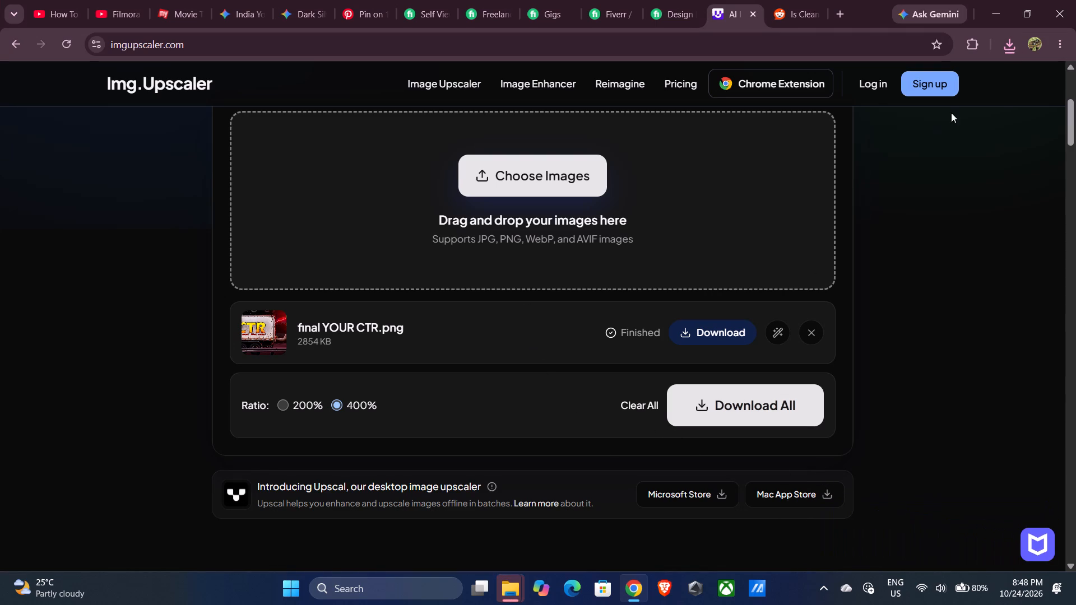
pyautogui.click(1015, 44)
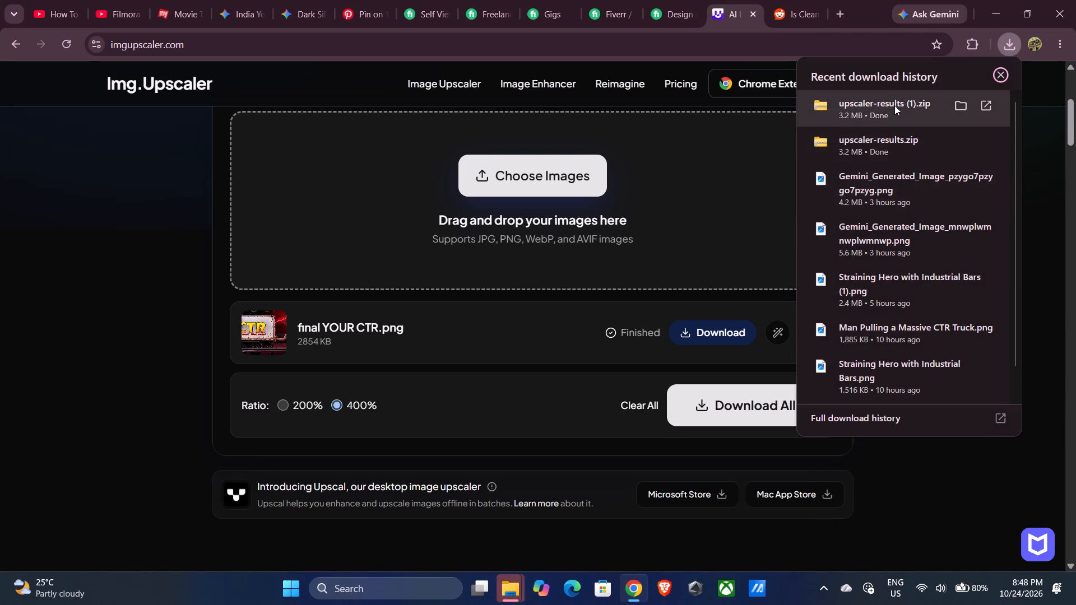
pyautogui.doubleClick(894, 105)
pyautogui.click(955, 123)
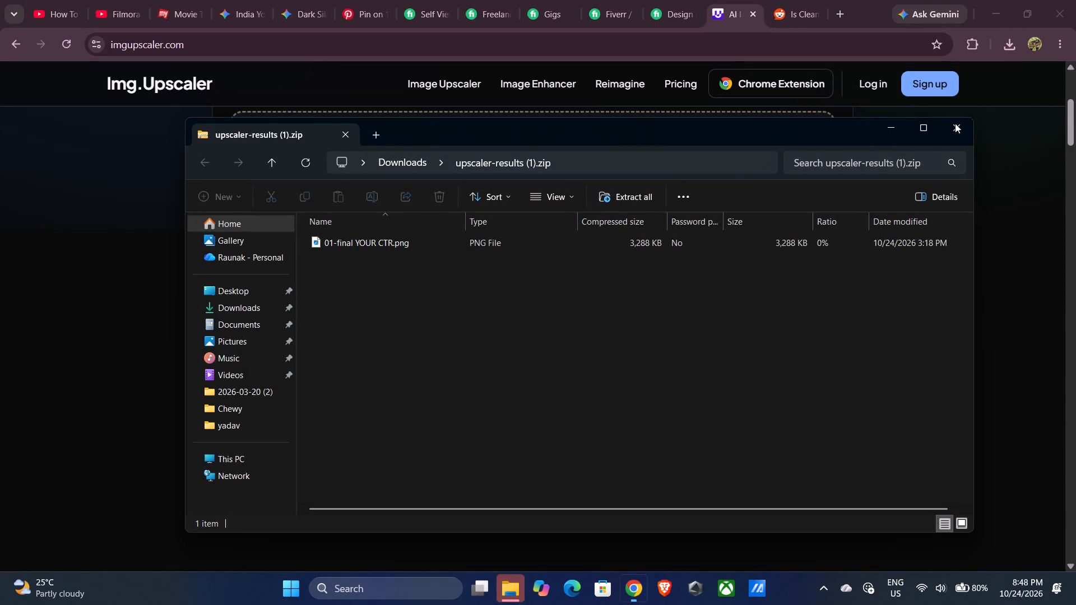
pyautogui.click(1015, 48)
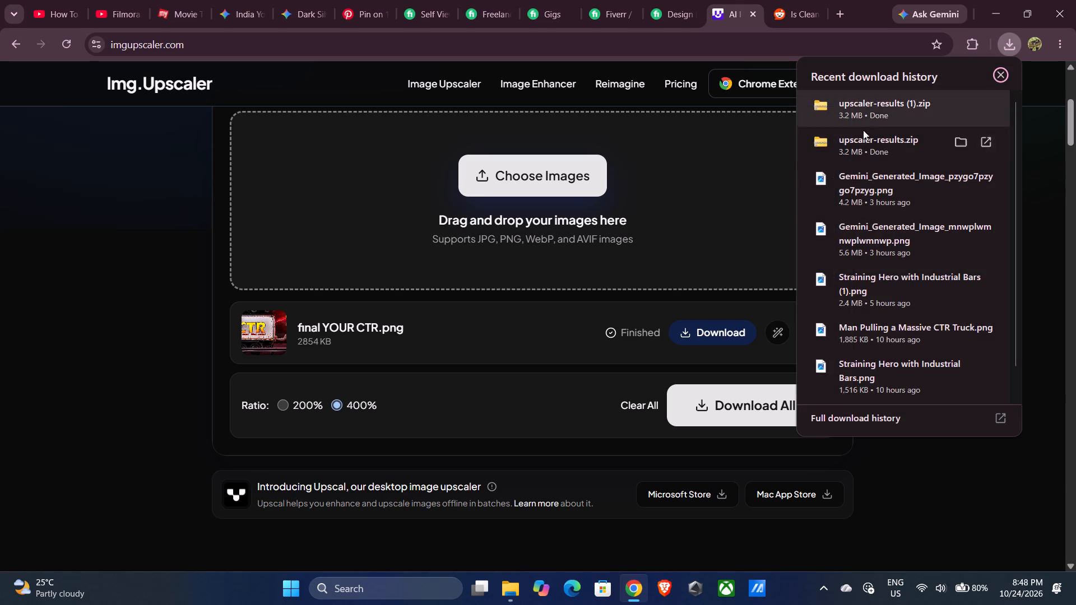
pyautogui.click(885, 120)
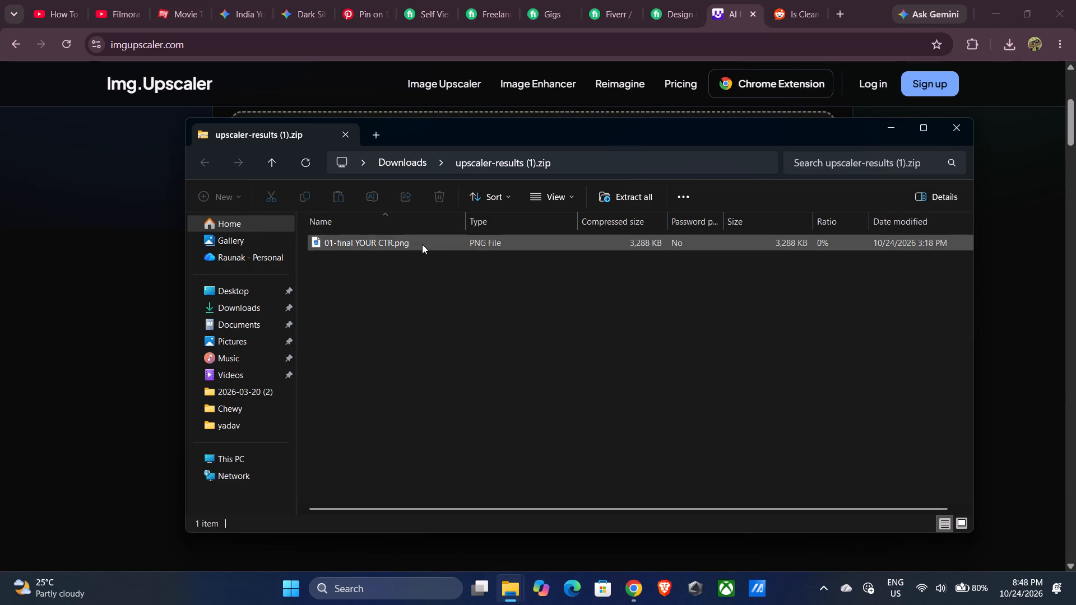
pyautogui.doubleClick(422, 243)
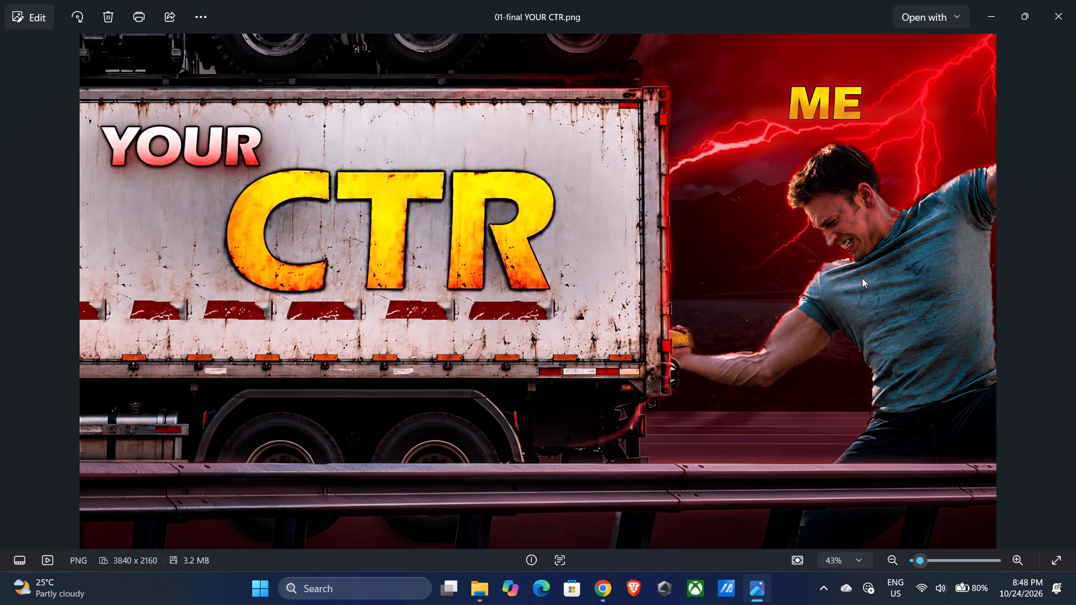
pyautogui.moveTo(861, 274); pyautogui.dragTo(795, 279)
# Examine the 400% version of 01-final YOUR CTR.png around the CTR lettering, and close the image and its ZIP folder.
pyautogui.moveTo(282, 182); pyautogui.dragTo(261, 258)
pyautogui.moveTo(261, 258); pyautogui.dragTo(309, 264)
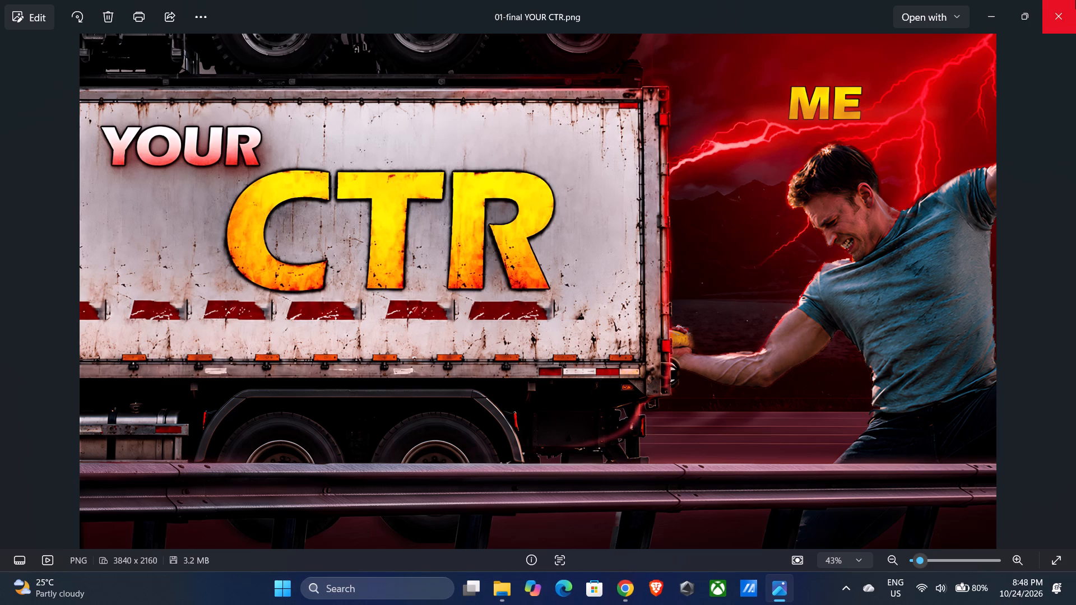
pyautogui.click(1075, 0)
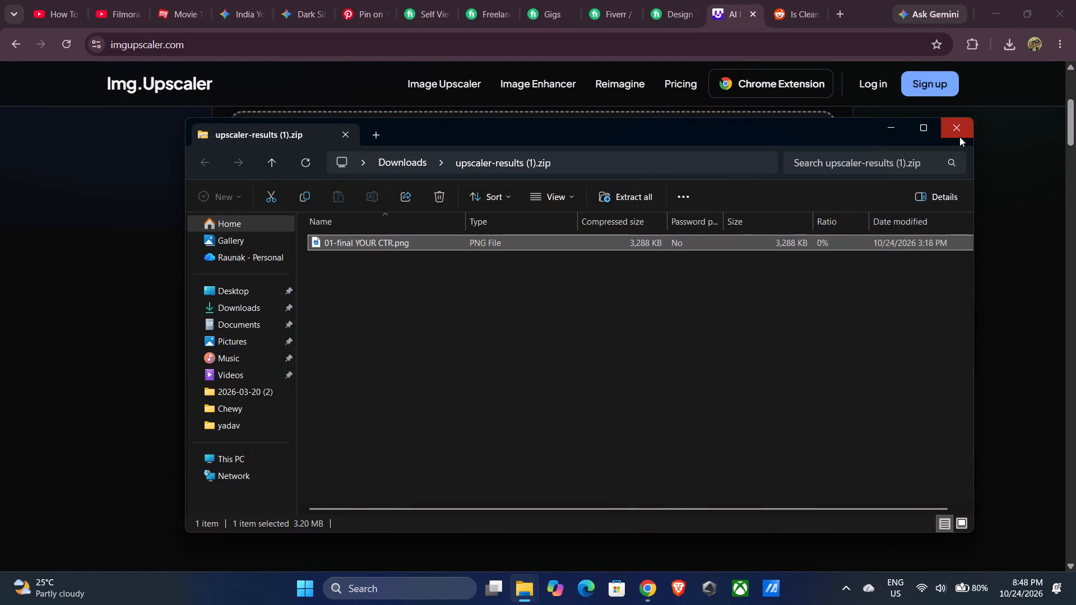
pyautogui.click(957, 135)
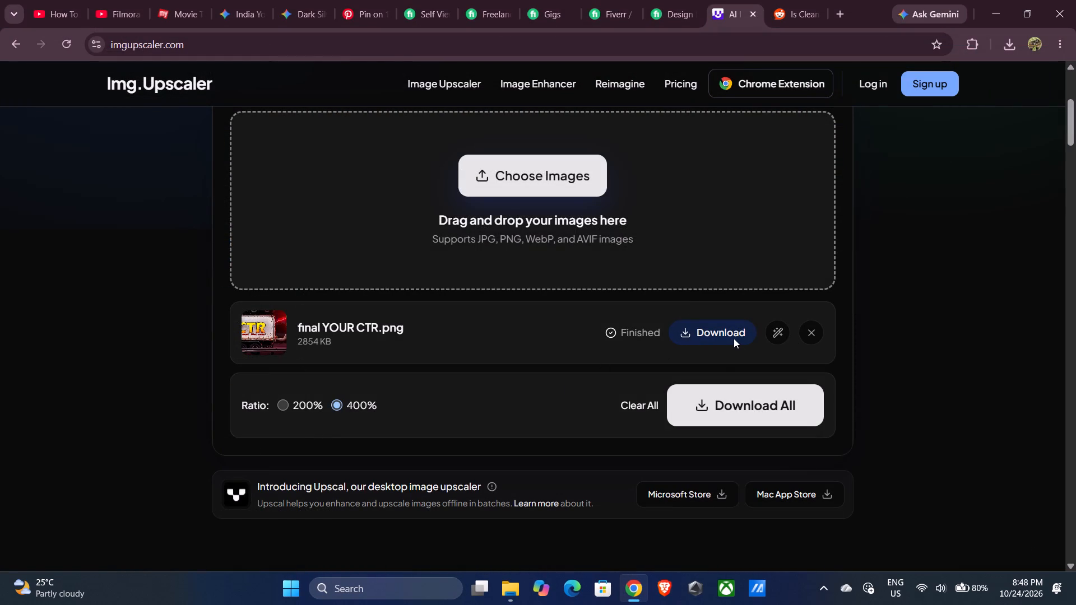
# Replace final YOUR CTR.png in the ImgUpscaler list with YOUR CTR.png from the recent files.
pyautogui.click(259, 332)
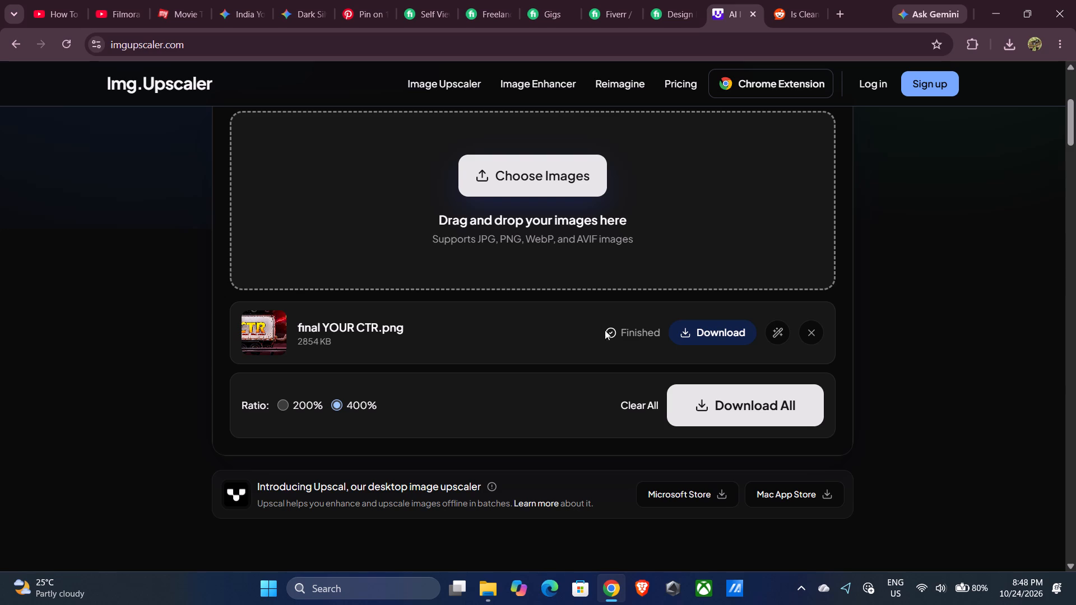
pyautogui.click(808, 334)
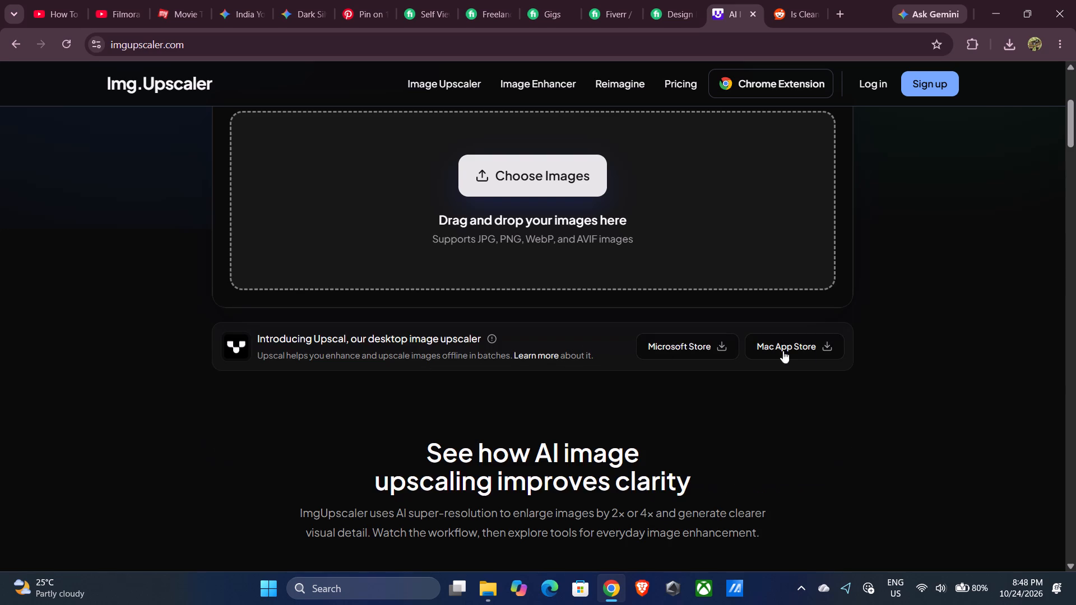
pyautogui.scroll(3, 595, 357)
pyautogui.click(545, 388)
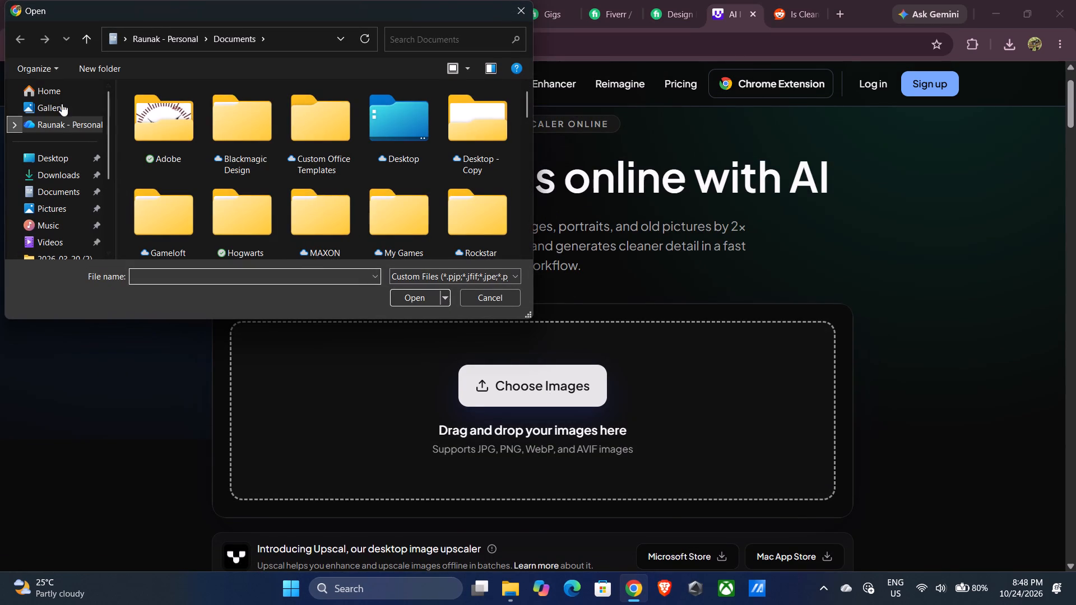
pyautogui.click(73, 172)
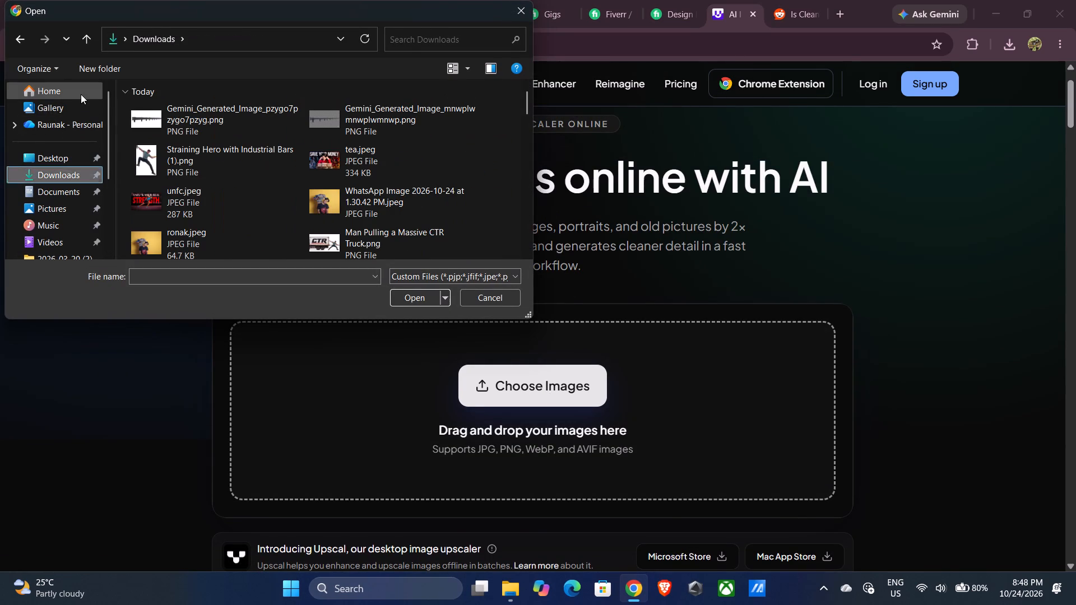
pyautogui.click(81, 94)
pyautogui.scroll(-2, 298, 191)
pyautogui.scroll(4, 310, 197)
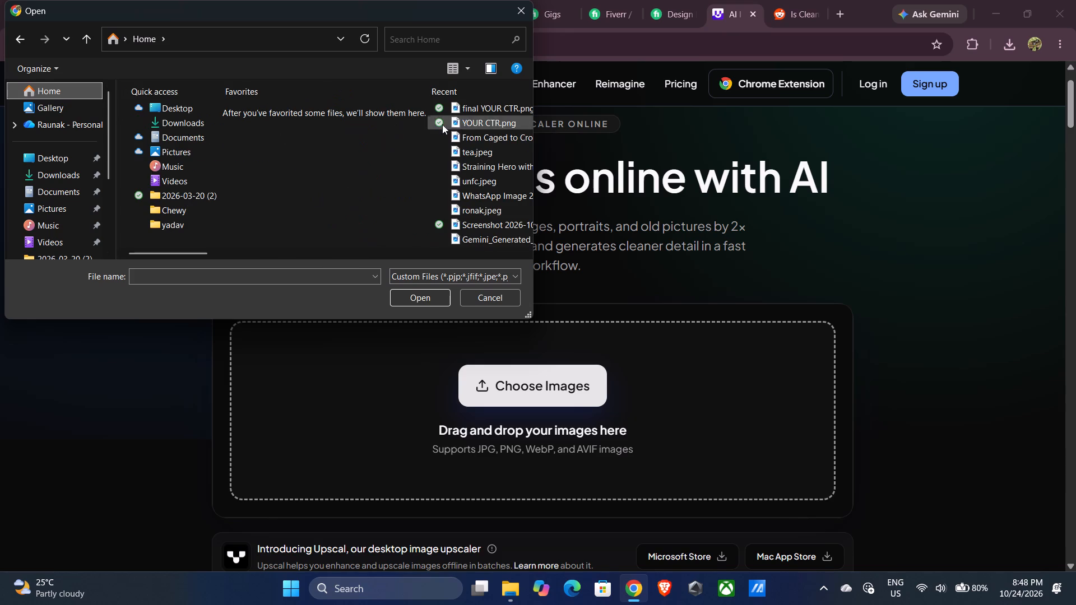
pyautogui.click(475, 124)
pyautogui.click(419, 298)
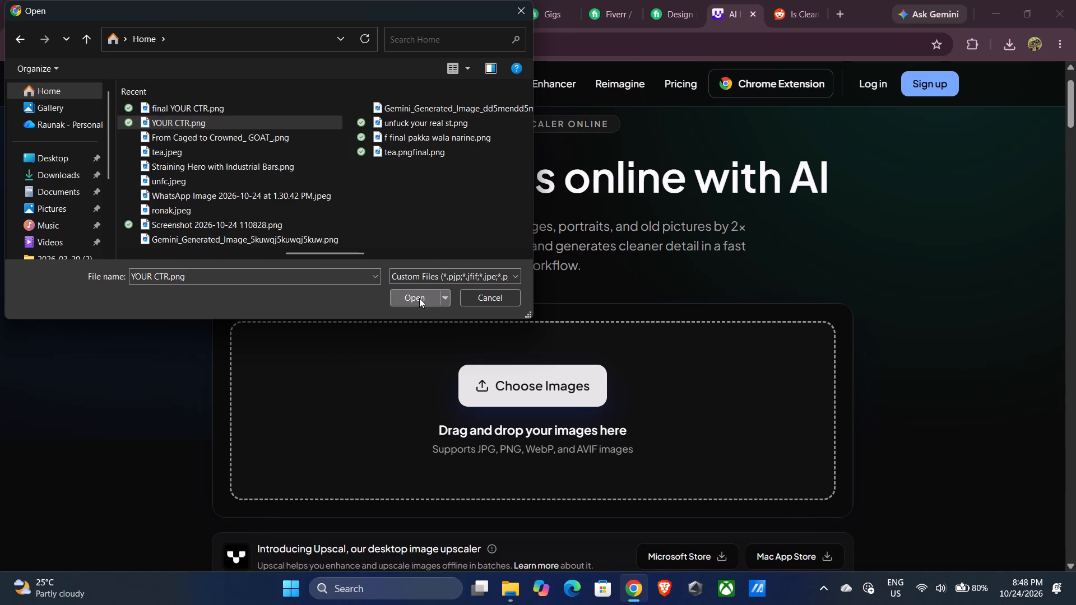
# Set the upscale ratio to 200% and start upscaling YOUR CTR.png.
pyautogui.scroll(-4, 610, 397)
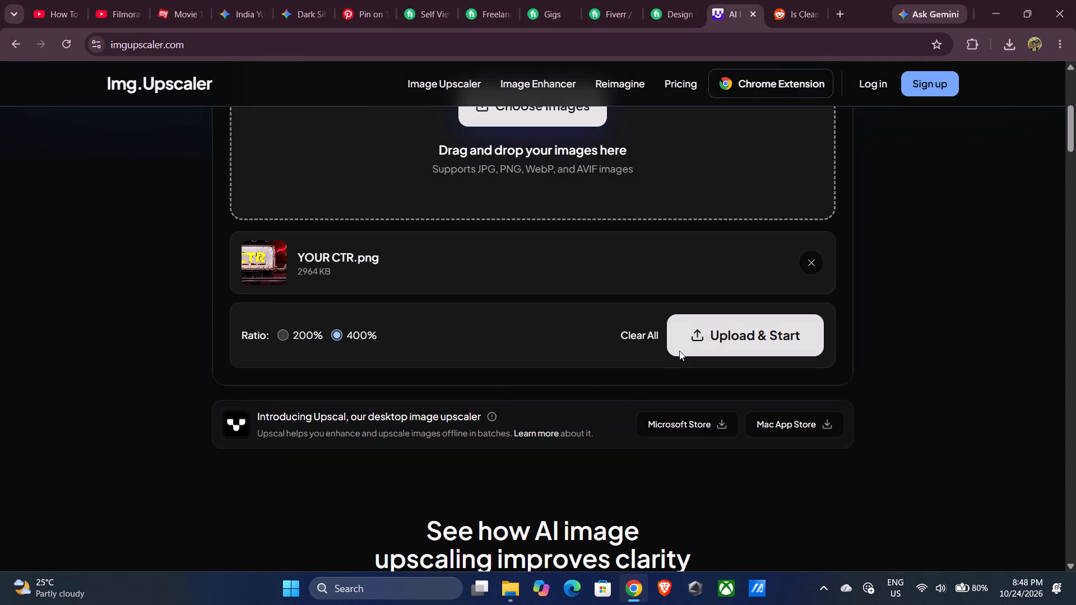
pyautogui.click(280, 333)
pyautogui.click(780, 327)
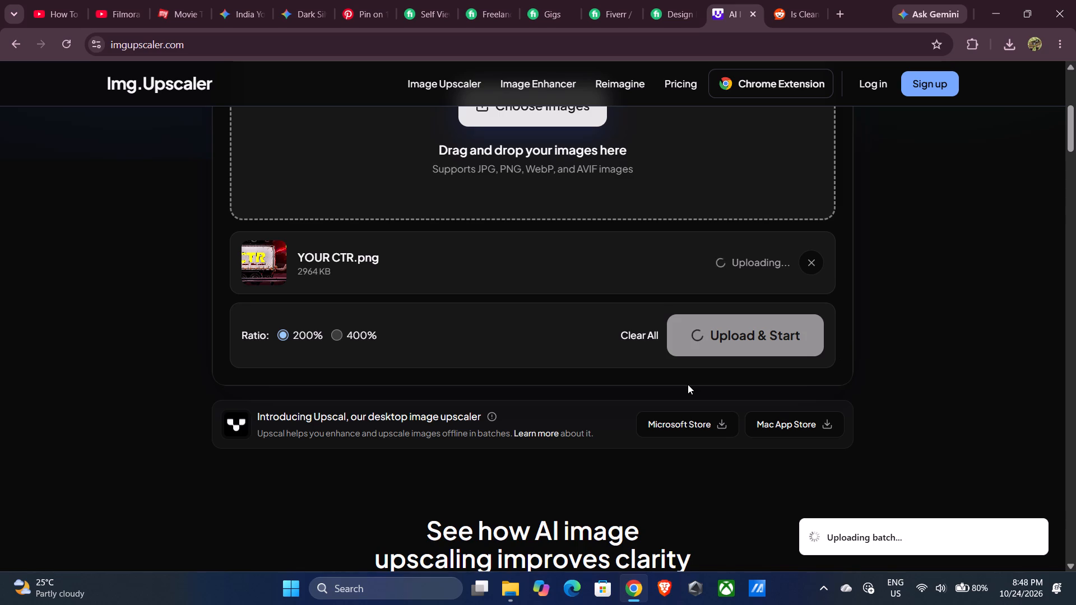
# Read the comments in the open Reddit thread on whether Clean & Clear is a bad facewash.
pyautogui.click(815, 0)
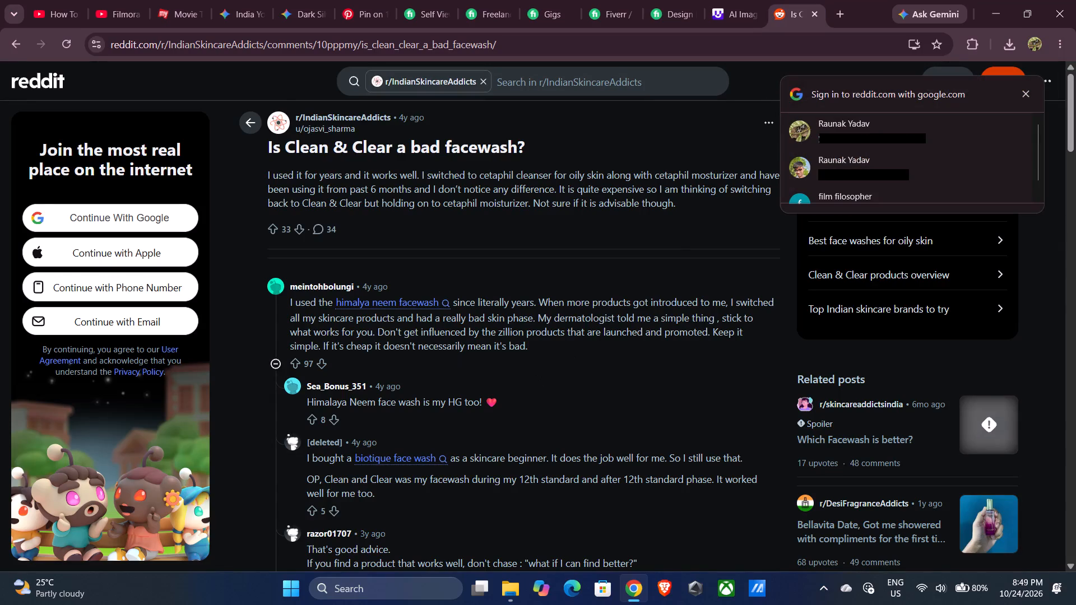
pyautogui.scroll(-2, 456, 337)
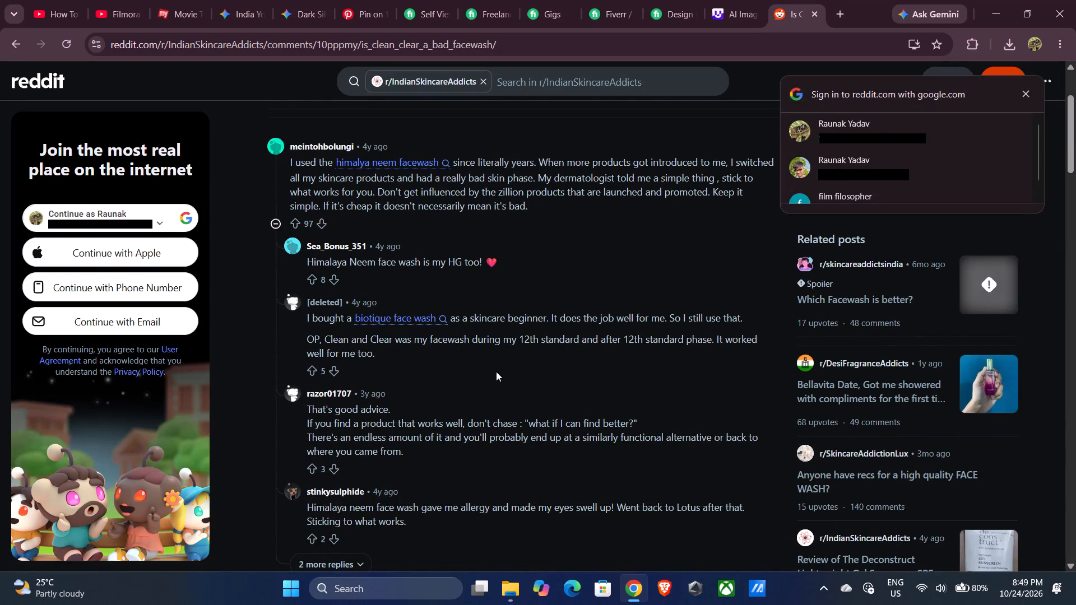
pyautogui.scroll(1, 511, 345)
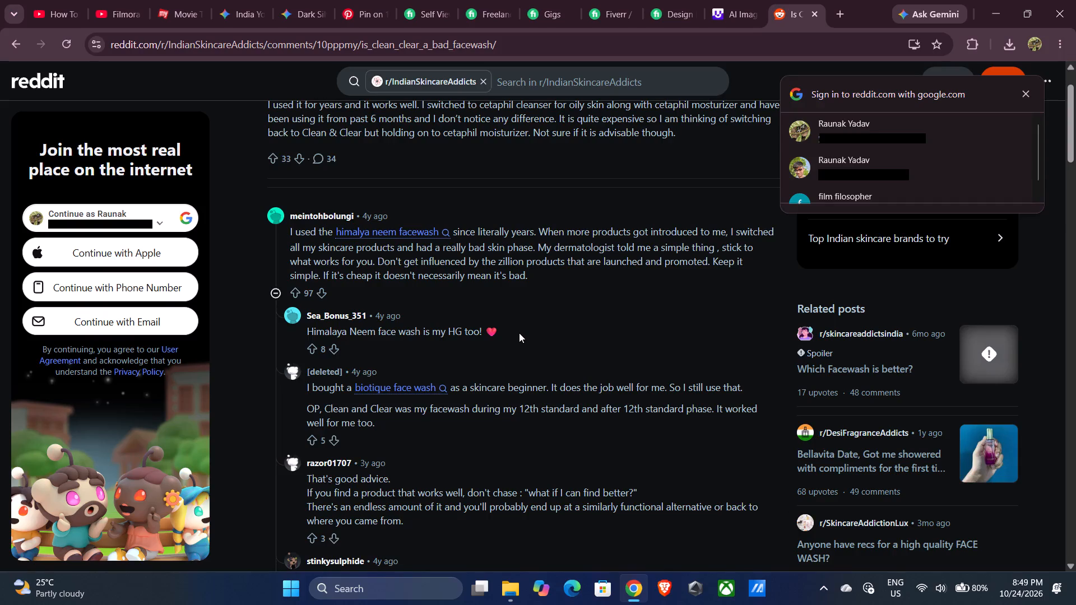
pyautogui.scroll(-1, 519, 333)
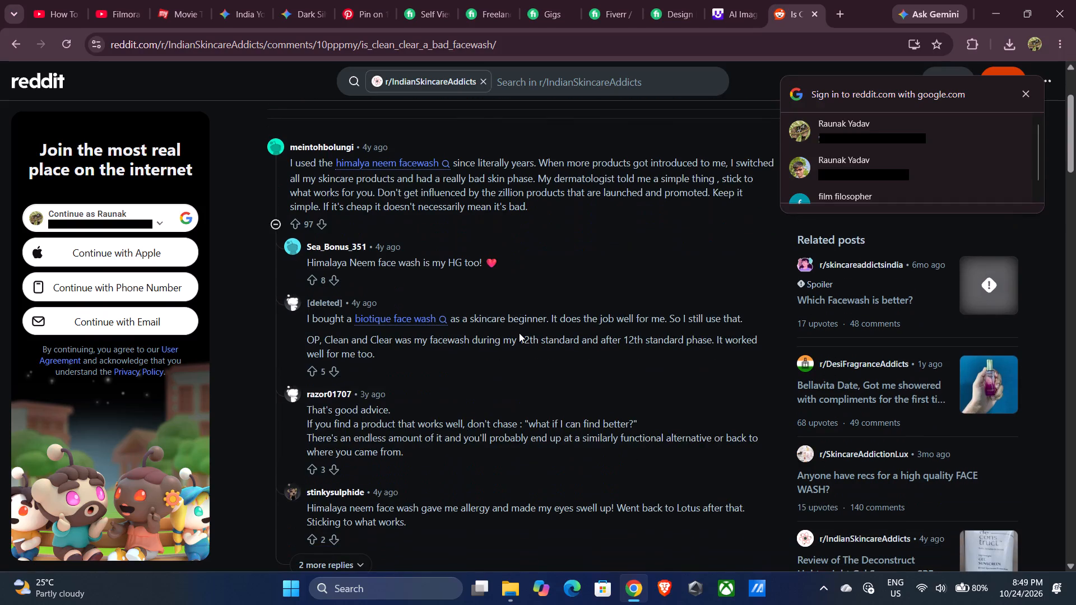
pyautogui.scroll(-1, 519, 333)
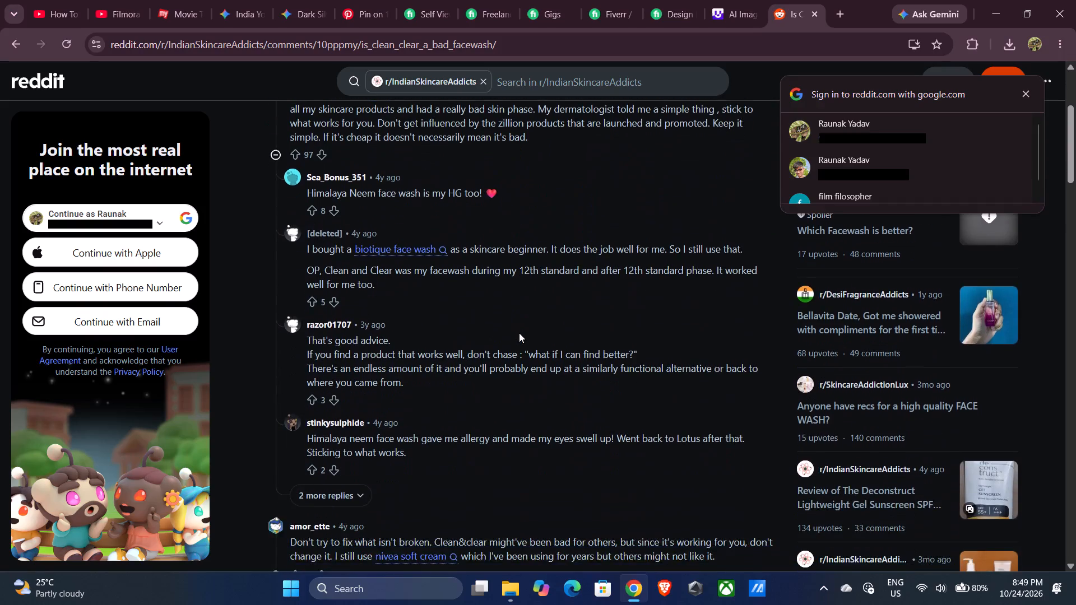
pyautogui.scroll(-3, 519, 333)
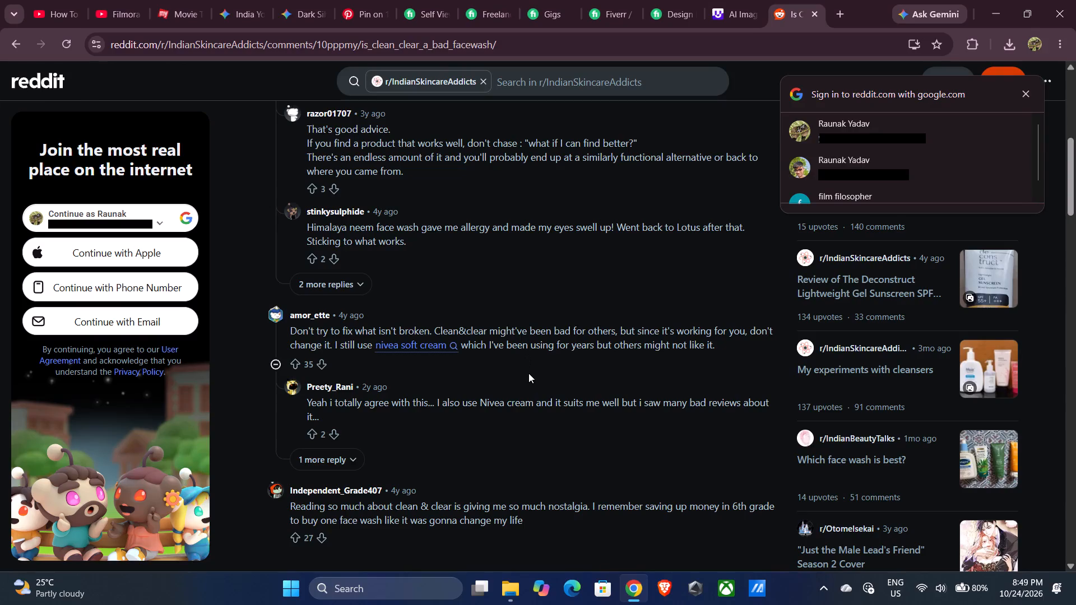
pyautogui.scroll(-2, 528, 373)
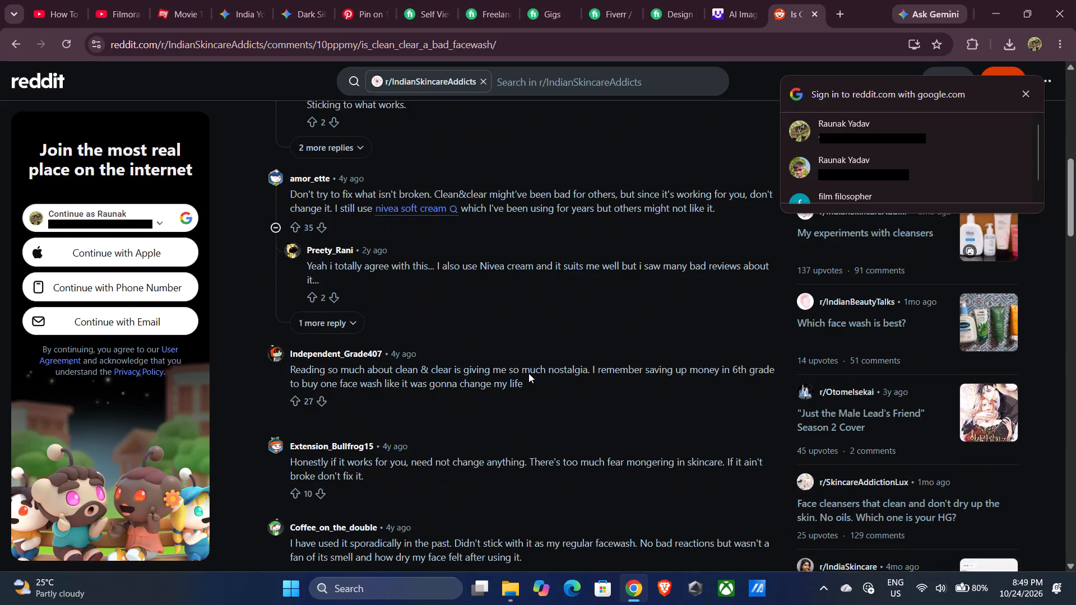
pyautogui.scroll(-3, 528, 373)
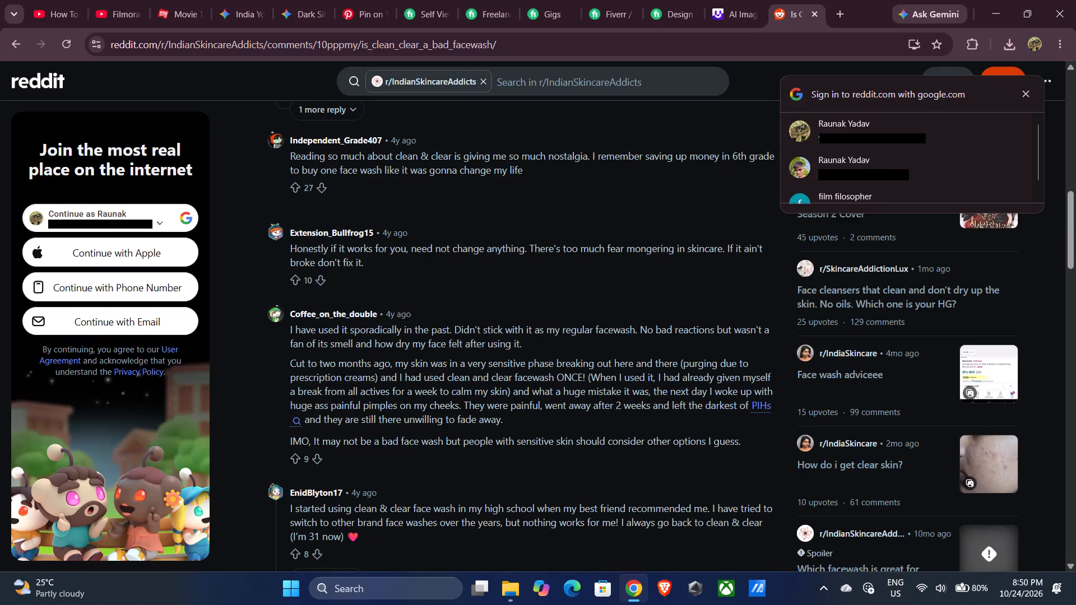
pyautogui.scroll(-3, 537, 356)
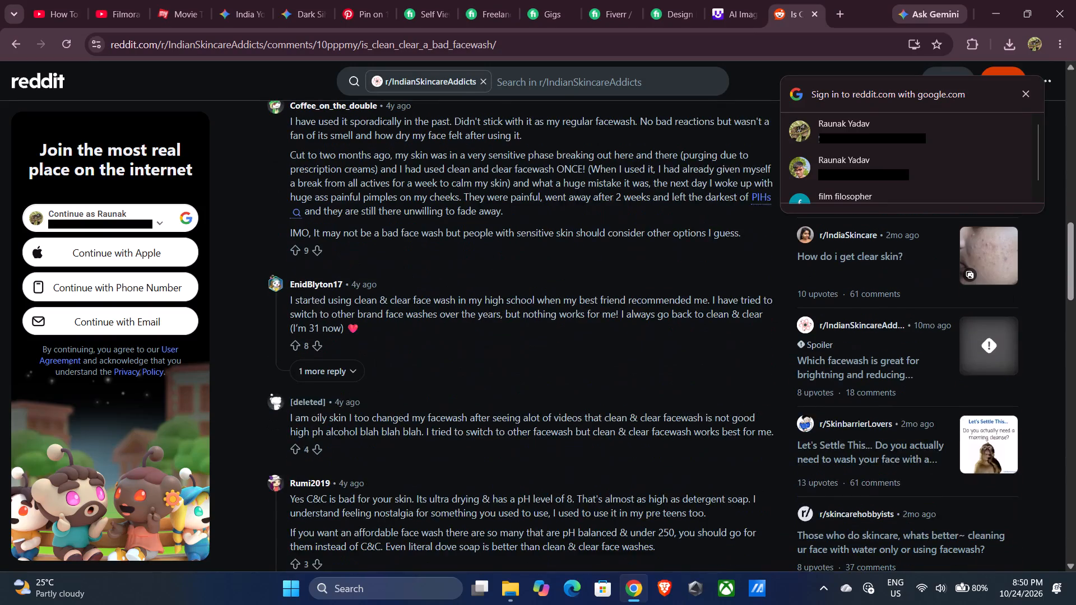
pyautogui.scroll(1, 537, 356)
pyautogui.scroll(-2, 537, 356)
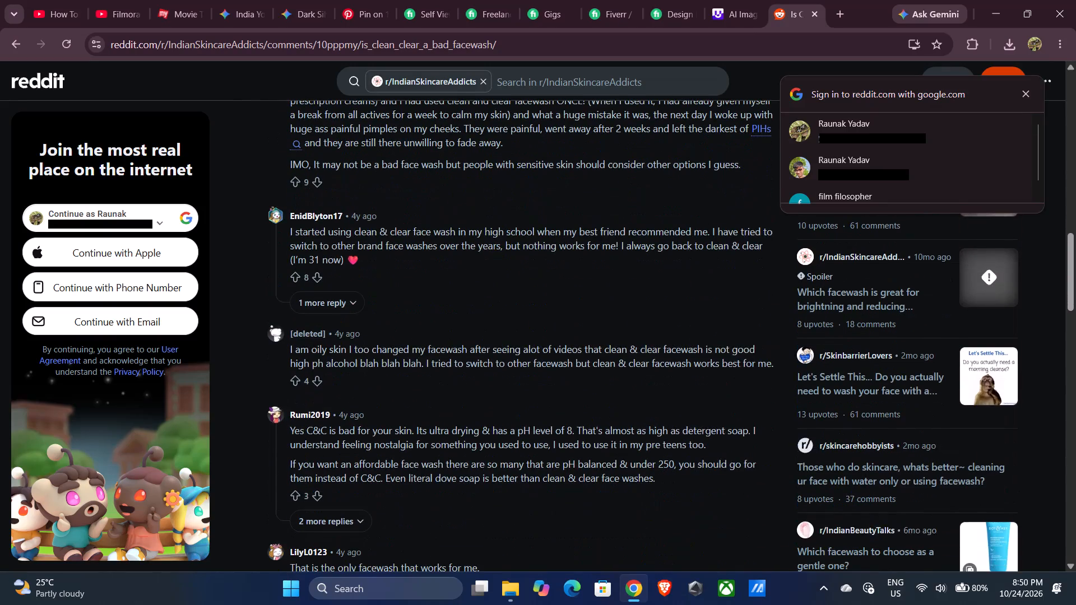
pyautogui.scroll(-4, 537, 356)
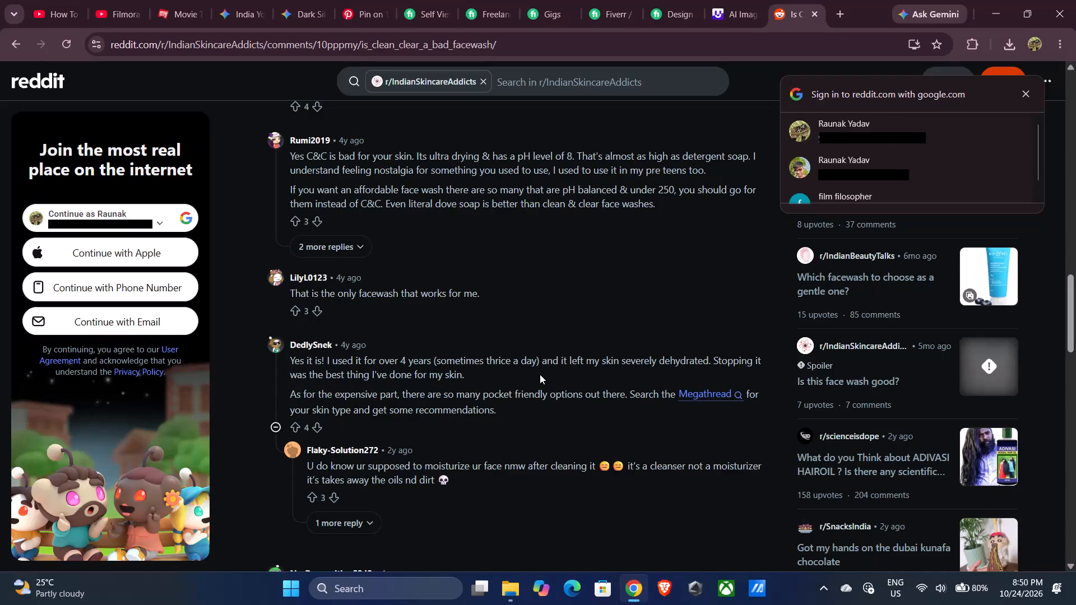
pyautogui.scroll(-2, 539, 374)
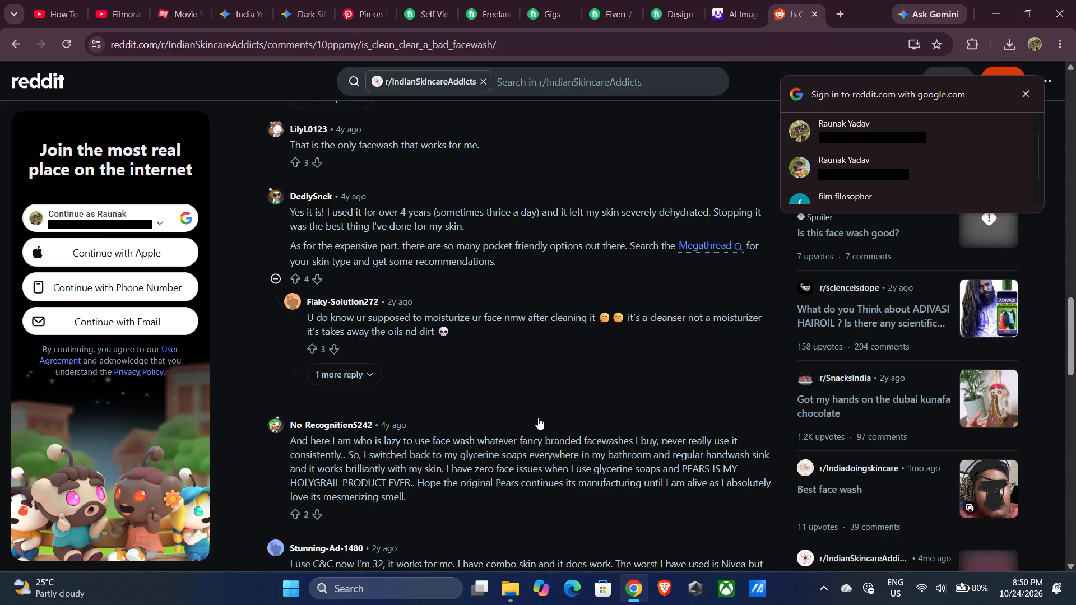
pyautogui.scroll(-2, 538, 417)
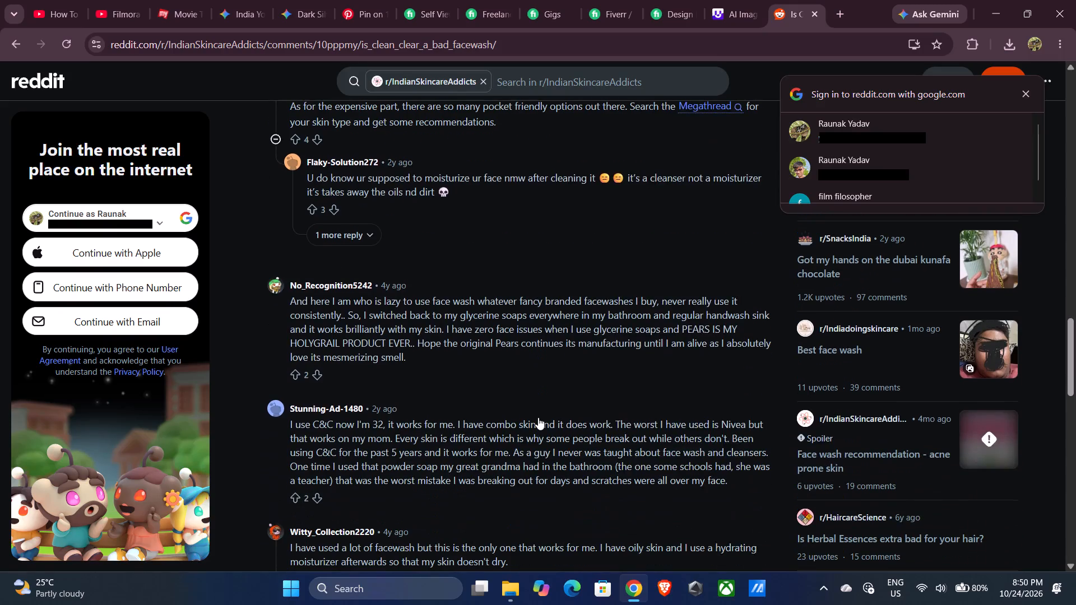
pyautogui.scroll(-3, 538, 417)
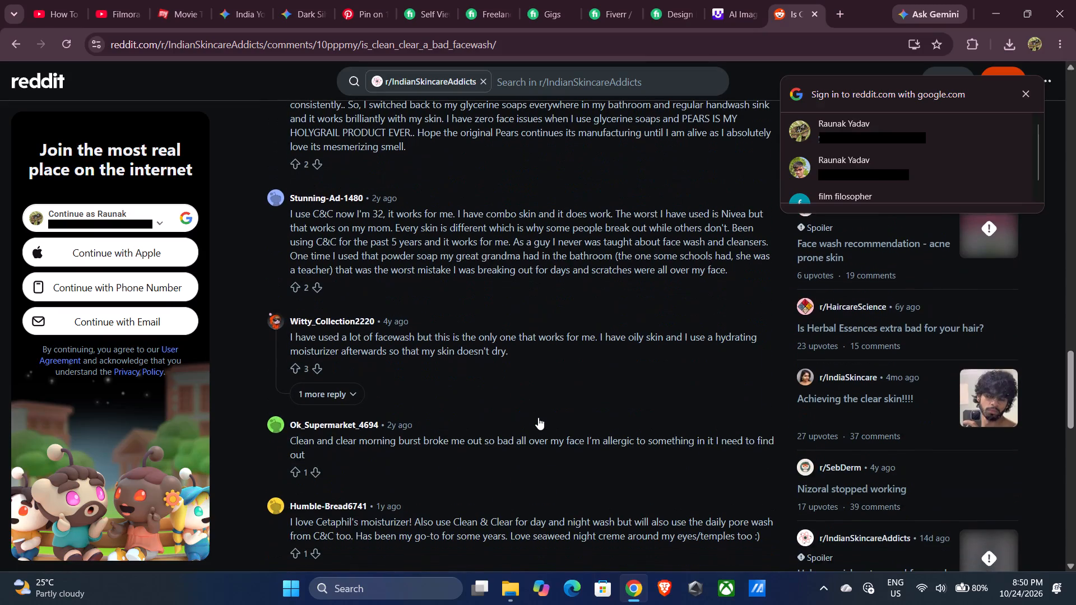
# Return to the "clean and clear face wash review" search results, browse them and open the short video "Clean & Clear Face Wash REAL TEST".
pyautogui.moveTo(545, 412); pyautogui.dragTo(575, 397)
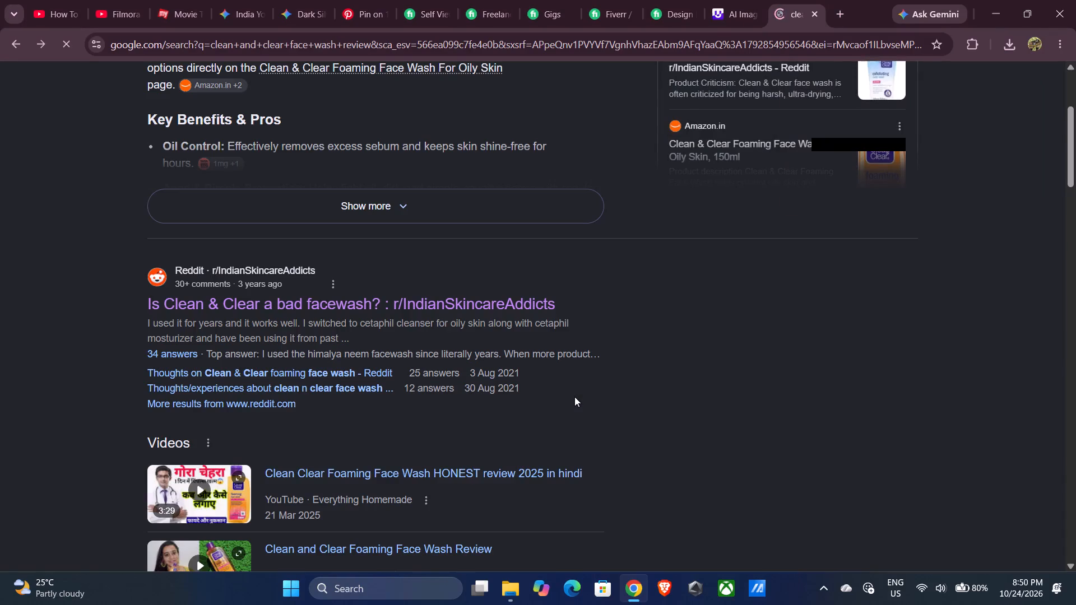
pyautogui.scroll(-3, 438, 440)
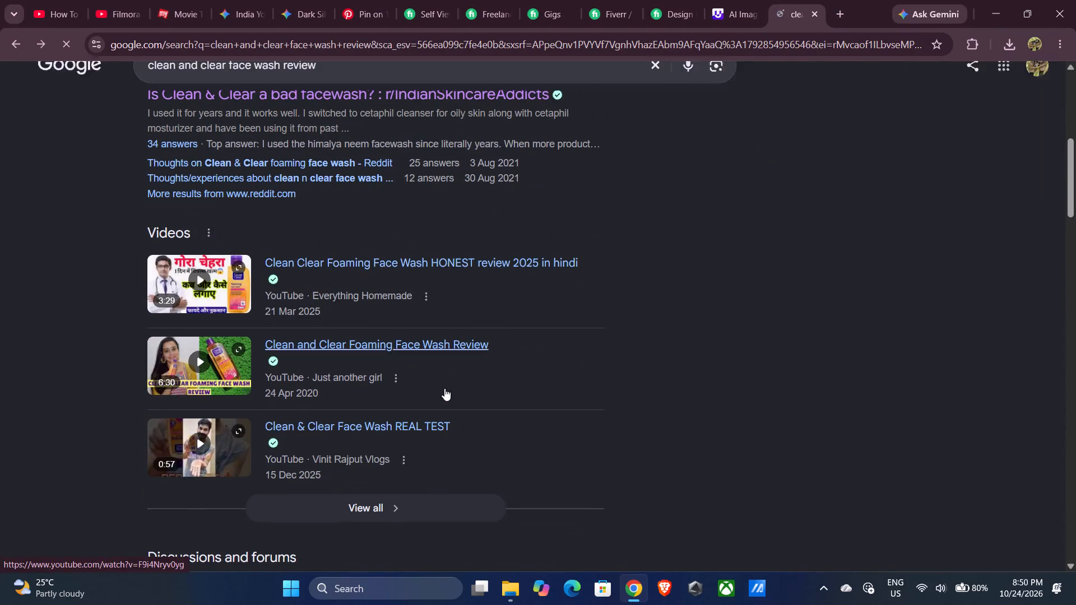
pyautogui.scroll(-4, 444, 388)
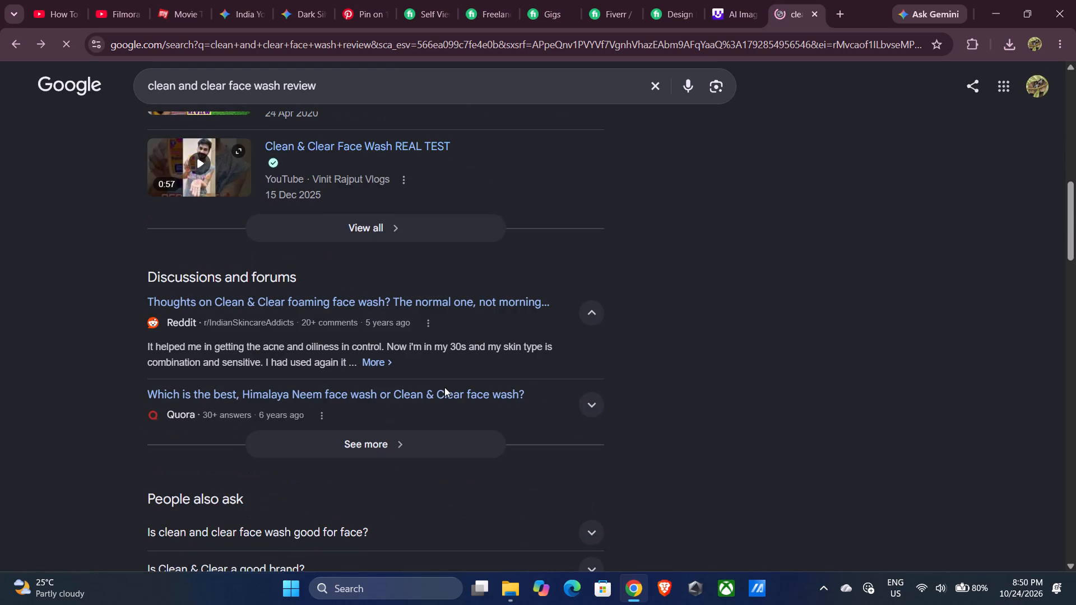
pyautogui.scroll(-3, 419, 426)
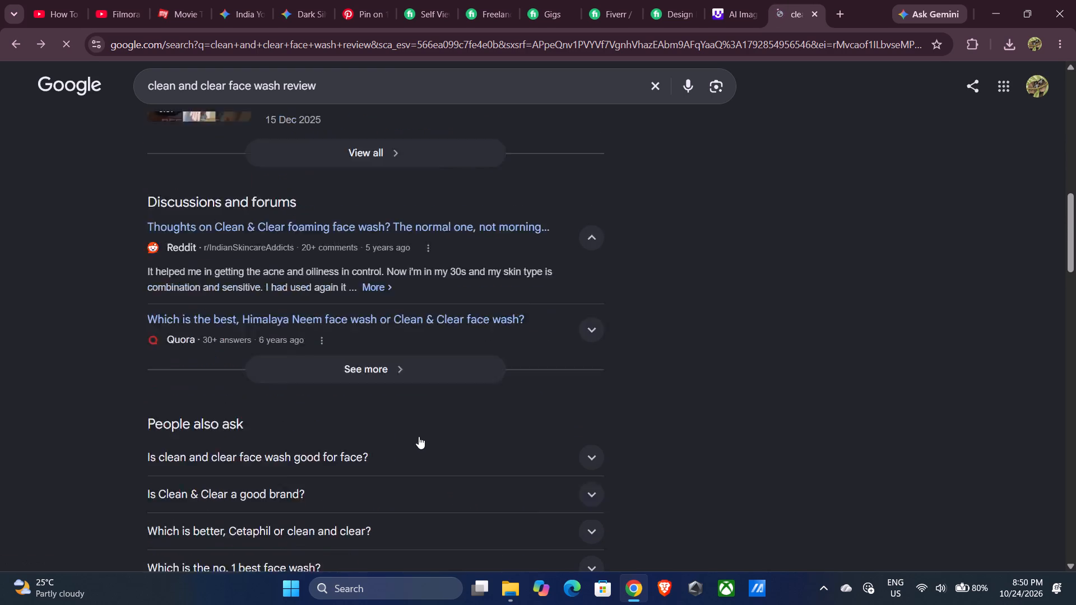
pyautogui.scroll(-4, 419, 436)
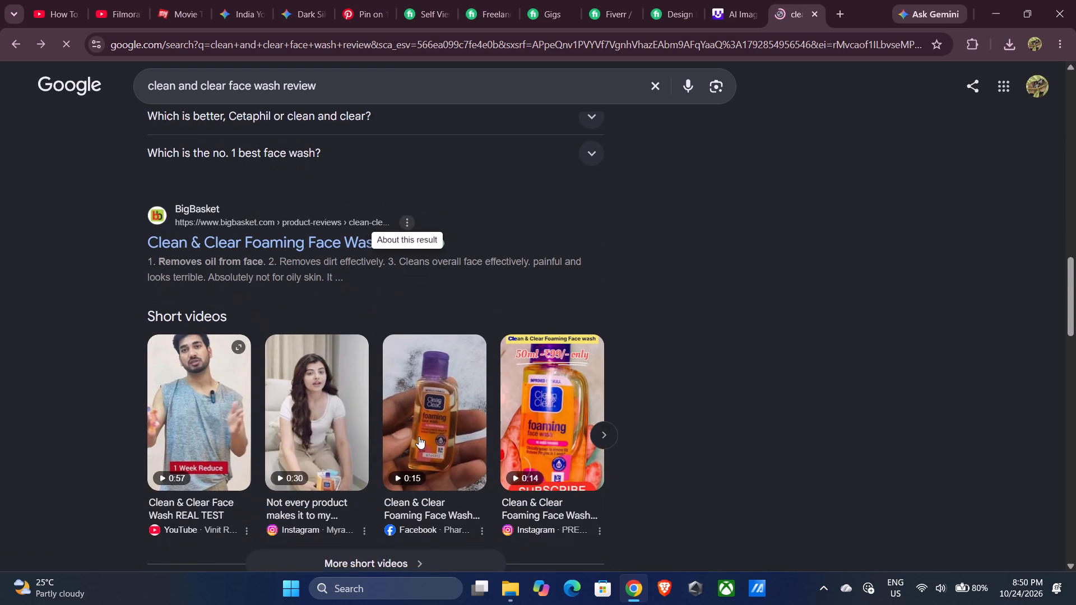
pyautogui.click(222, 434)
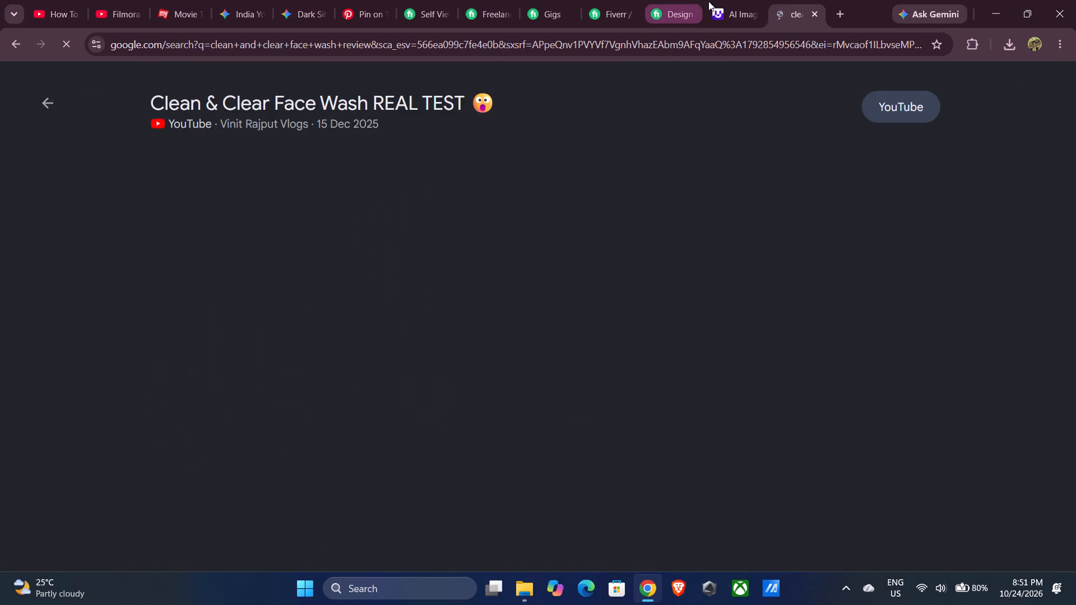
# Return to ImgUpscaler and download all results for YOUR CTR.png.
pyautogui.click(744, 1)
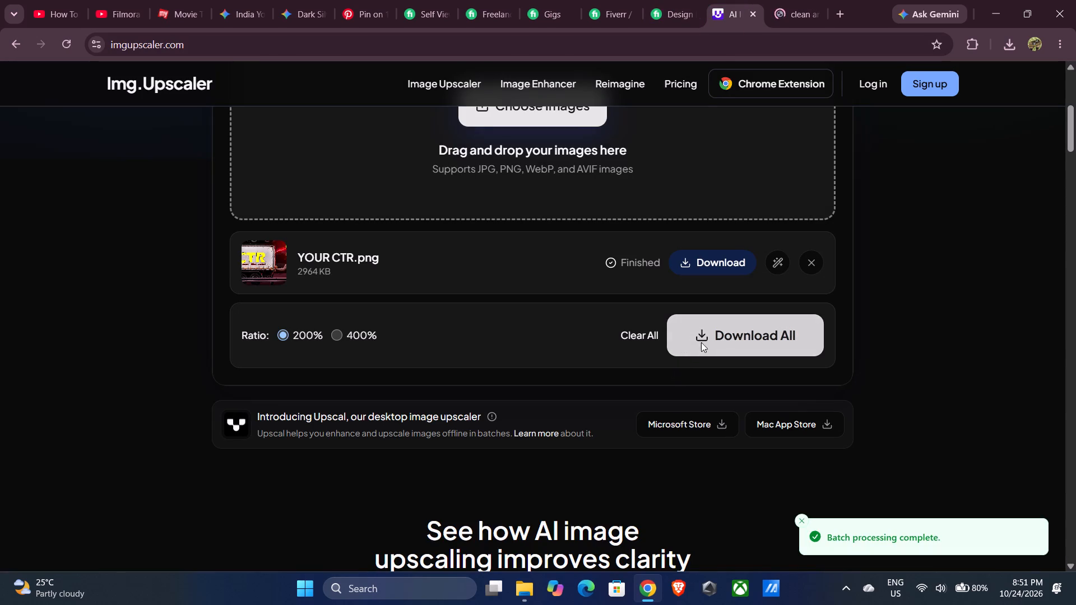
pyautogui.click(713, 328)
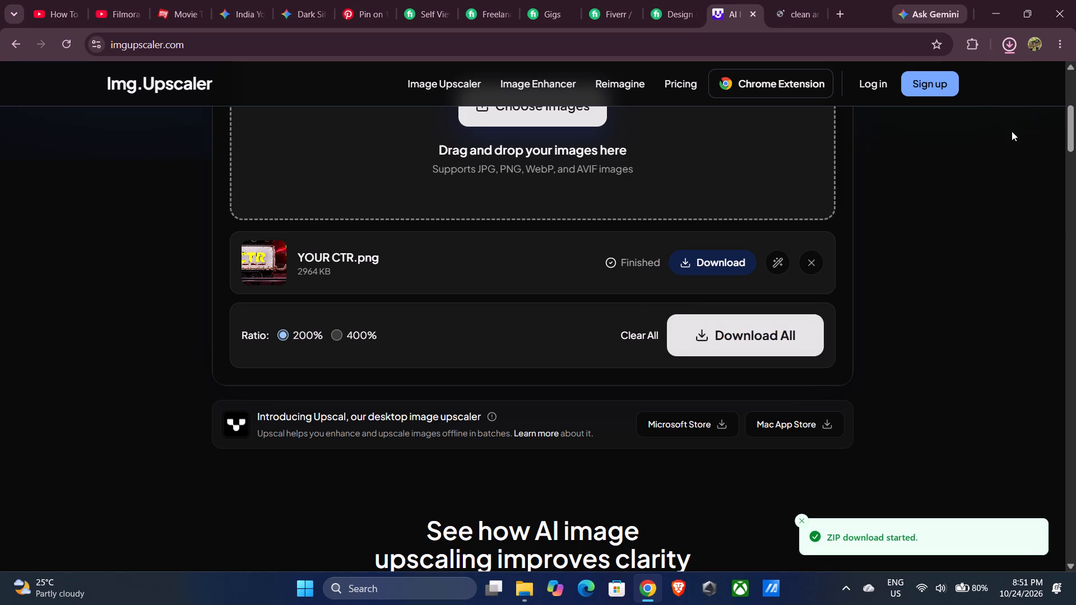
# Open 01-YOUR CTR.png from the downloaded upscaler-results (2).zip and inspect its lettering and truck details up close, then close it.
pyautogui.click(1006, 46)
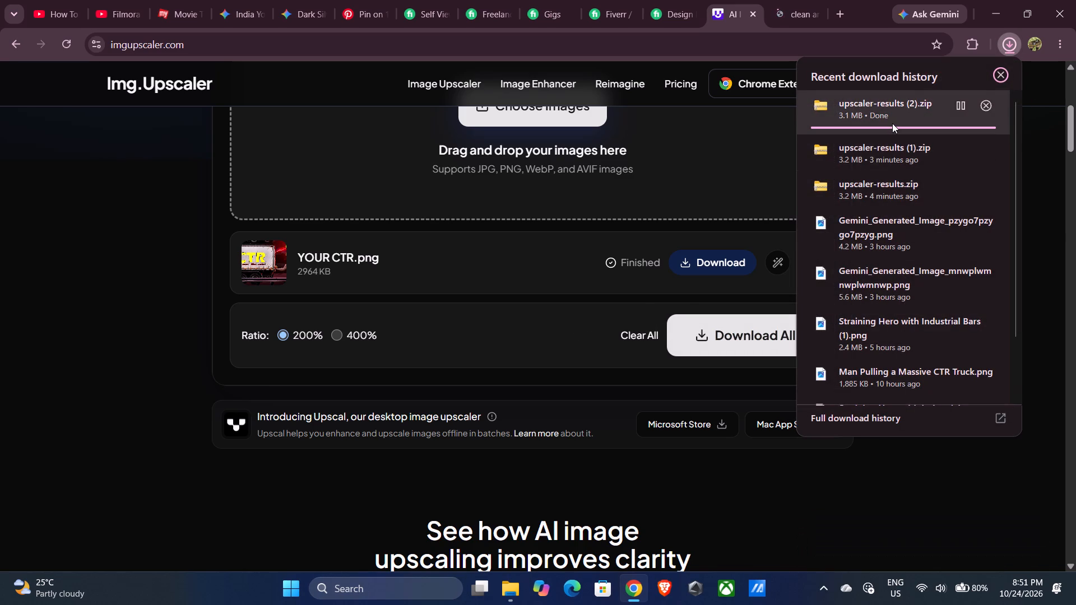
pyautogui.doubleClick(892, 119)
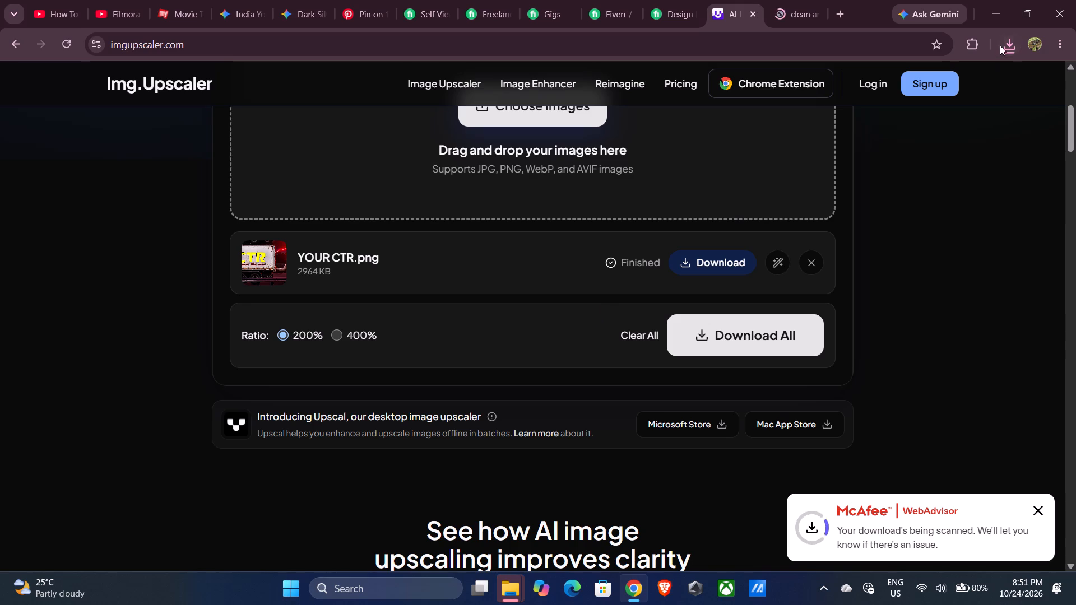
pyautogui.click(1001, 45)
pyautogui.click(862, 121)
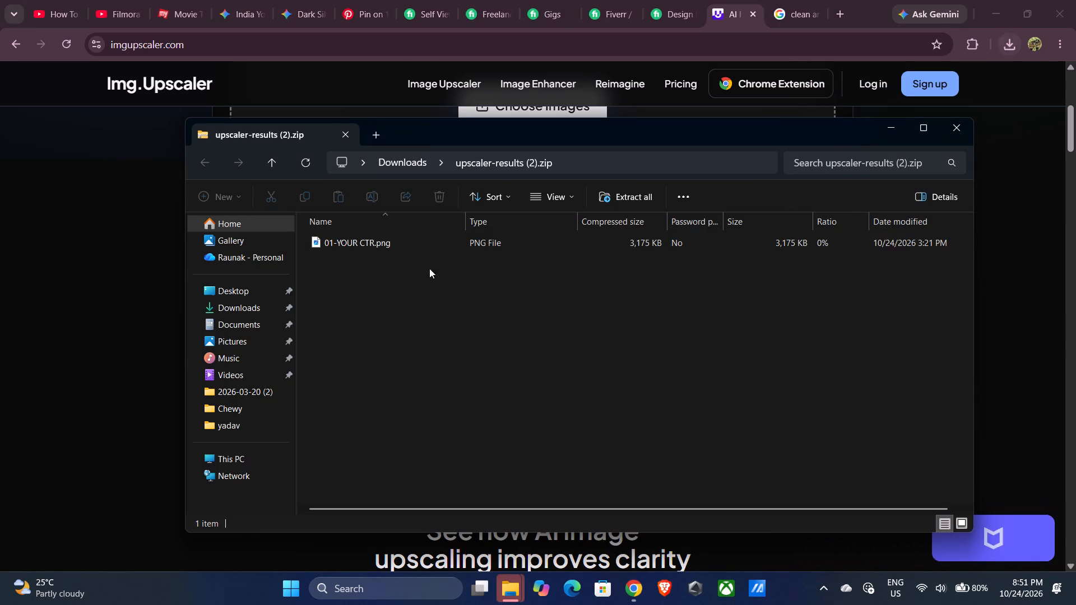
pyautogui.doubleClick(411, 240)
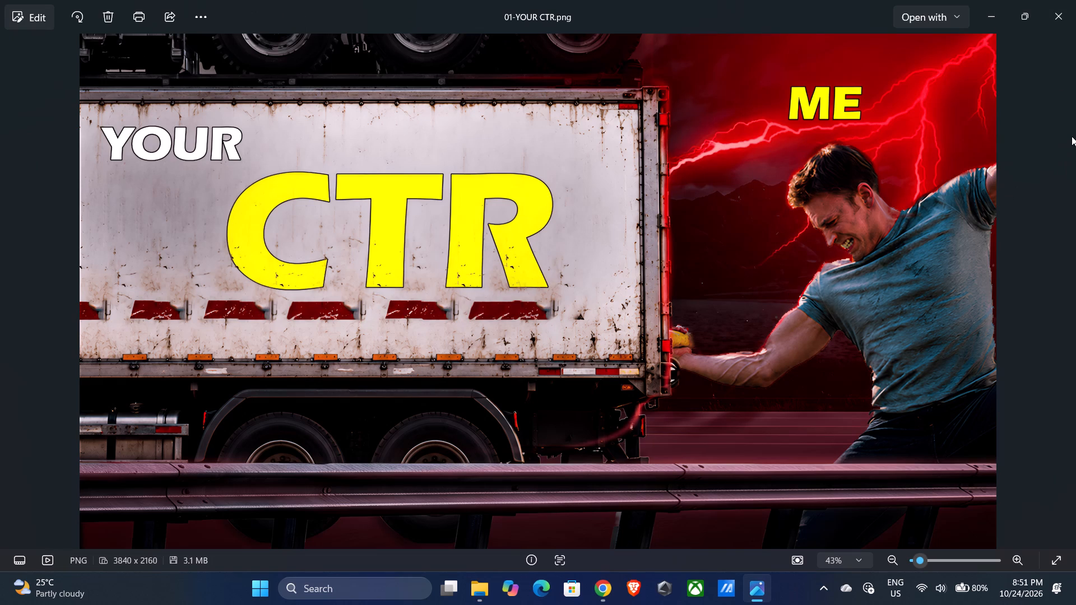
pyautogui.scroll(8, 440, 316)
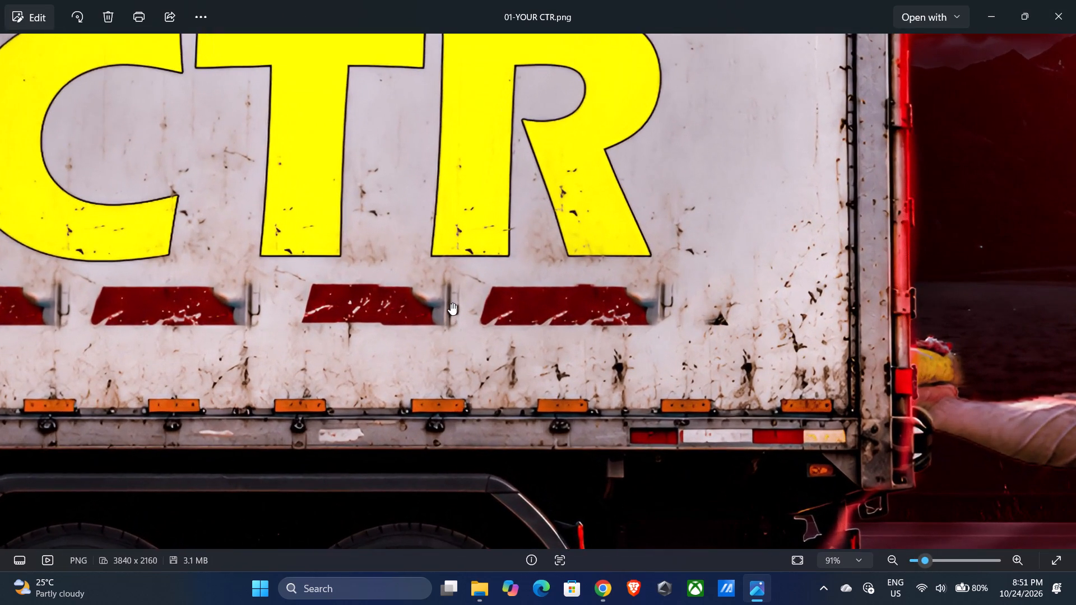
pyautogui.scroll(3, 451, 303)
pyautogui.moveTo(435, 241); pyautogui.dragTo(405, 444)
pyautogui.scroll(-8, 420, 341)
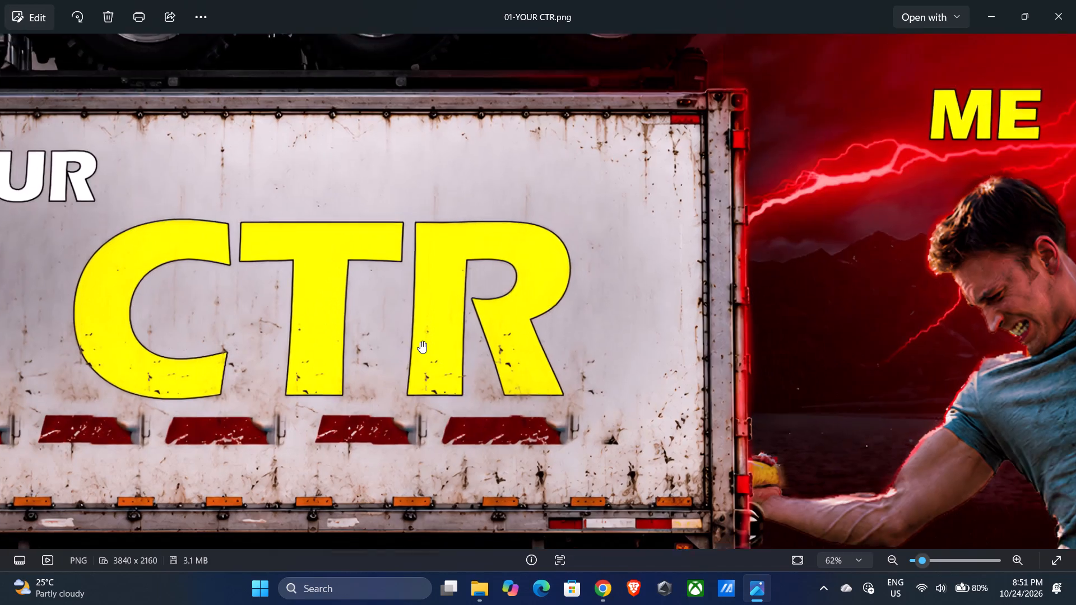
pyautogui.scroll(-3, 420, 341)
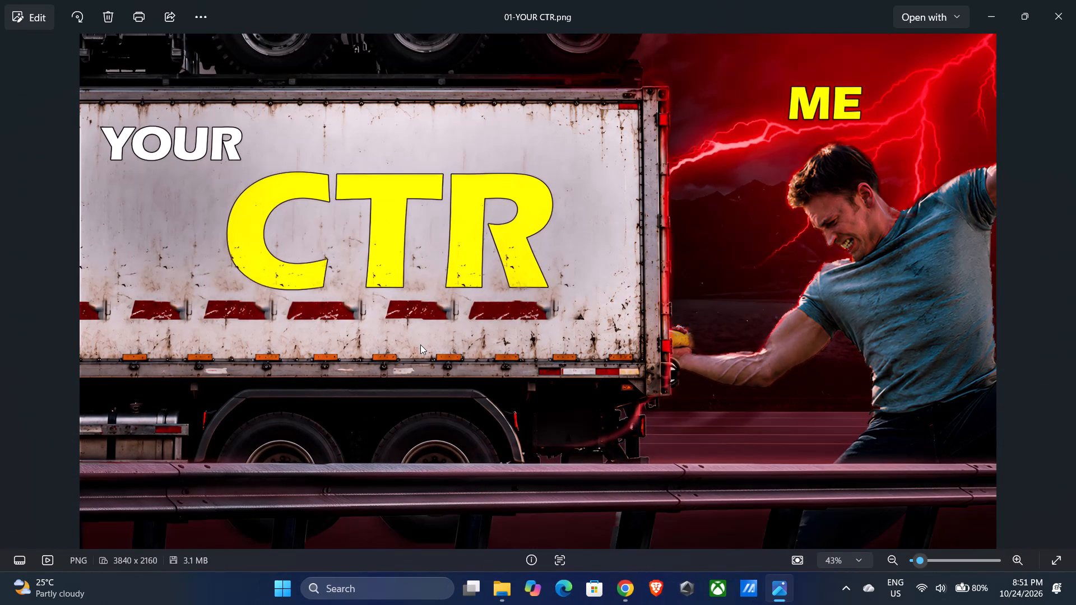
pyautogui.scroll(-3, 420, 345)
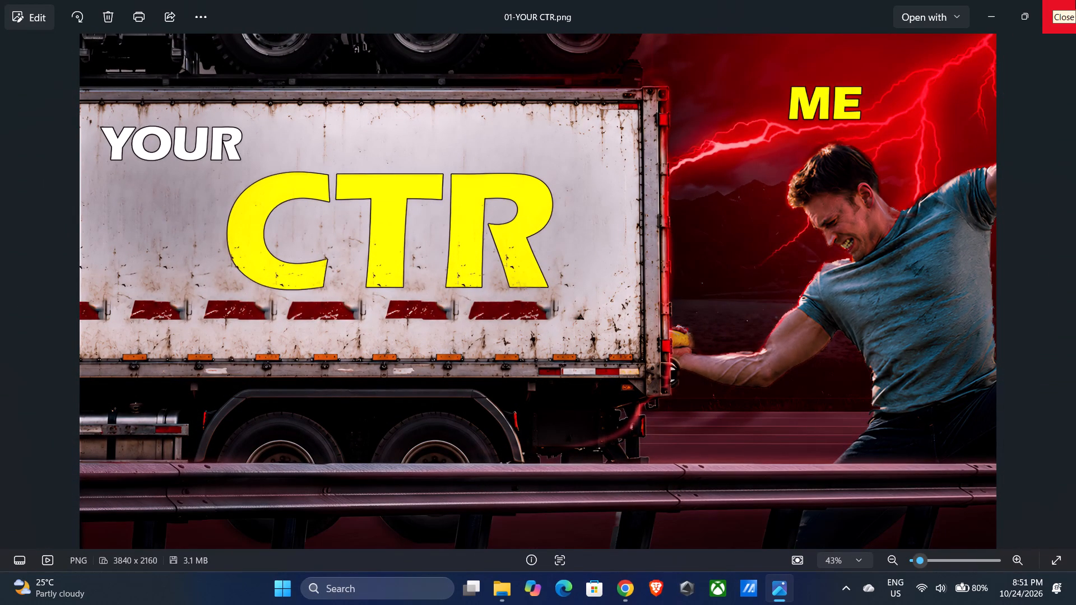
pyautogui.click(1075, 0)
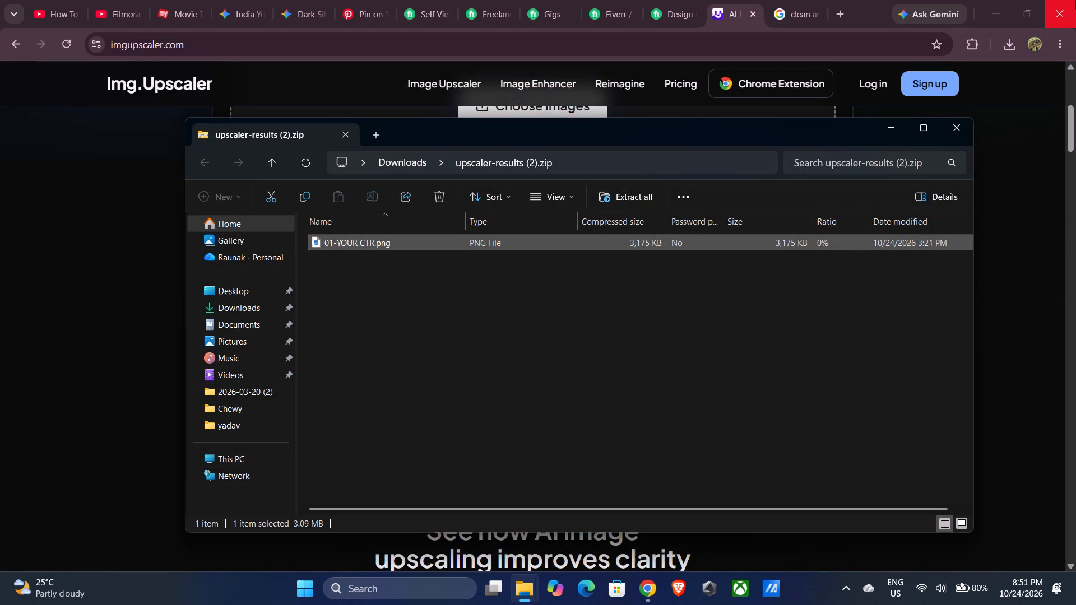
# Return to ImgUpscaler, set the ratio to 400% and download all results for YOUR CTR.png.
pyautogui.click(990, 10)
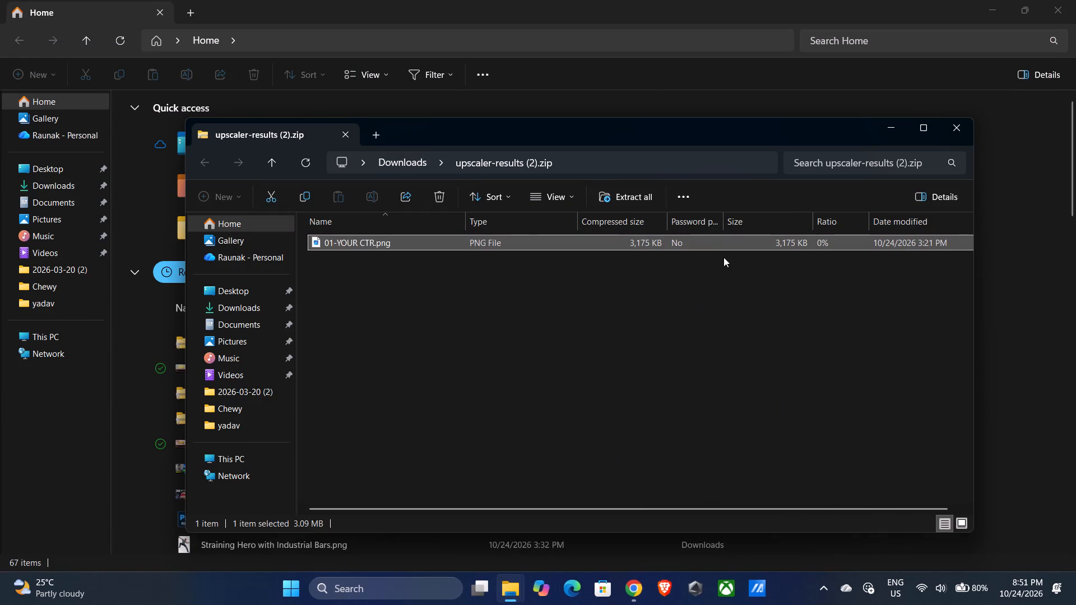
pyautogui.click(626, 579)
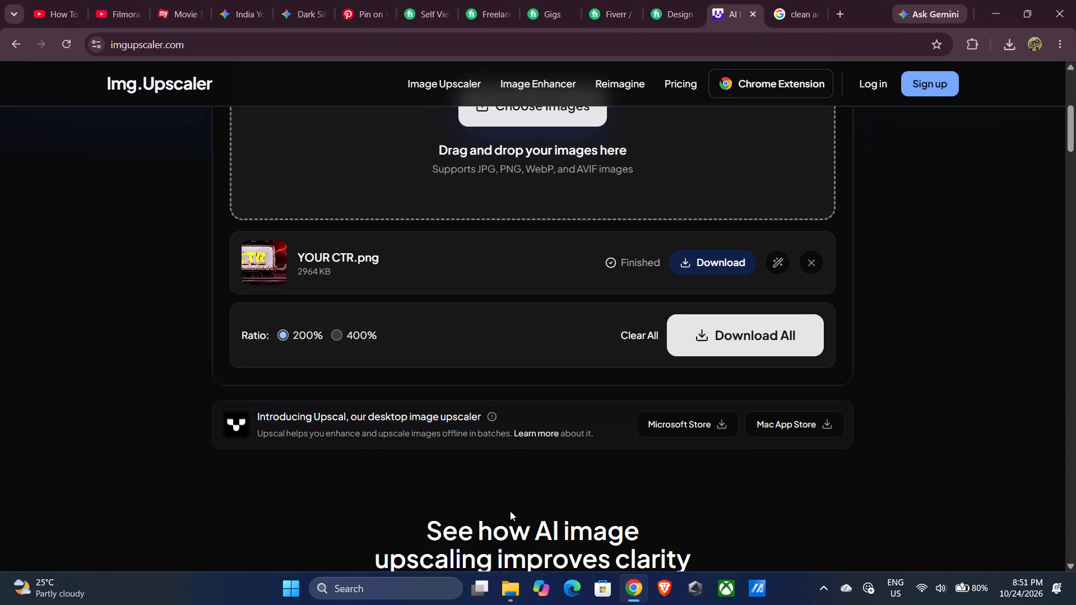
pyautogui.click(338, 336)
pyautogui.click(746, 345)
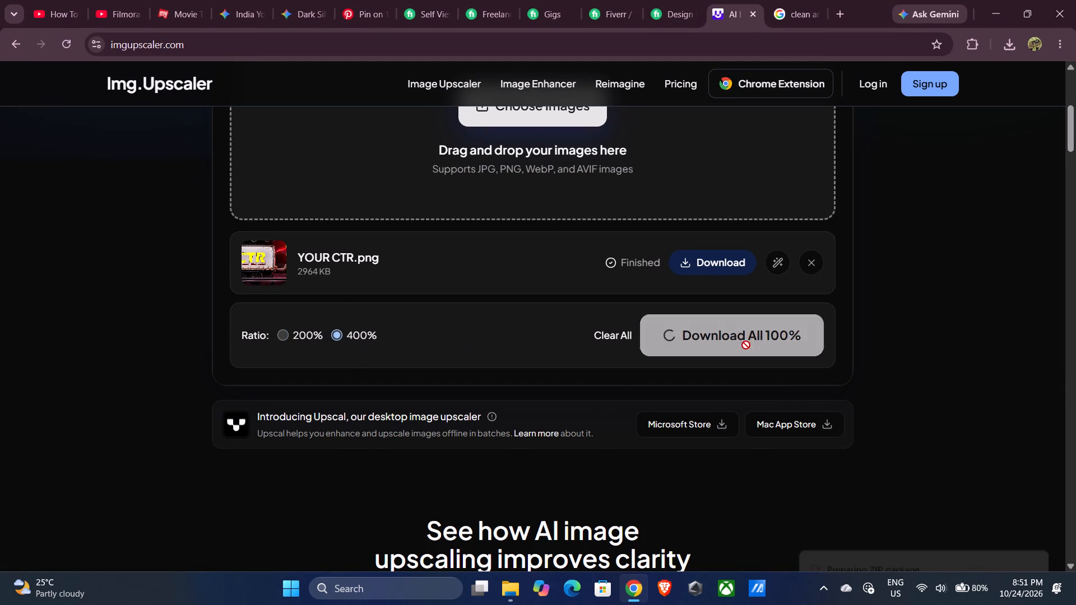
# Open 01-YOUR CTR.png from the downloaded upscaler-results (3).zip, check its image quality and close it.
pyautogui.click(1002, 38)
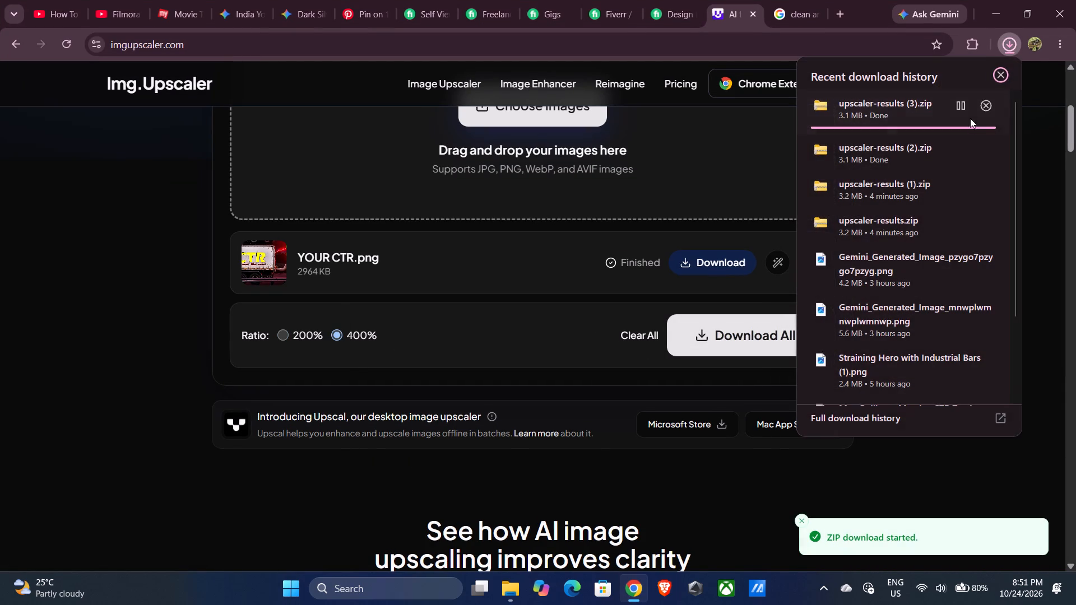
pyautogui.click(910, 117)
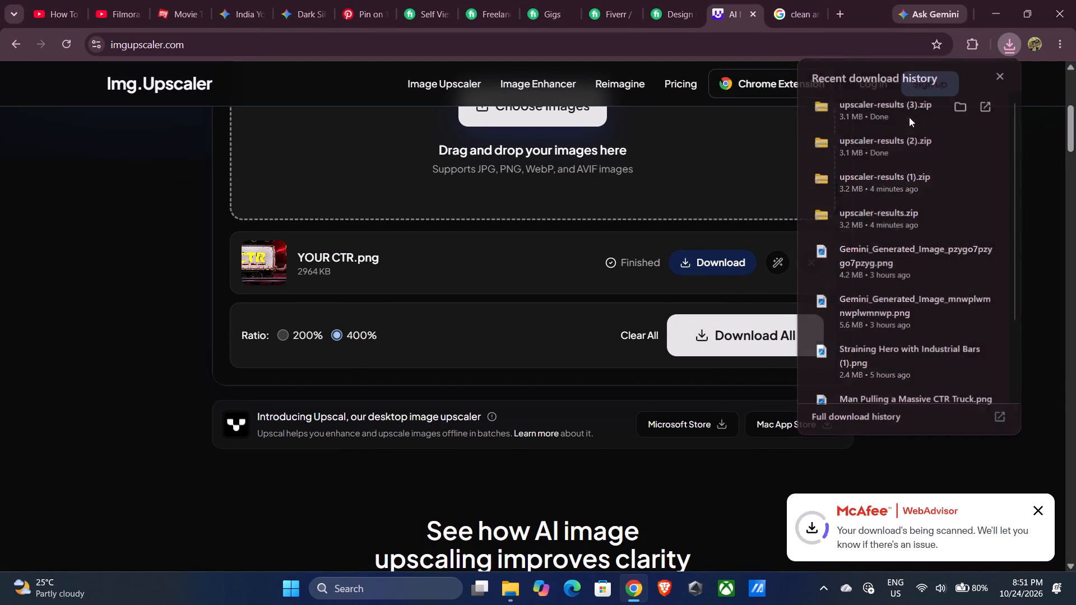
pyautogui.doubleClick(402, 260)
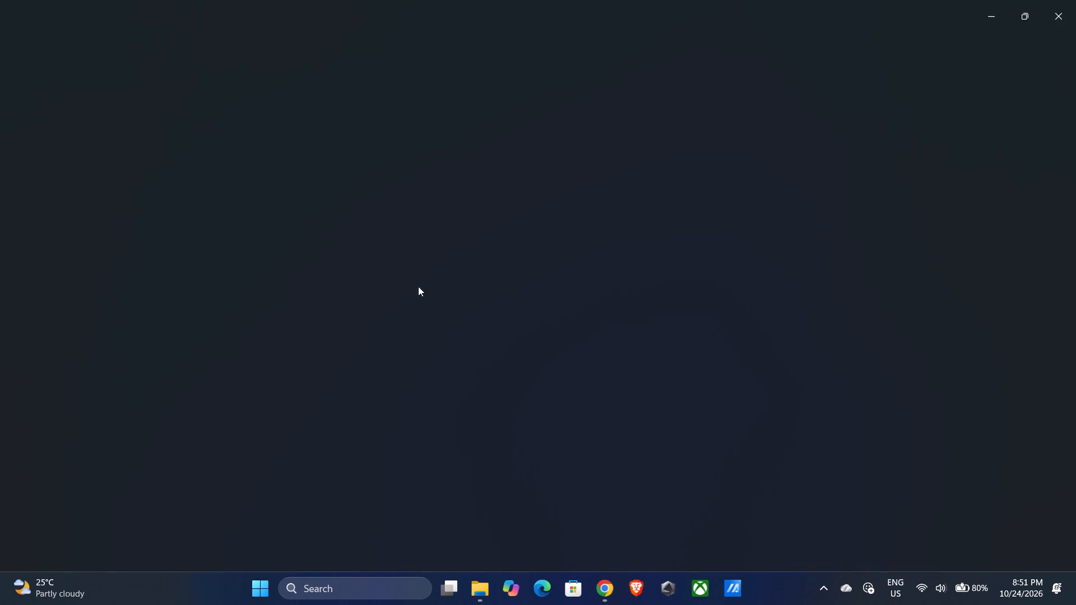
pyautogui.scroll(3, 776, 310)
pyautogui.scroll(-3, 776, 306)
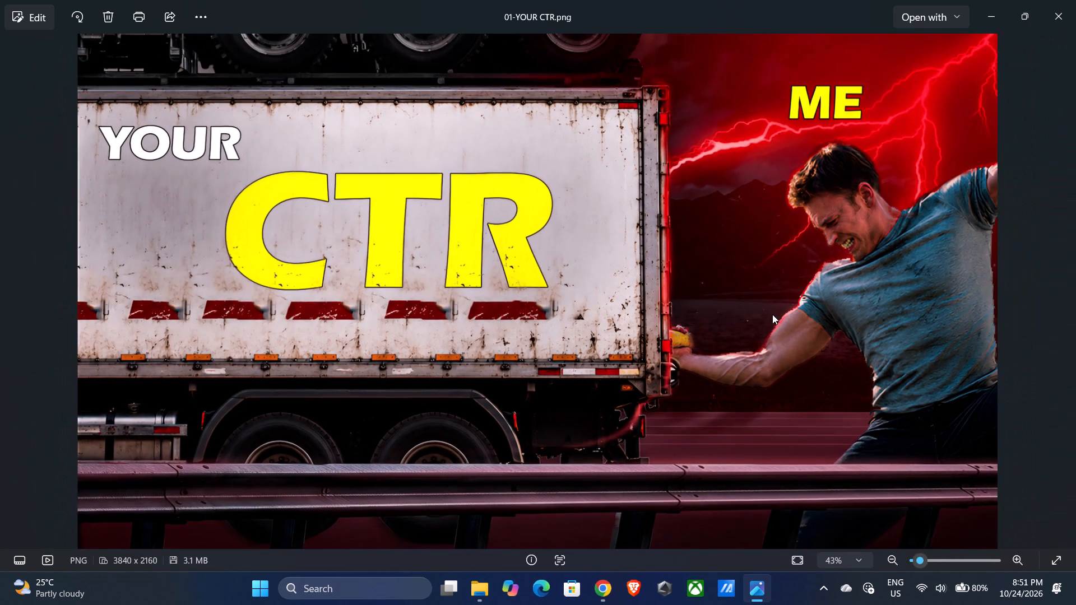
pyautogui.scroll(-3, 772, 314)
pyautogui.click(1075, 0)
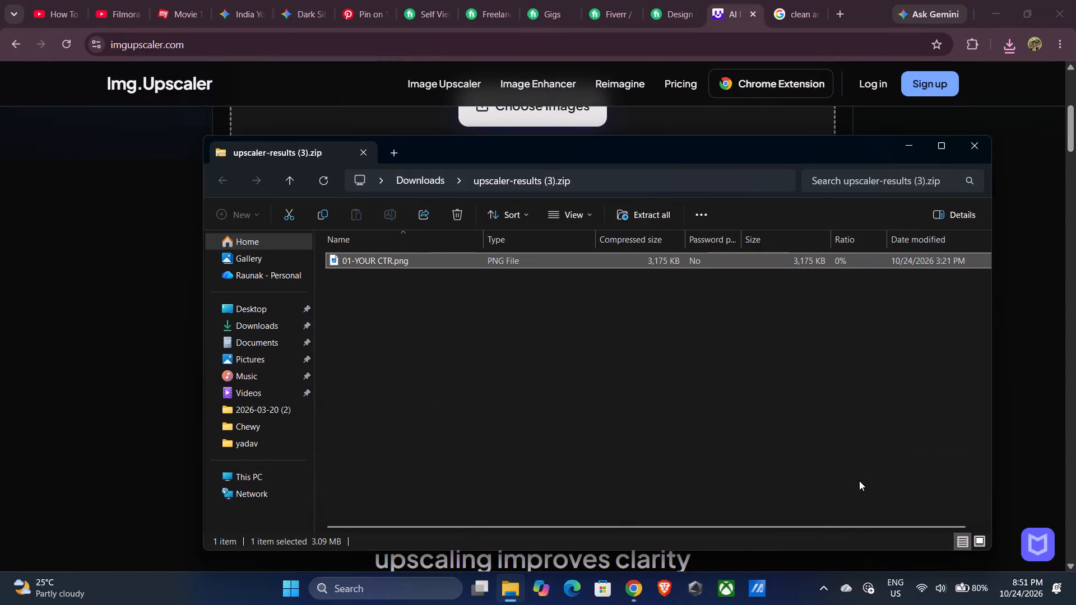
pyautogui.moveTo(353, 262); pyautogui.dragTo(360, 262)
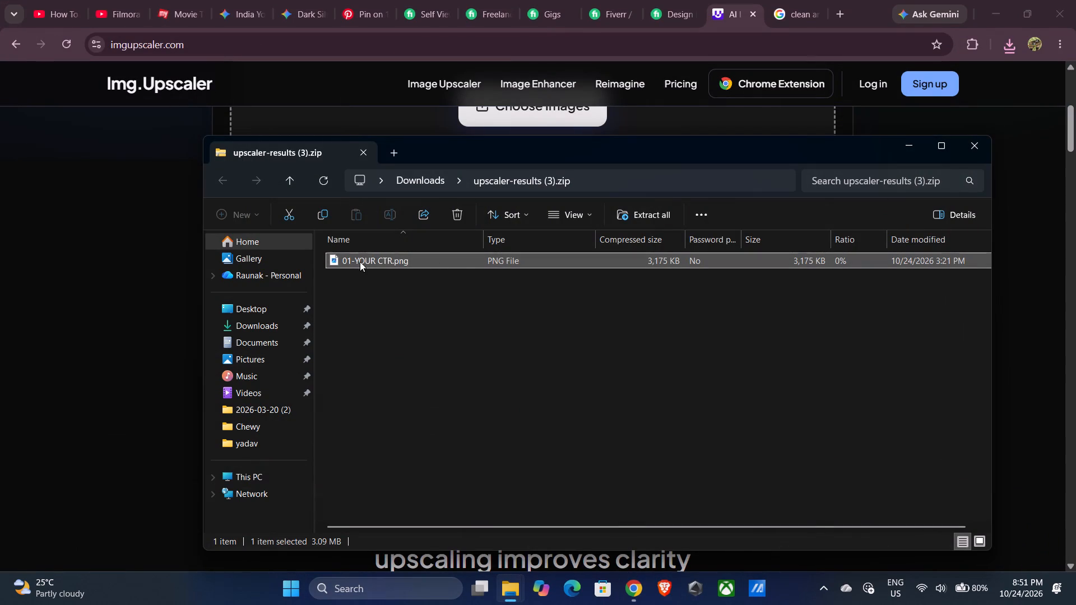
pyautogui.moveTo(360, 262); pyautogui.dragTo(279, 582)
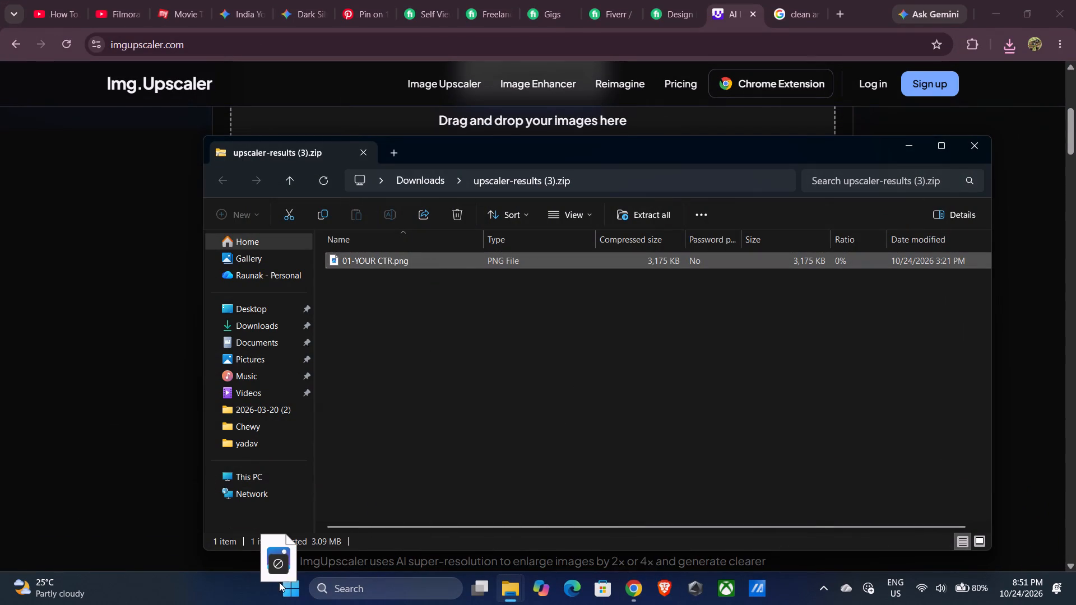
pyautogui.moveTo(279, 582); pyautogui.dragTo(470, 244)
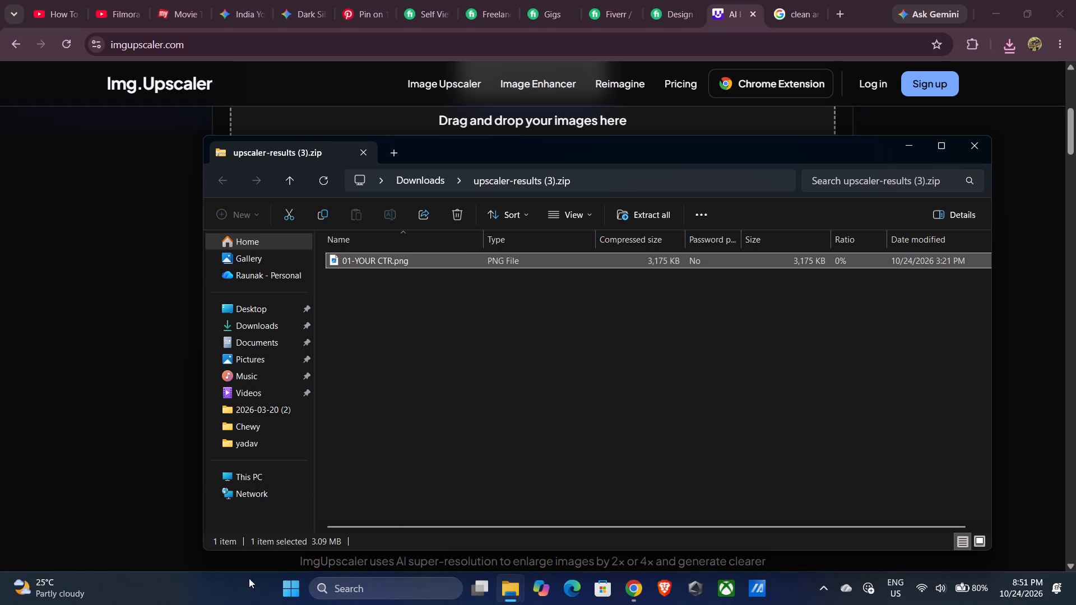
# Launch Adobe Photoshop 2026.
pyautogui.click(286, 584)
pyautogui.scroll(-4, 438, 384)
pyautogui.click(423, 406)
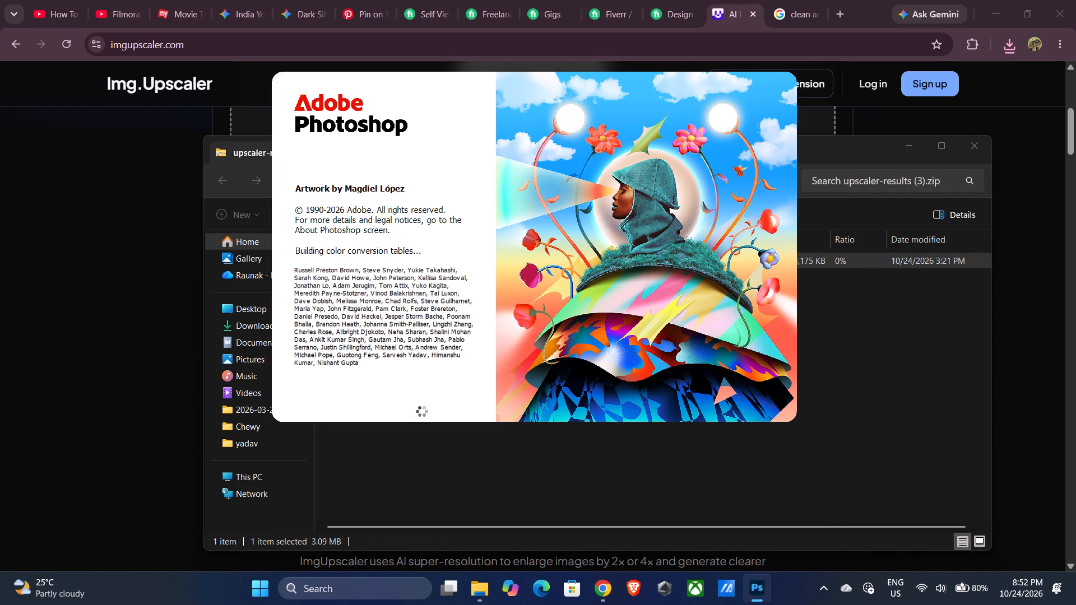
# Minimize the browser, Photoshop and all File Explorer windows, and launch Kuro from the desktop.
pyautogui.click(1000, 16)
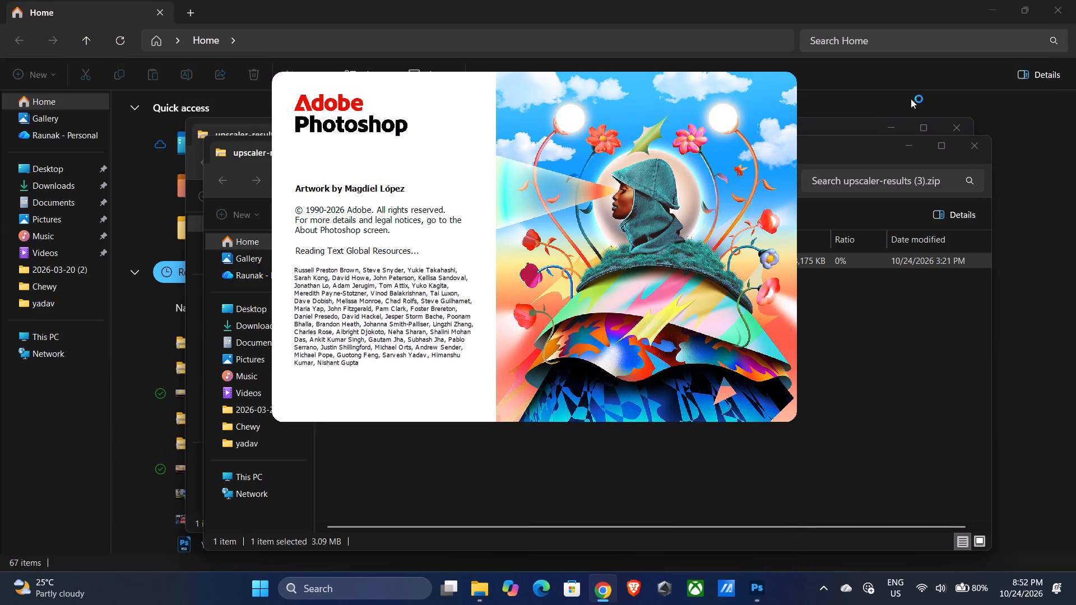
pyautogui.click(994, 4)
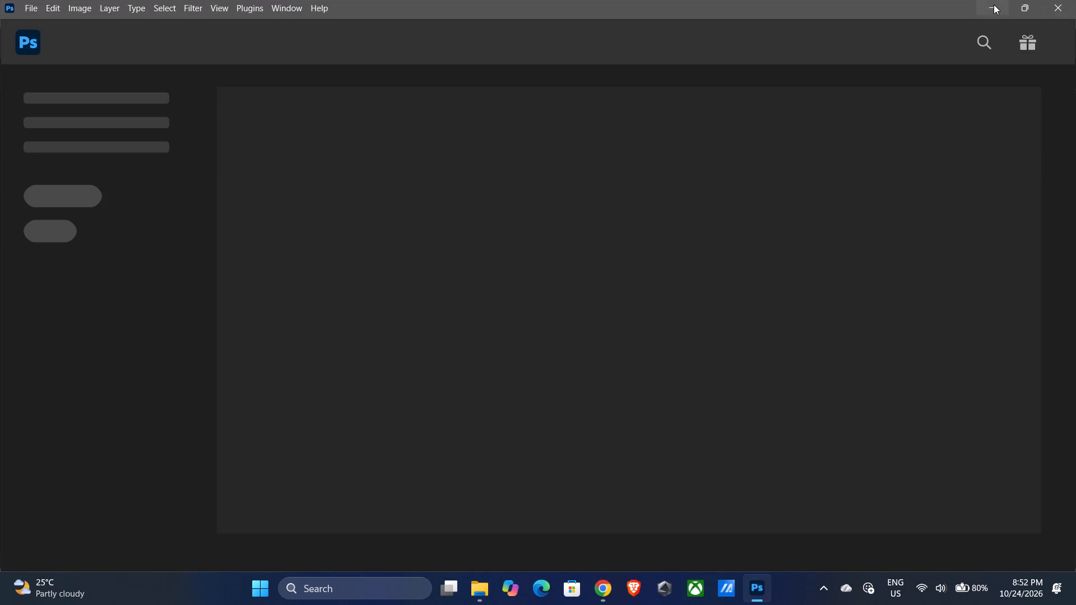
pyautogui.click(991, 1)
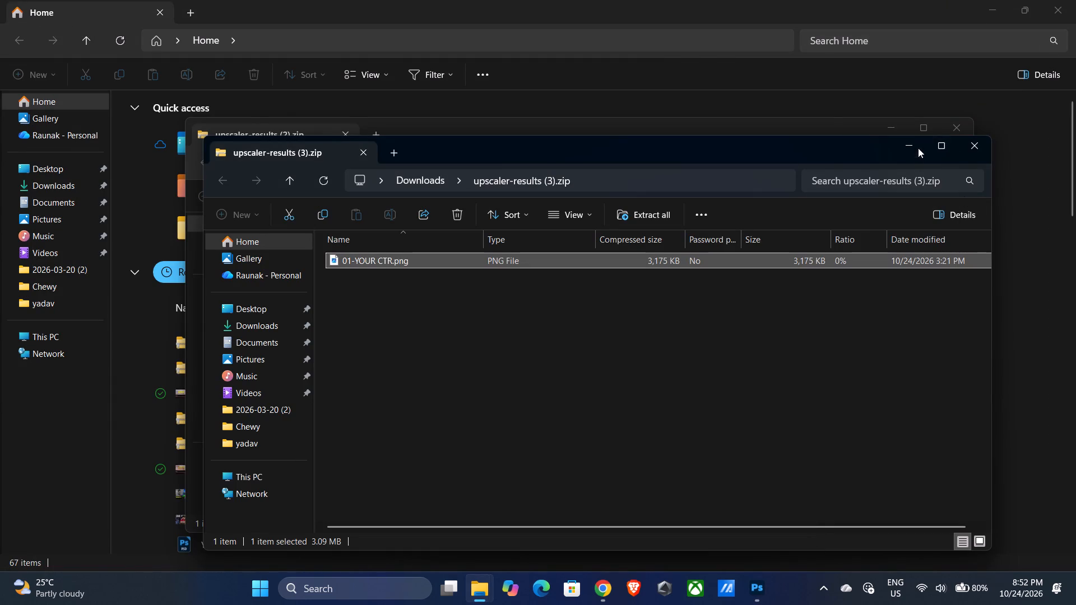
pyautogui.click(918, 143)
pyautogui.click(893, 126)
pyautogui.click(996, 0)
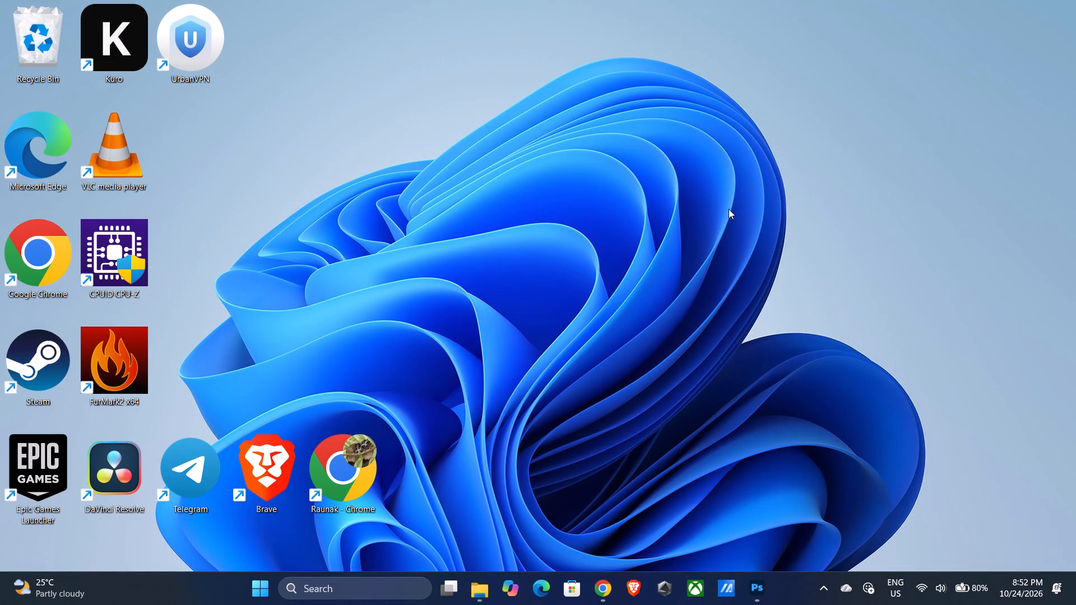
pyautogui.doubleClick(94, 43)
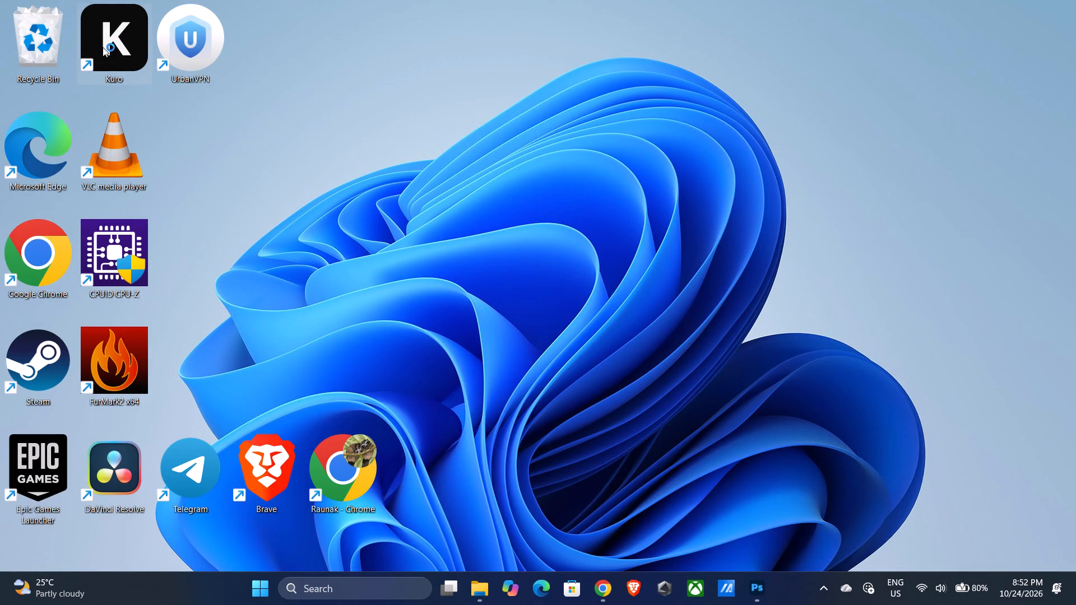
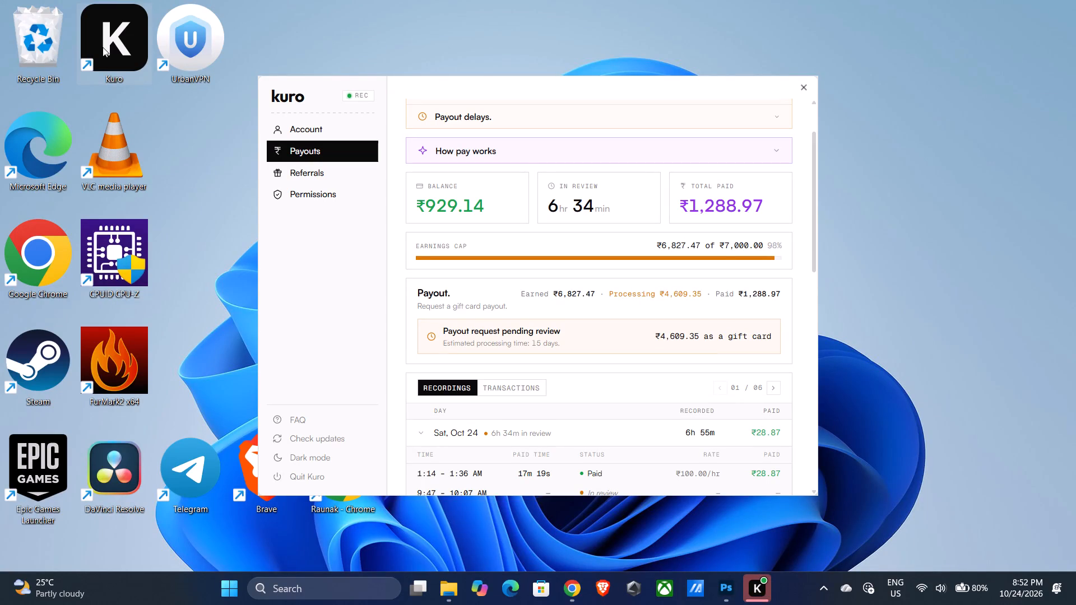
# Bring up Photoshop, close the upscaler-results (2) and (3) File Explorer windows, and show the remaining Home window.
pyautogui.click(739, 596)
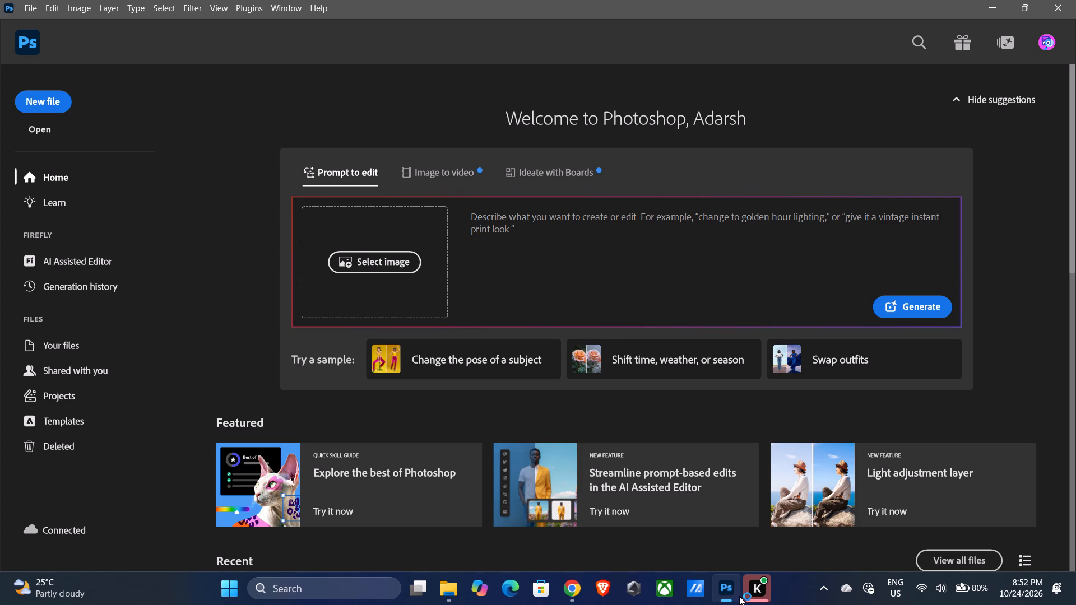
pyautogui.click(451, 583)
pyautogui.click(512, 472)
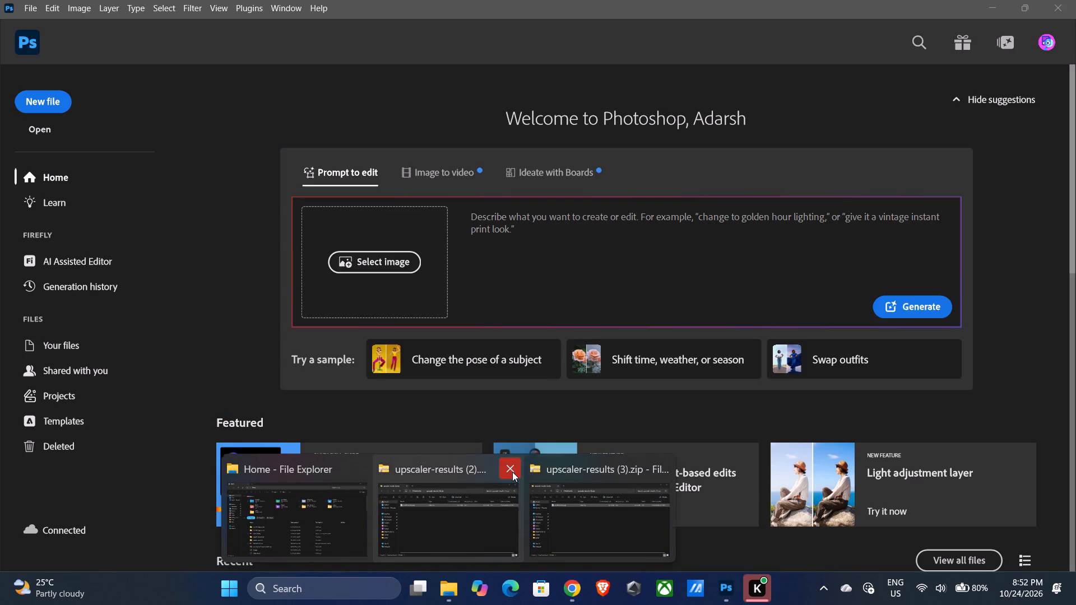
pyautogui.click(591, 465)
pyautogui.click(495, 494)
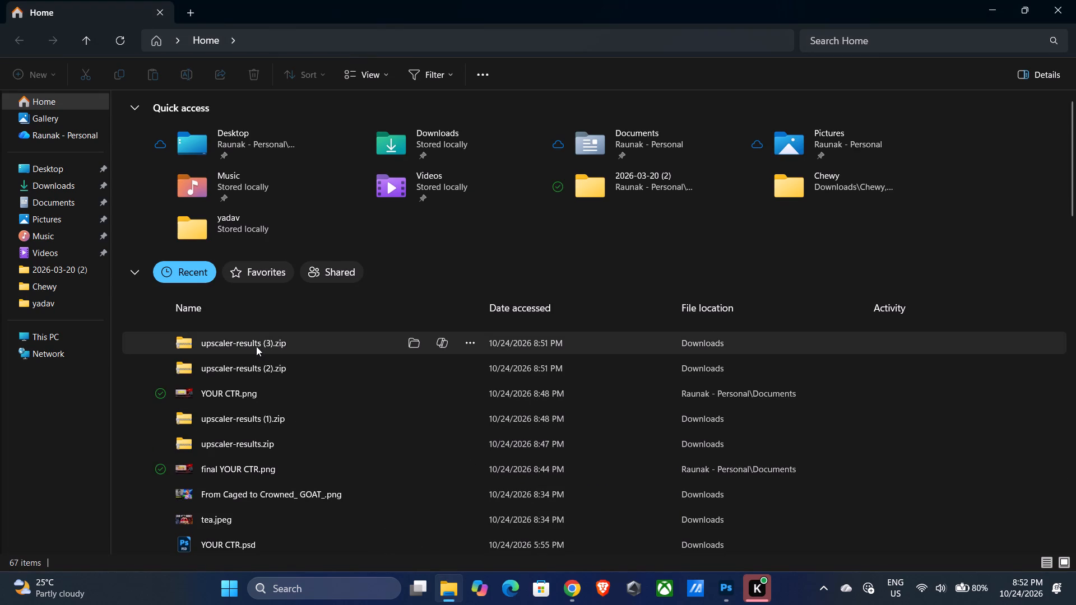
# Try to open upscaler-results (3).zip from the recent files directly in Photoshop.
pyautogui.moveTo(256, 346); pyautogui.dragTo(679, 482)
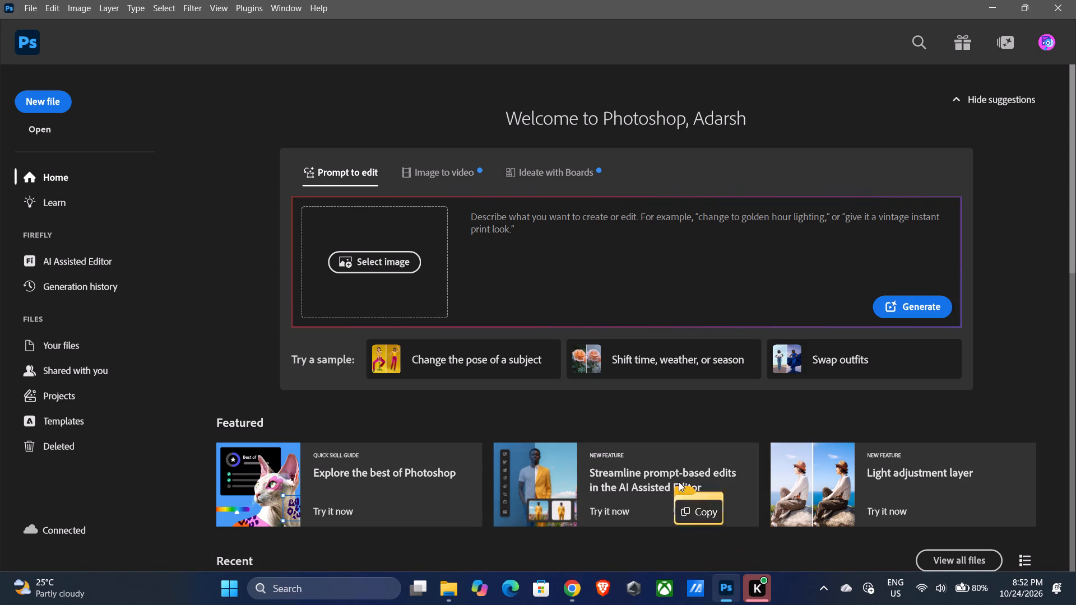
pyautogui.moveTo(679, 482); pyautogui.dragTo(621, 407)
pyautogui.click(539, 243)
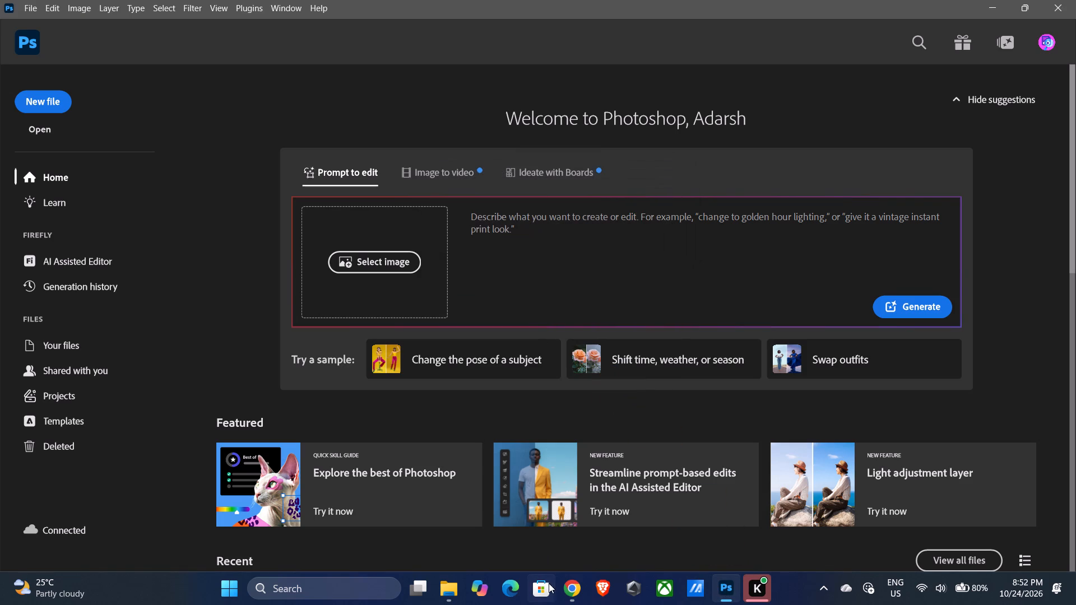
# Extract upscaler-results (3).zip into the Downloads\upscaler-results (3) folder.
pyautogui.click(449, 594)
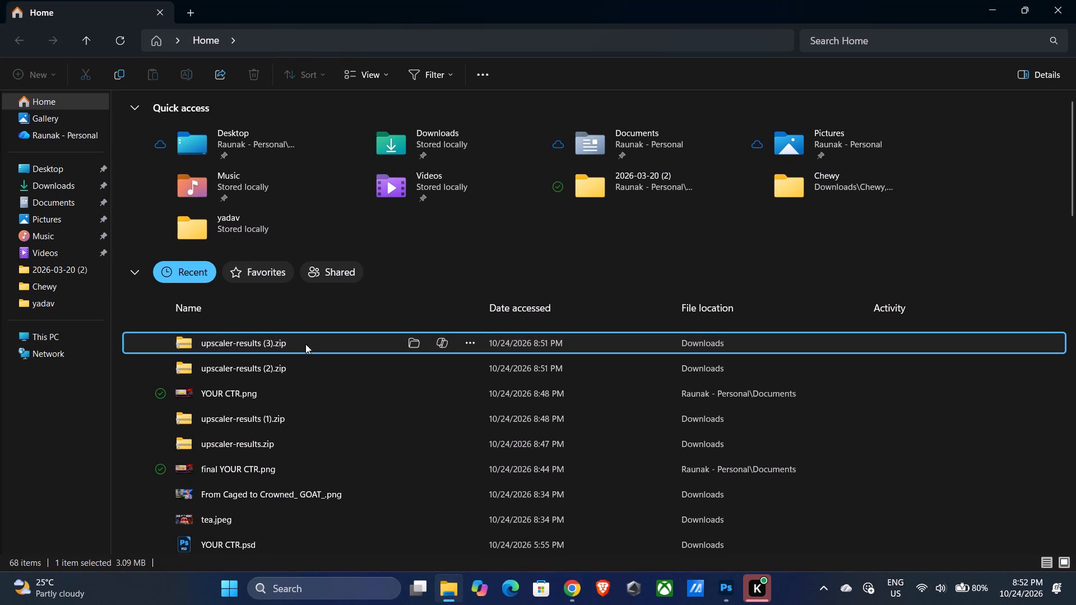
pyautogui.doubleClick(303, 348)
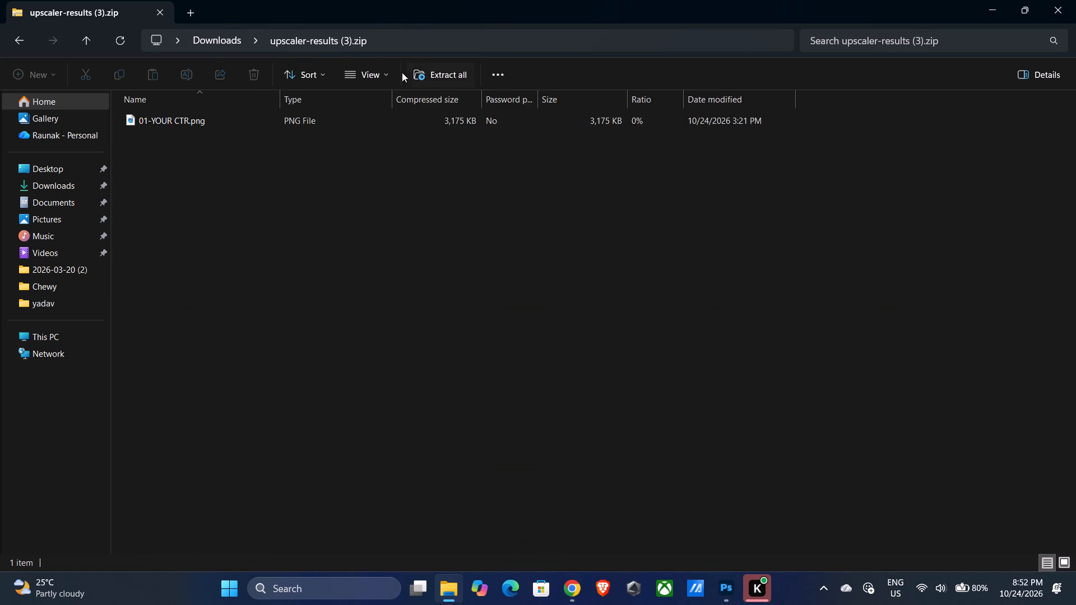
pyautogui.click(440, 72)
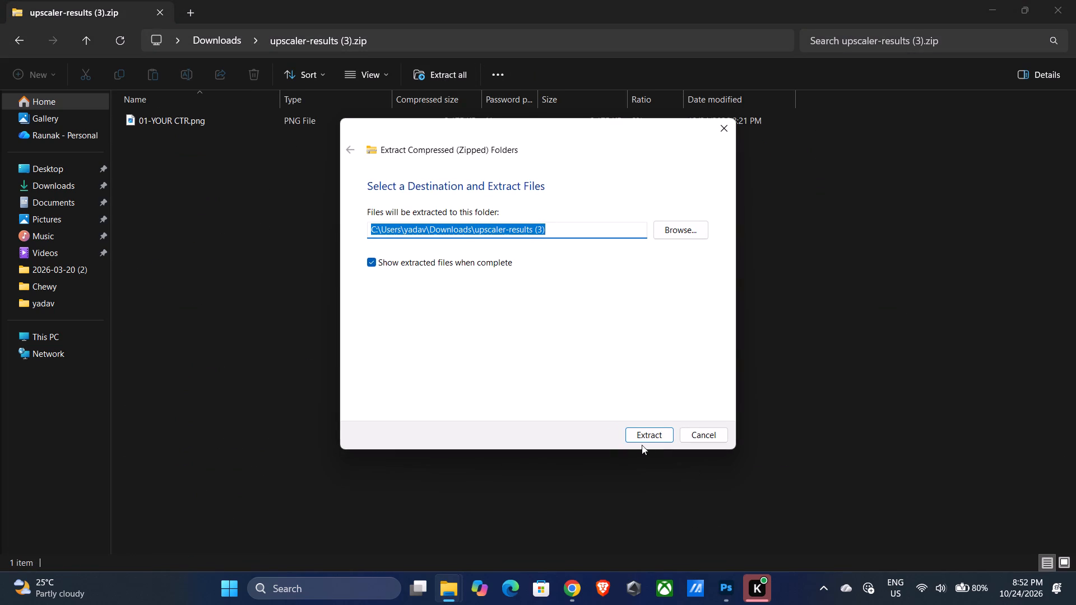
pyautogui.click(644, 434)
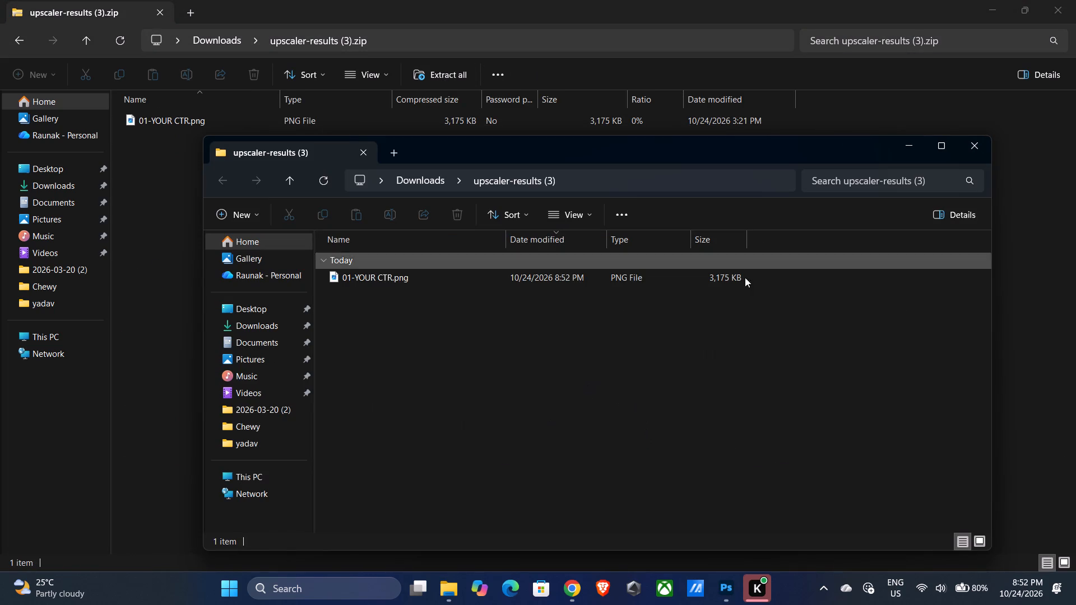
# Open the extracted 01-YOUR CTR.png from the upscaler-results (3) folder in Photoshop.
pyautogui.moveTo(475, 270); pyautogui.dragTo(680, 398)
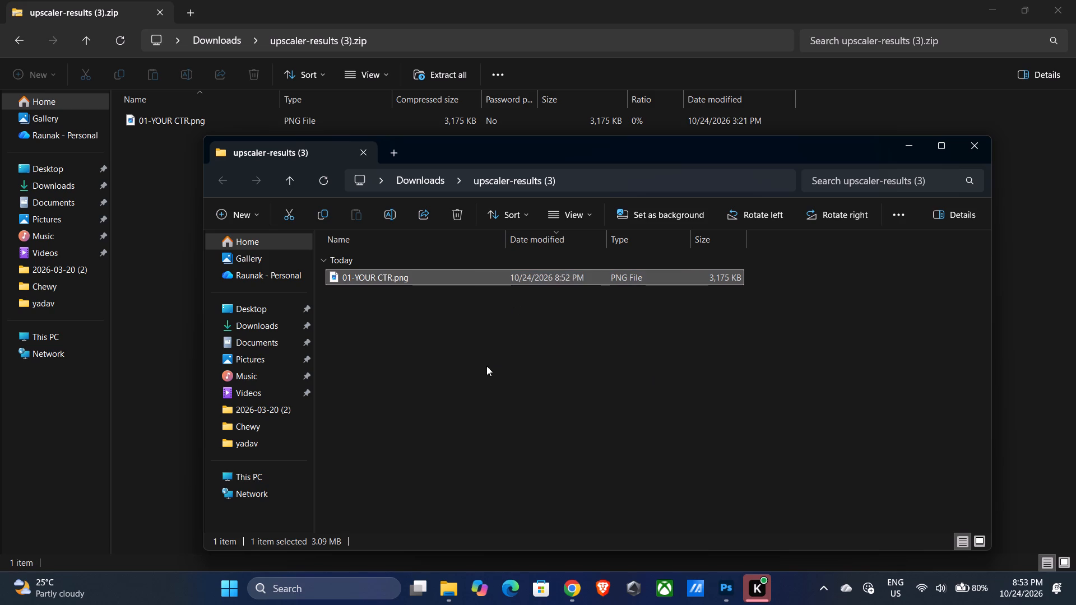
pyautogui.click(486, 366)
pyautogui.moveTo(423, 273); pyautogui.dragTo(586, 333)
pyautogui.click(480, 459)
pyautogui.click(479, 448)
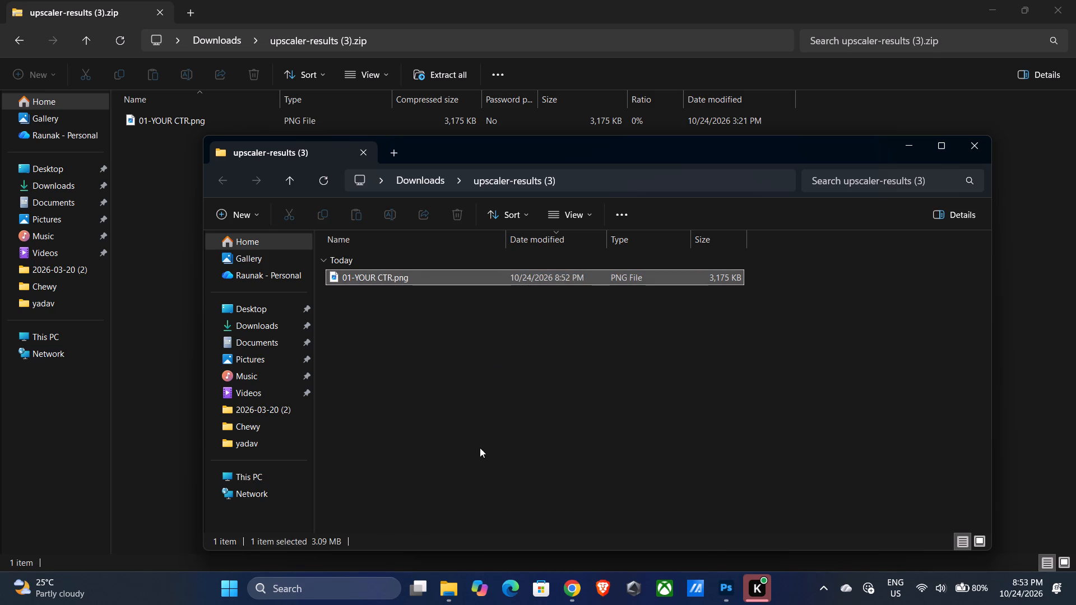
pyautogui.moveTo(374, 279); pyautogui.dragTo(707, 575)
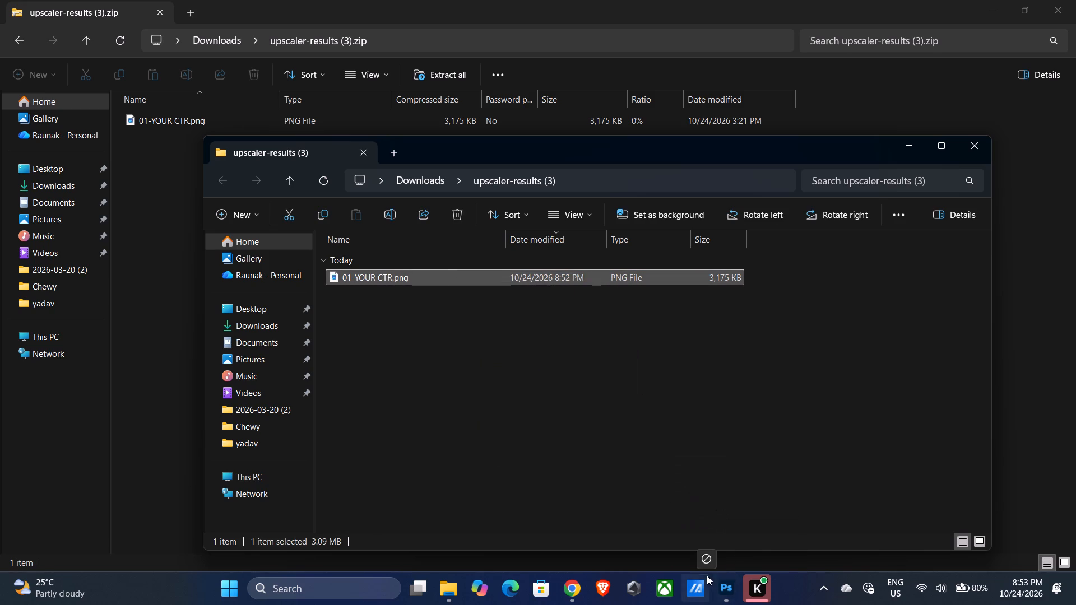
pyautogui.moveTo(707, 575); pyautogui.dragTo(631, 337)
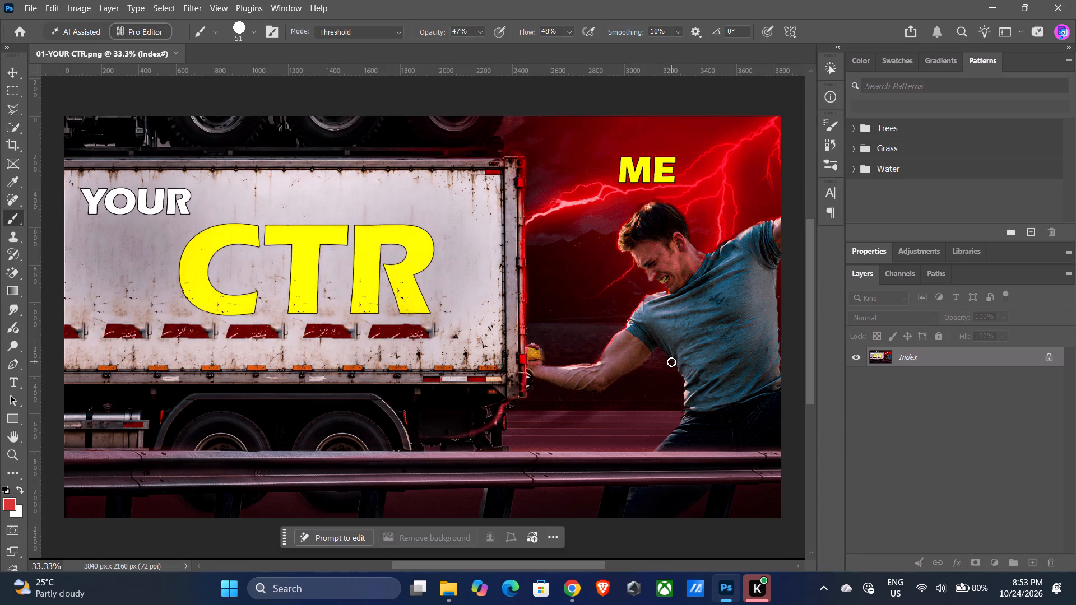
# Examine the upscaled 01-YOUR CTR.png up close and as a whole, checking the man and the truck lettering.
pyautogui.scroll(4, 671, 334)
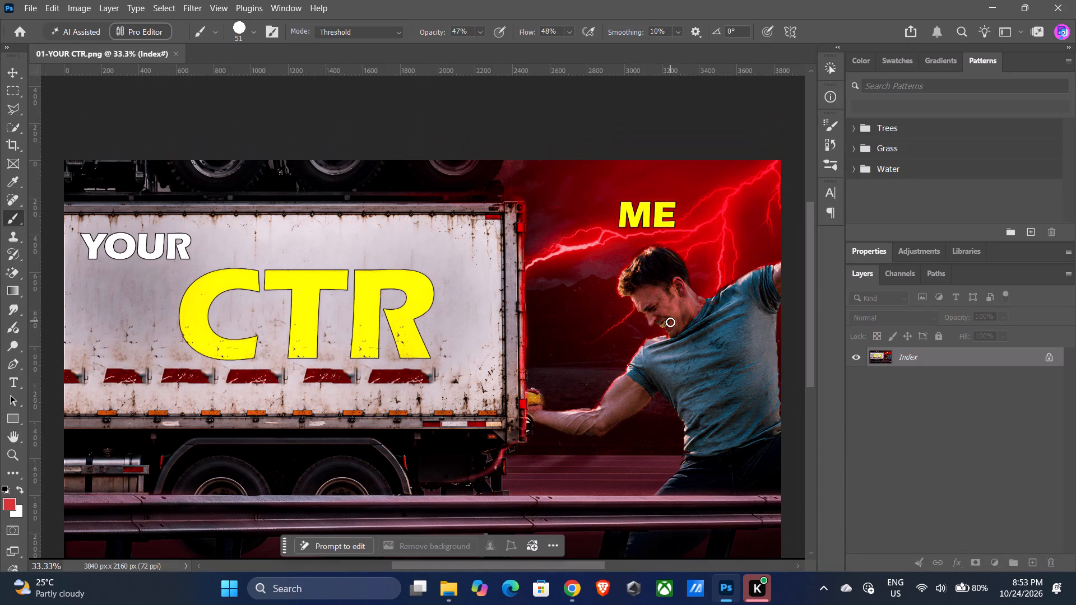
pyautogui.scroll(-4, 670, 322)
pyautogui.scroll(8, 671, 322)
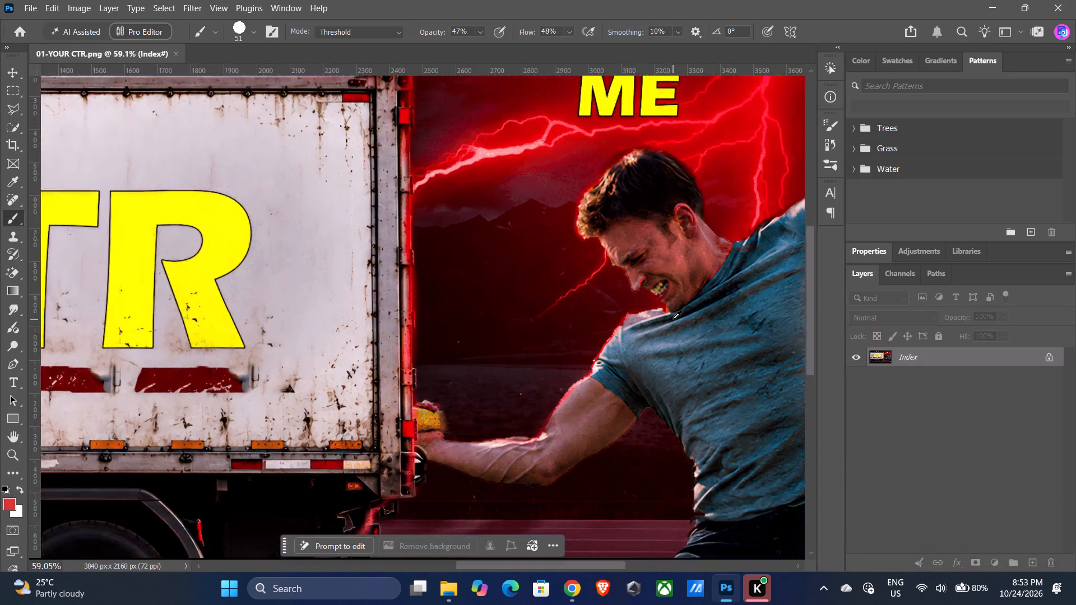
pyautogui.scroll(5, 673, 319)
pyautogui.keyDown('alt'); pyautogui.scroll(-9, 673, 316); pyautogui.keyUp('alt')
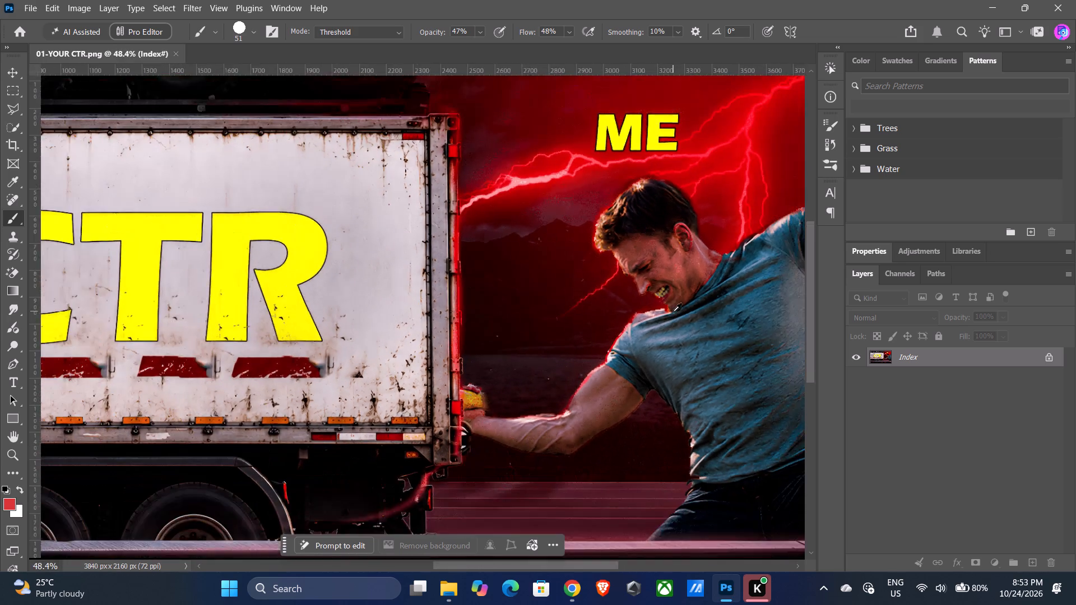
pyautogui.keyDown('alt'); pyautogui.scroll(-2, 673, 311); pyautogui.keyUp('alt')
pyautogui.keyDown('alt'); pyautogui.scroll(-3, 590, 341); pyautogui.keyUp('alt')
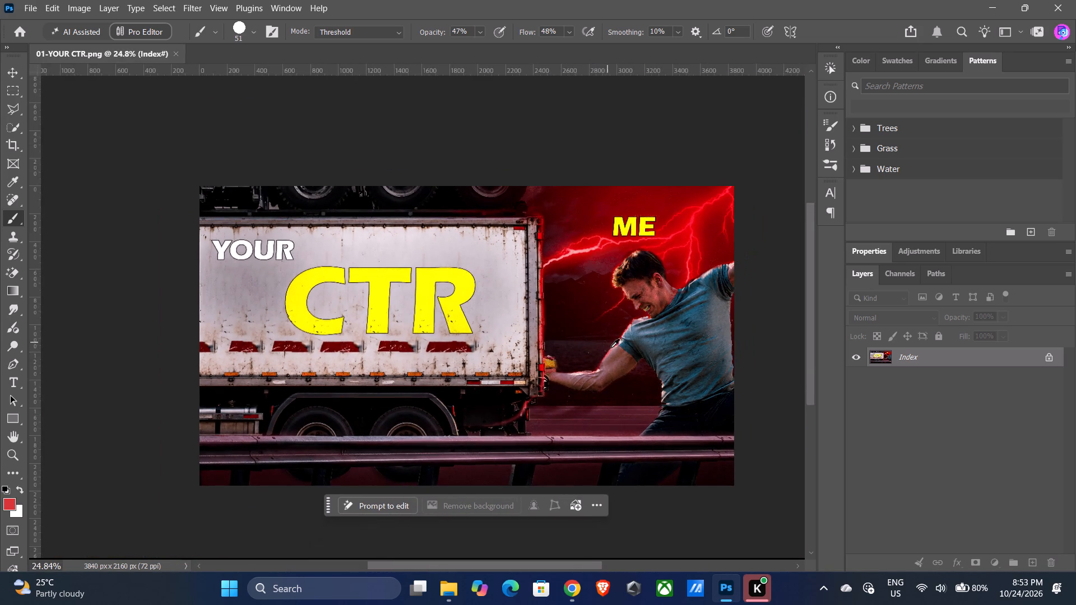
pyautogui.keyDown('alt'); pyautogui.scroll(3, 613, 348); pyautogui.keyUp('alt')
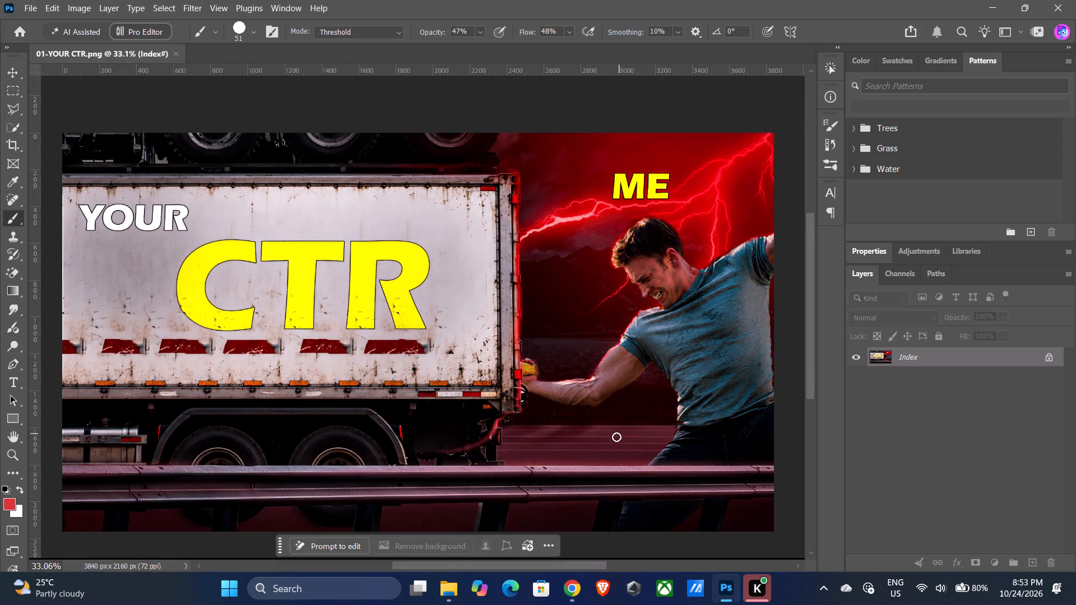
# Close the extracted upscaler-results (3) folder window.
pyautogui.click(456, 596)
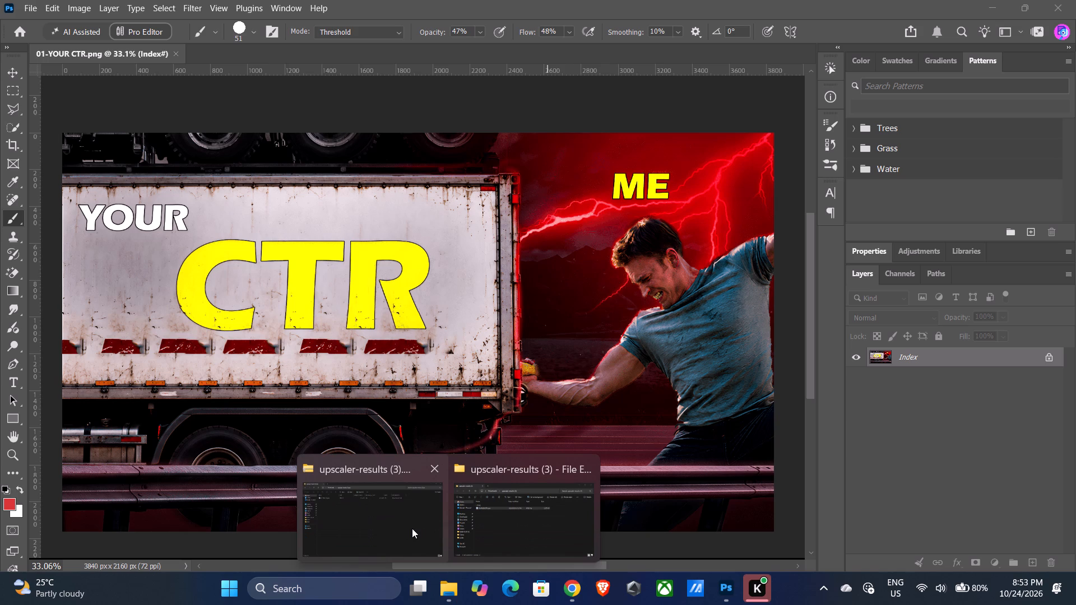
pyautogui.click(494, 522)
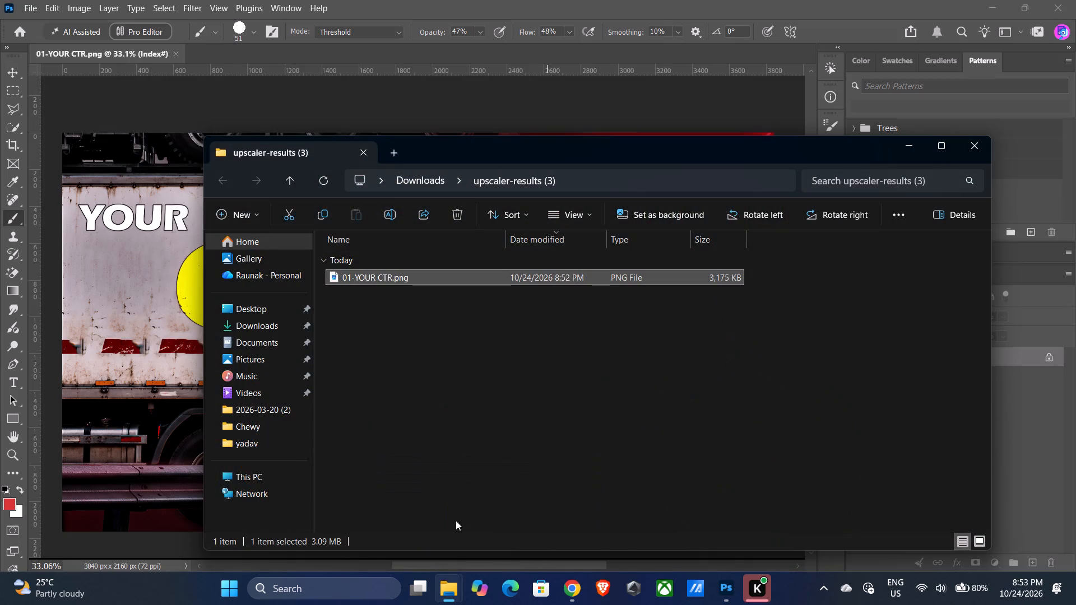
pyautogui.click(972, 148)
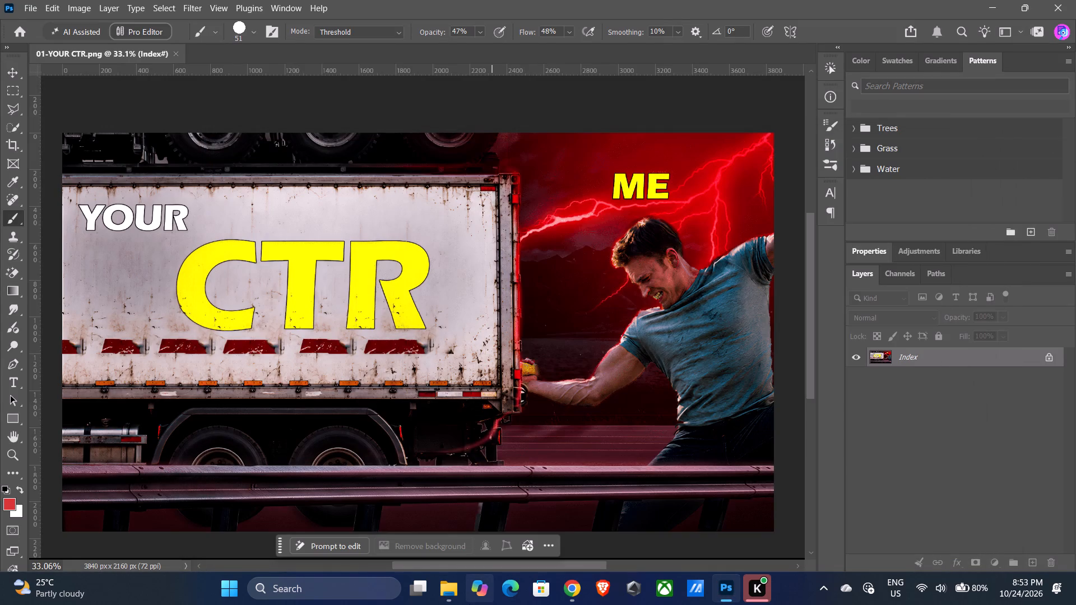
# Open 01-final YOUR CTR.png from the recent upscaler-results (1).zip, check the image and close it.
pyautogui.click(458, 582)
pyautogui.moveTo(387, 233); pyautogui.dragTo(387, 227)
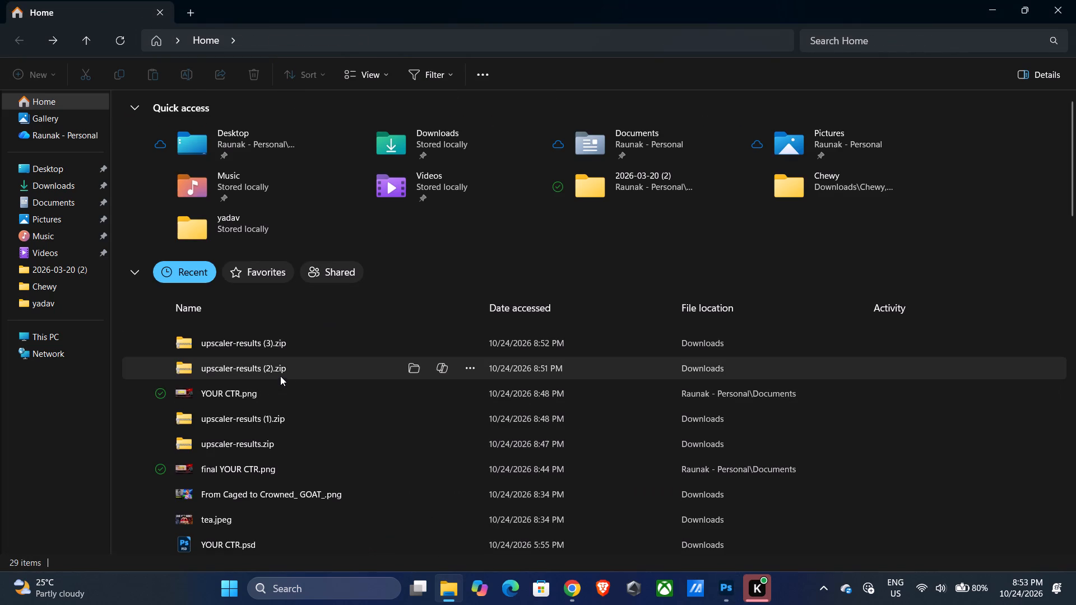
pyautogui.doubleClick(284, 417)
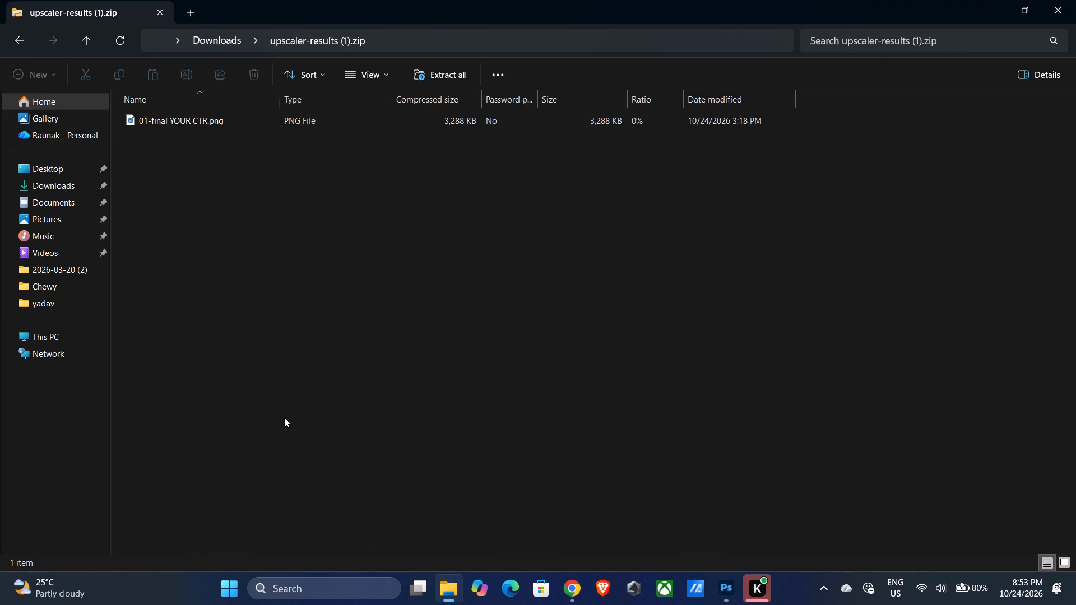
pyautogui.doubleClick(254, 124)
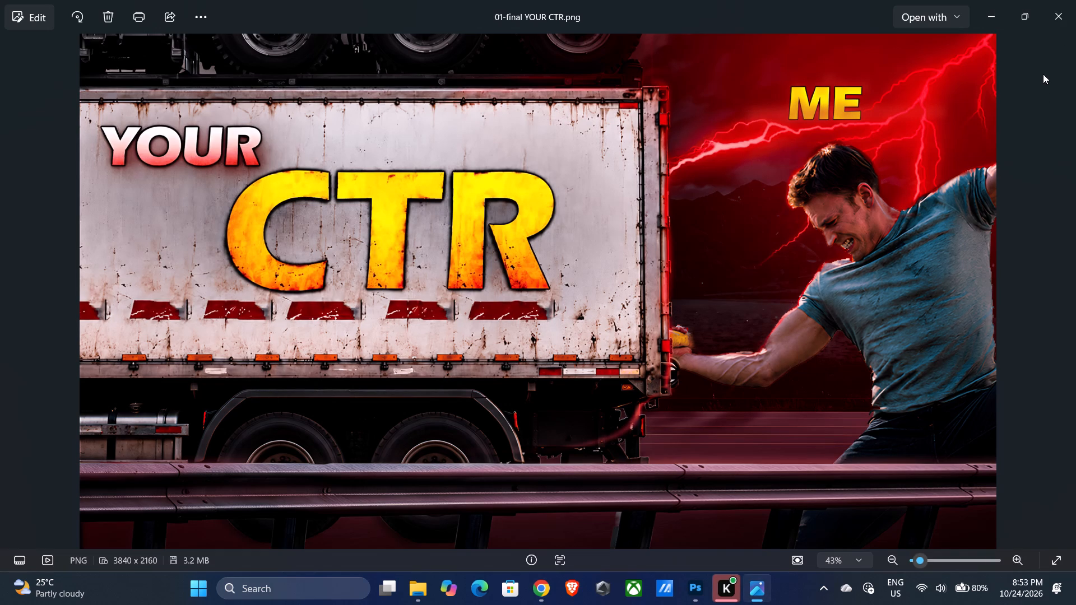
pyautogui.click(1061, 18)
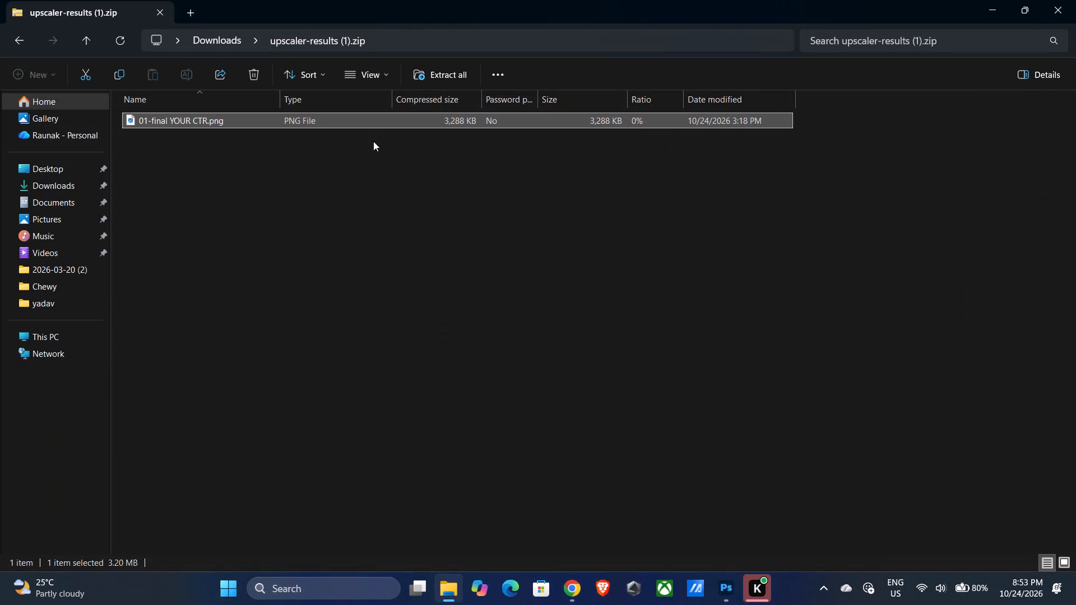
# Extract upscaler-results (1).zip into the Downloads\upscaler-results (1) folder.
pyautogui.click(428, 76)
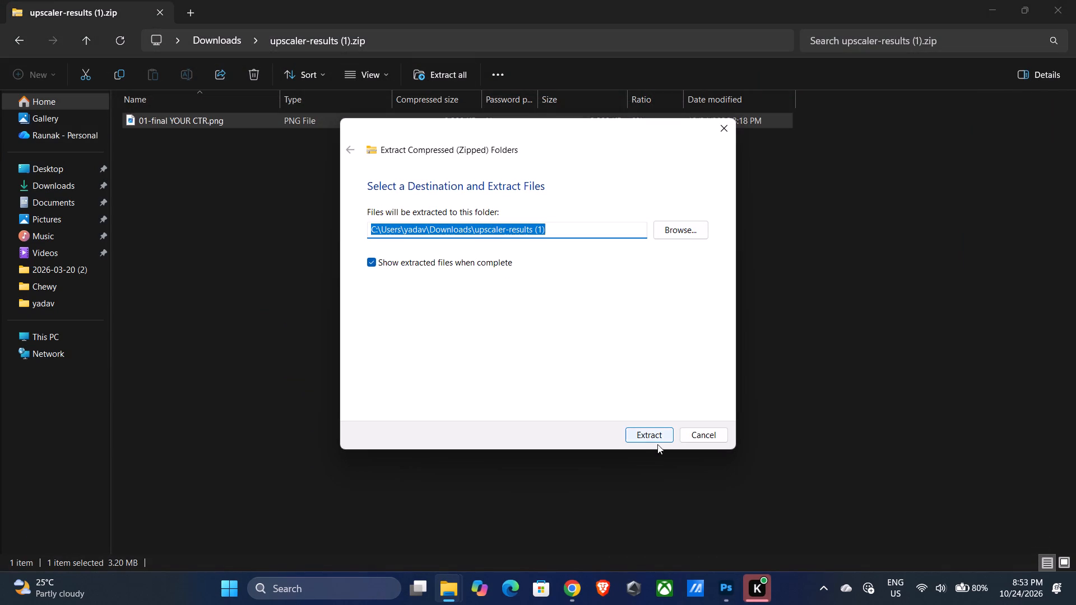
pyautogui.click(650, 434)
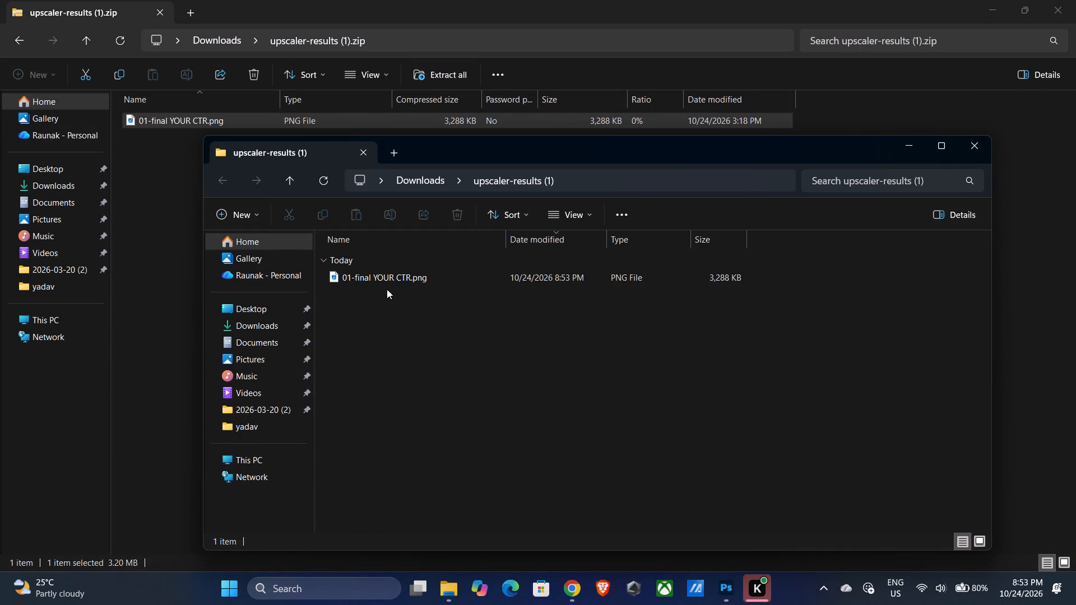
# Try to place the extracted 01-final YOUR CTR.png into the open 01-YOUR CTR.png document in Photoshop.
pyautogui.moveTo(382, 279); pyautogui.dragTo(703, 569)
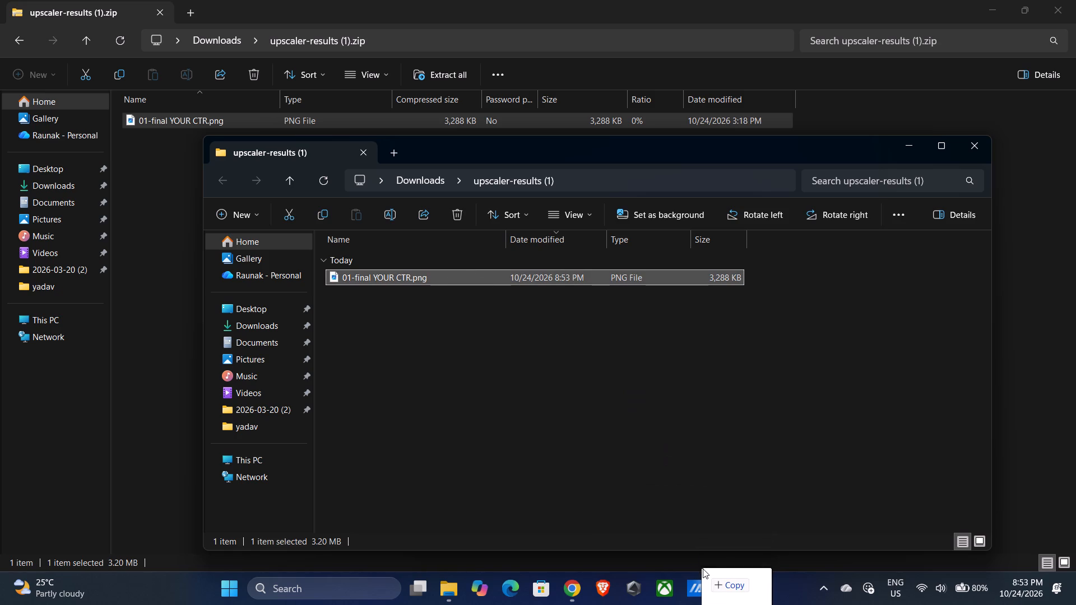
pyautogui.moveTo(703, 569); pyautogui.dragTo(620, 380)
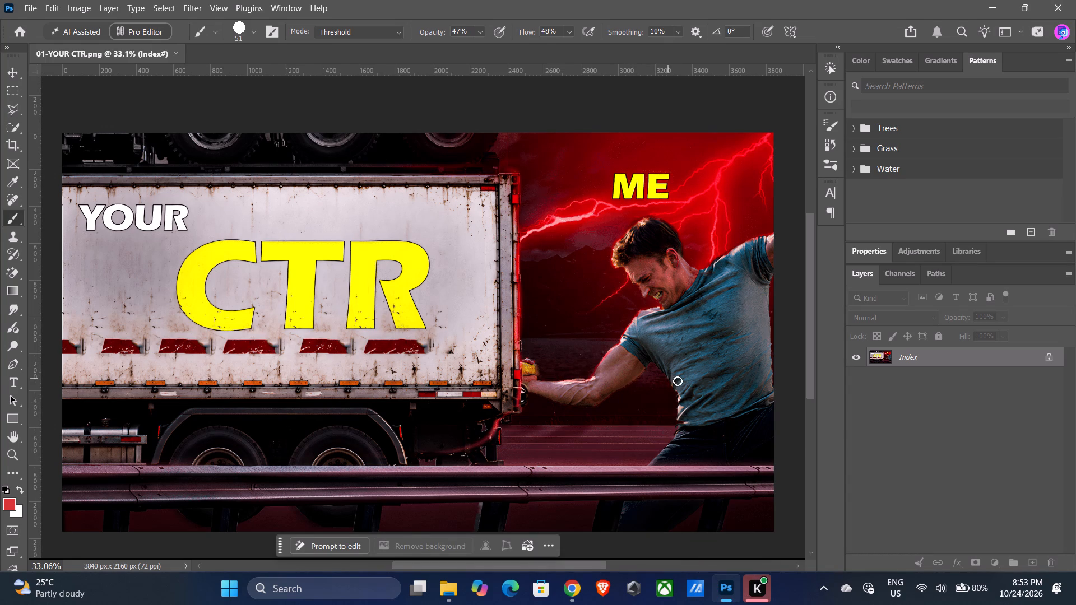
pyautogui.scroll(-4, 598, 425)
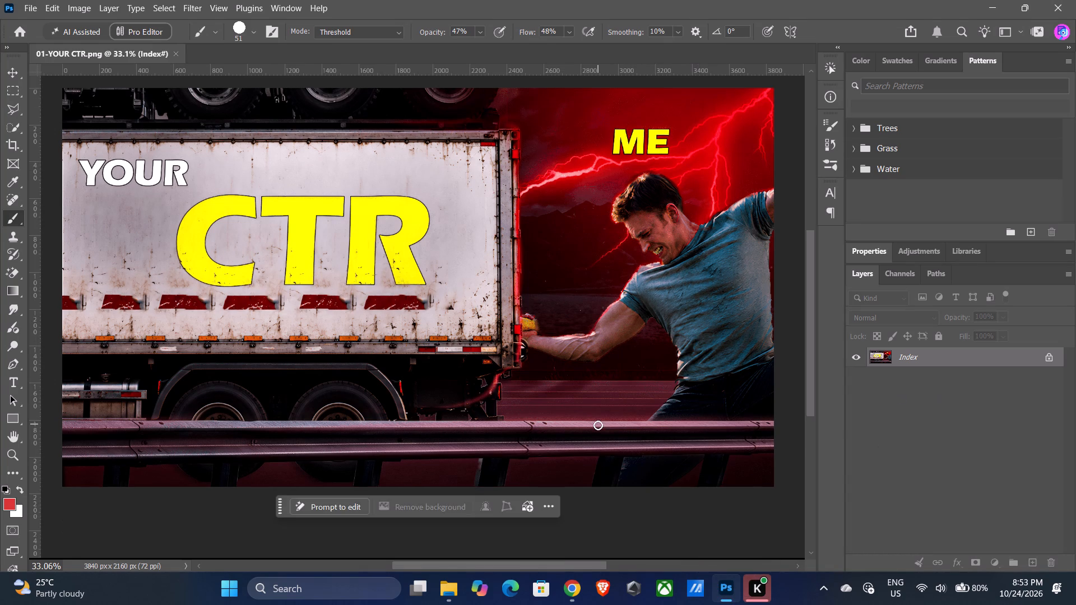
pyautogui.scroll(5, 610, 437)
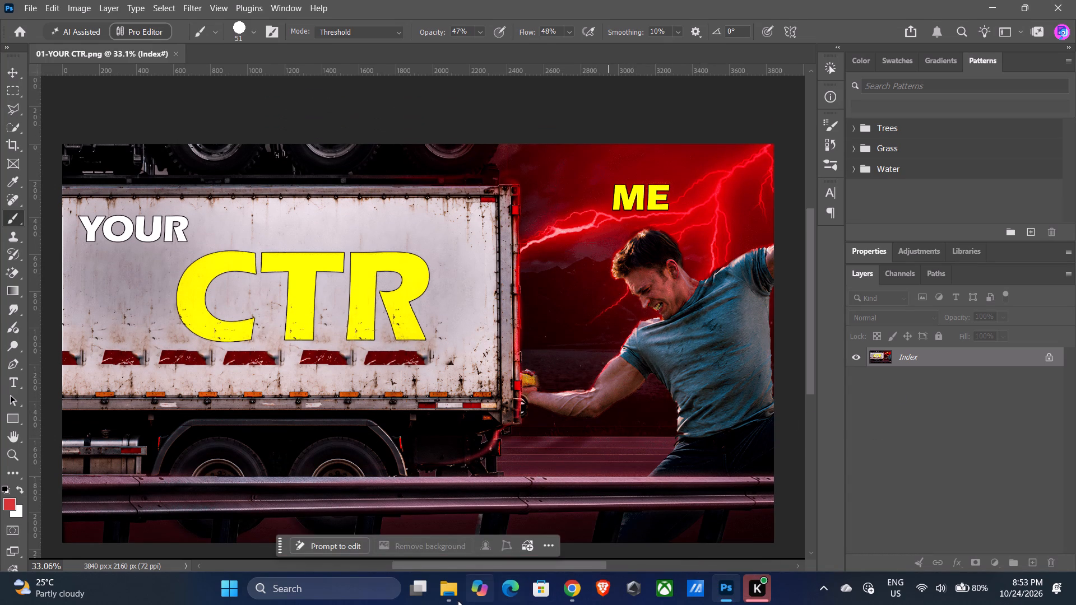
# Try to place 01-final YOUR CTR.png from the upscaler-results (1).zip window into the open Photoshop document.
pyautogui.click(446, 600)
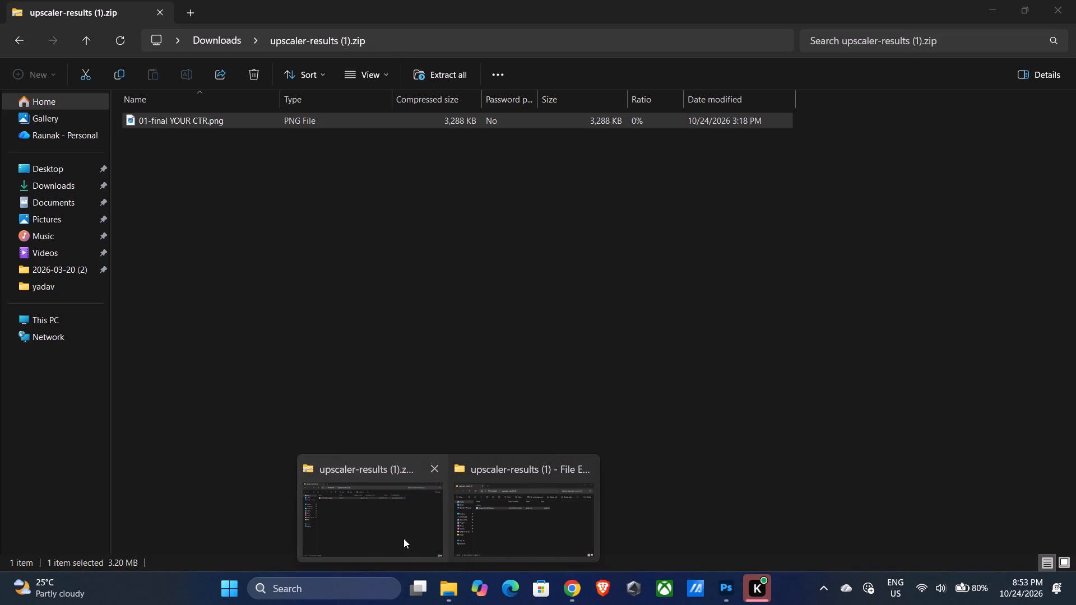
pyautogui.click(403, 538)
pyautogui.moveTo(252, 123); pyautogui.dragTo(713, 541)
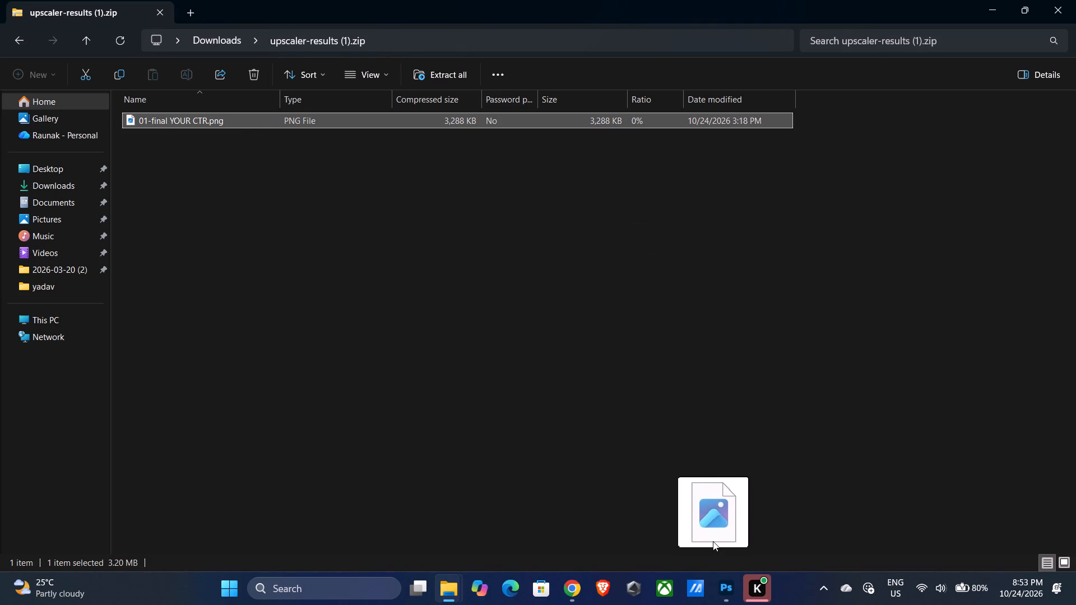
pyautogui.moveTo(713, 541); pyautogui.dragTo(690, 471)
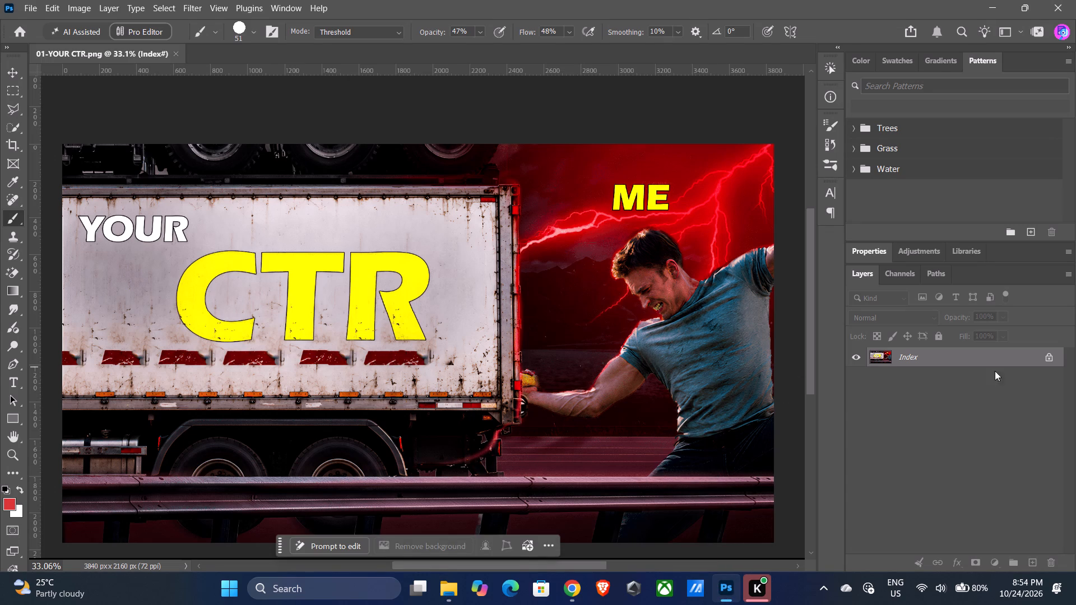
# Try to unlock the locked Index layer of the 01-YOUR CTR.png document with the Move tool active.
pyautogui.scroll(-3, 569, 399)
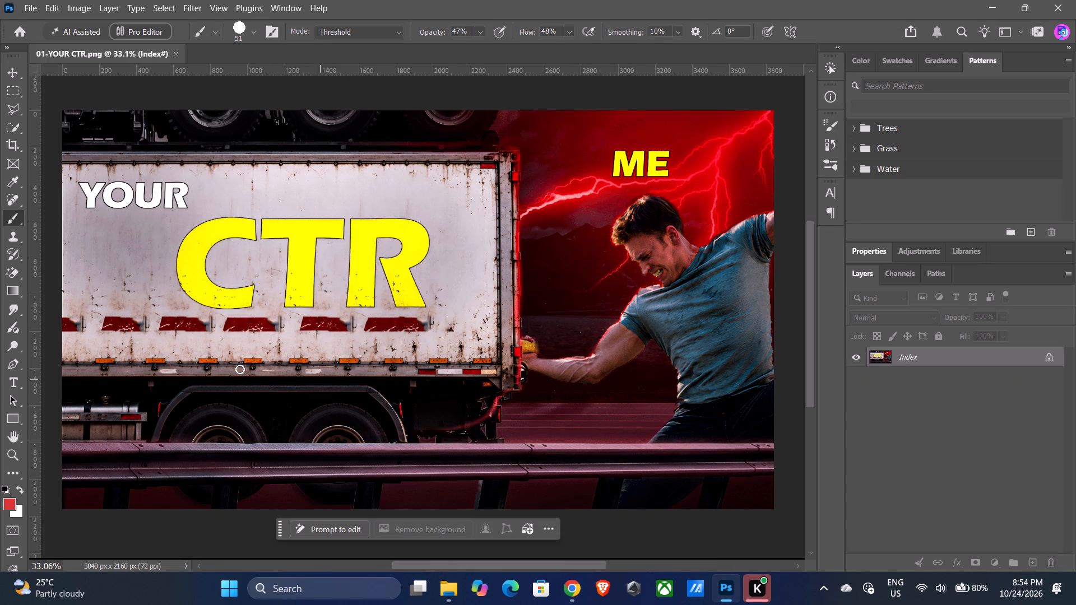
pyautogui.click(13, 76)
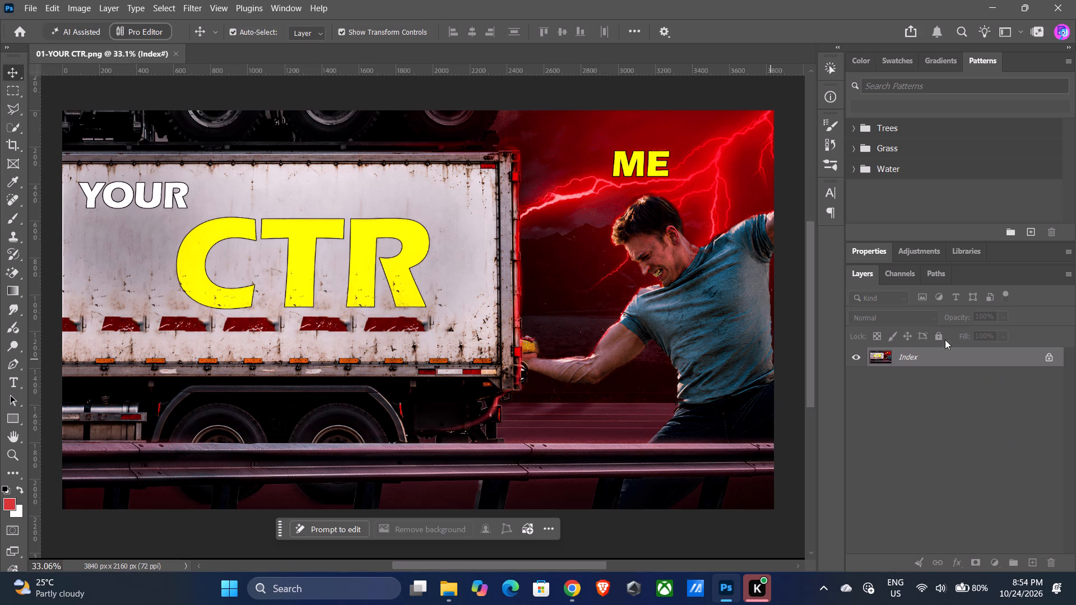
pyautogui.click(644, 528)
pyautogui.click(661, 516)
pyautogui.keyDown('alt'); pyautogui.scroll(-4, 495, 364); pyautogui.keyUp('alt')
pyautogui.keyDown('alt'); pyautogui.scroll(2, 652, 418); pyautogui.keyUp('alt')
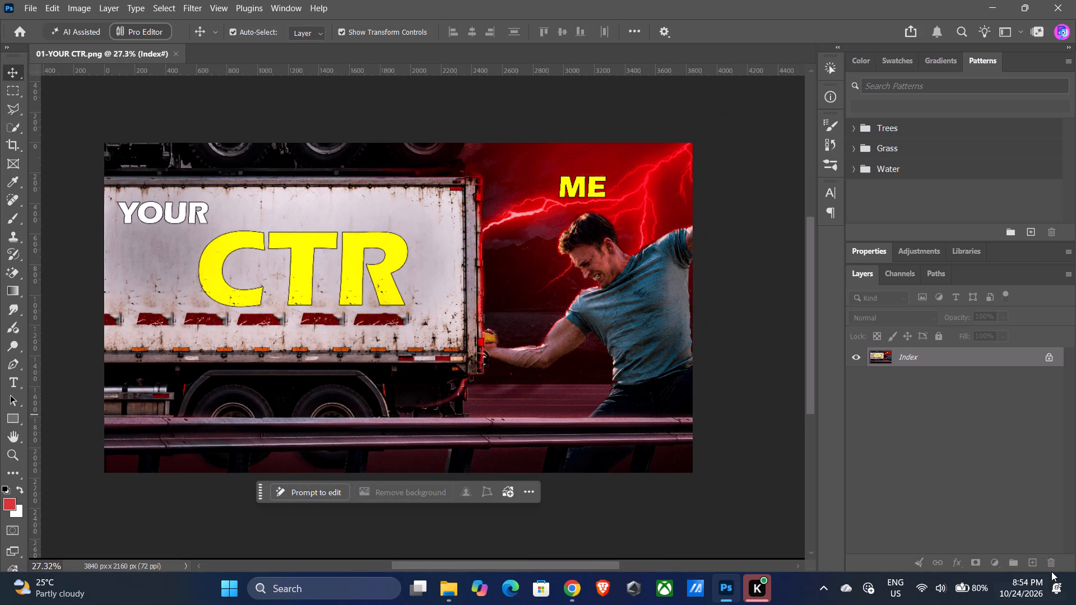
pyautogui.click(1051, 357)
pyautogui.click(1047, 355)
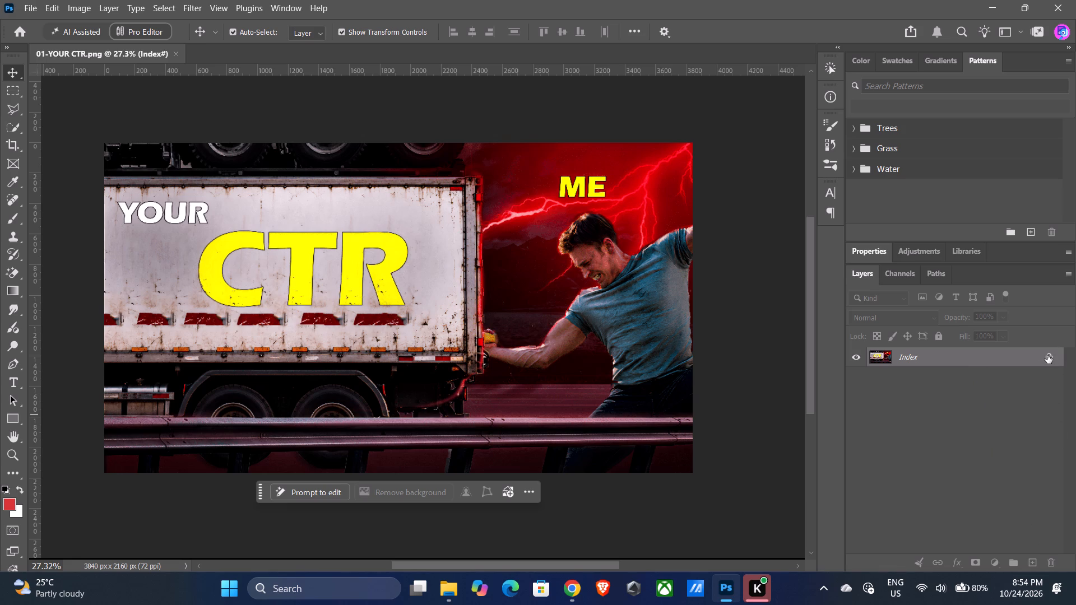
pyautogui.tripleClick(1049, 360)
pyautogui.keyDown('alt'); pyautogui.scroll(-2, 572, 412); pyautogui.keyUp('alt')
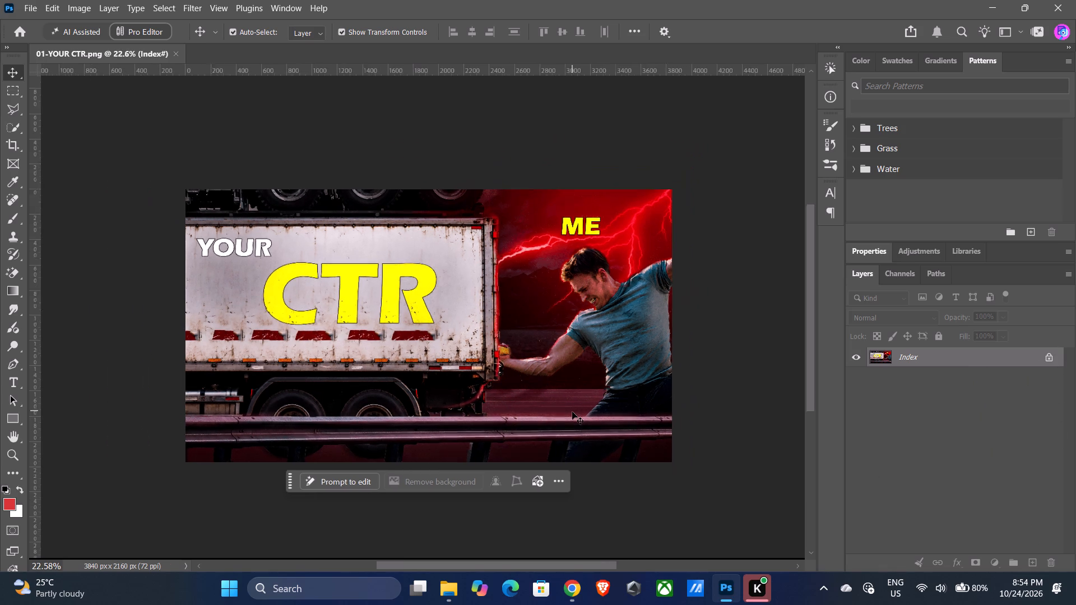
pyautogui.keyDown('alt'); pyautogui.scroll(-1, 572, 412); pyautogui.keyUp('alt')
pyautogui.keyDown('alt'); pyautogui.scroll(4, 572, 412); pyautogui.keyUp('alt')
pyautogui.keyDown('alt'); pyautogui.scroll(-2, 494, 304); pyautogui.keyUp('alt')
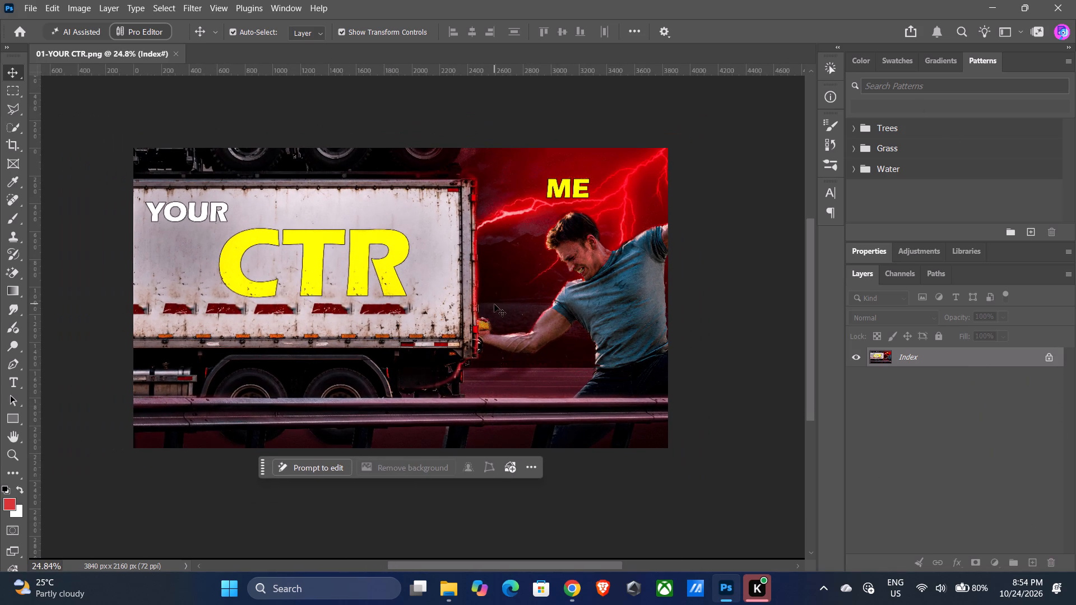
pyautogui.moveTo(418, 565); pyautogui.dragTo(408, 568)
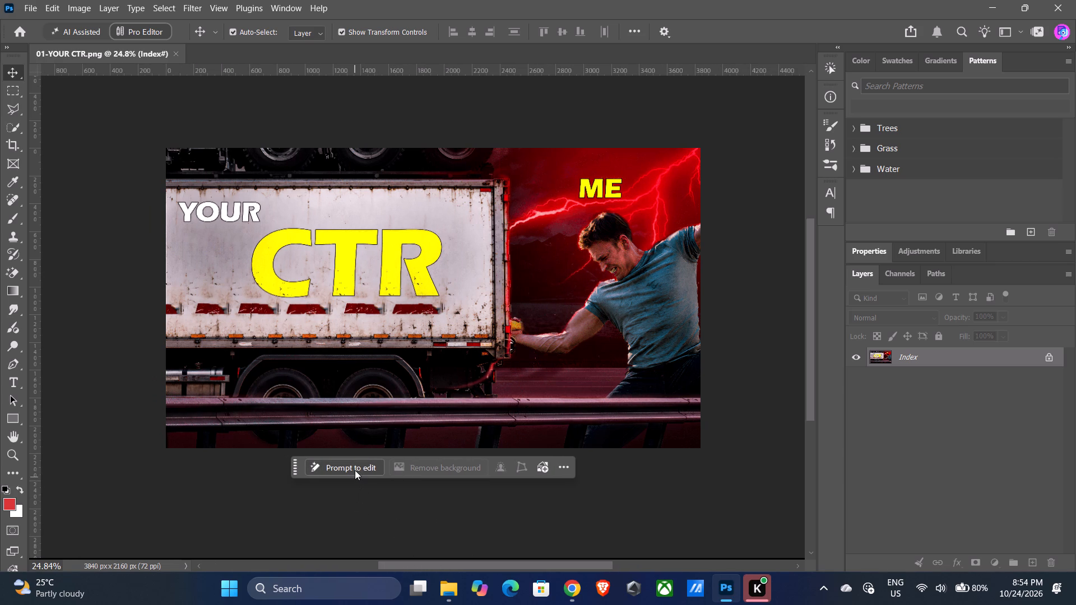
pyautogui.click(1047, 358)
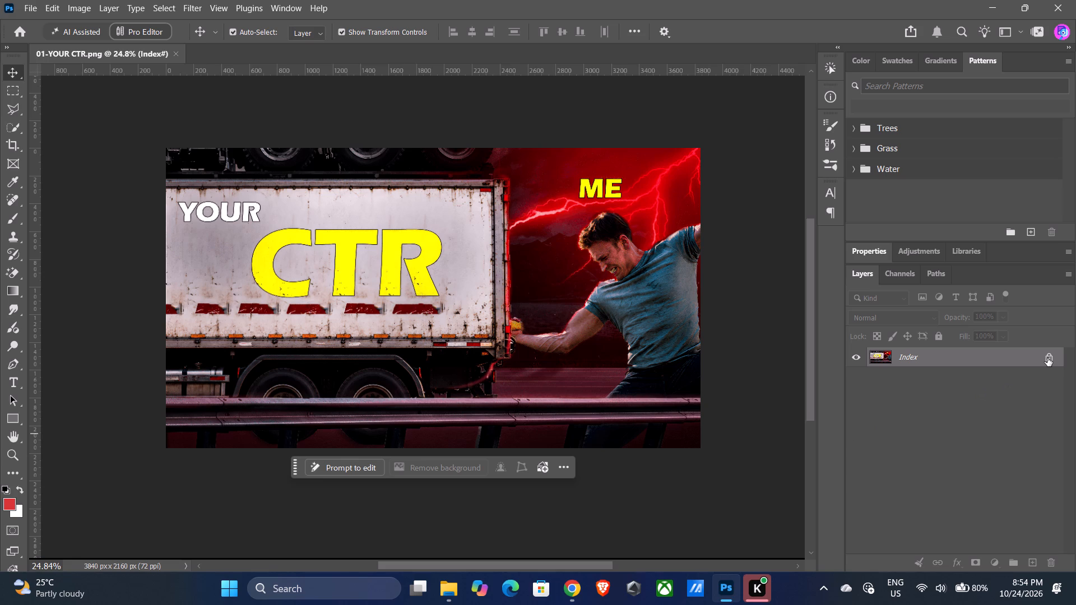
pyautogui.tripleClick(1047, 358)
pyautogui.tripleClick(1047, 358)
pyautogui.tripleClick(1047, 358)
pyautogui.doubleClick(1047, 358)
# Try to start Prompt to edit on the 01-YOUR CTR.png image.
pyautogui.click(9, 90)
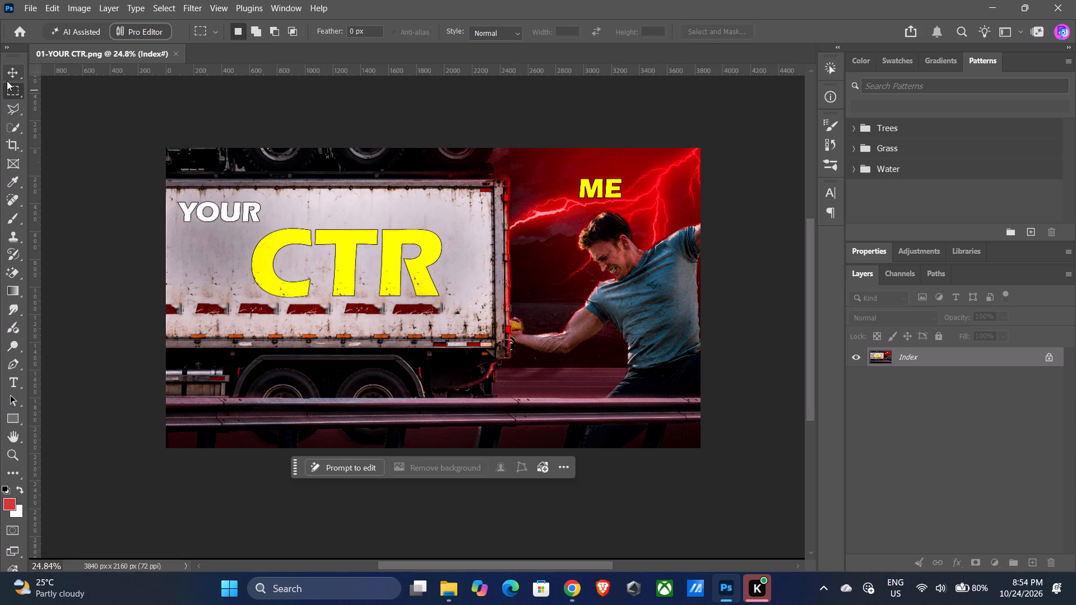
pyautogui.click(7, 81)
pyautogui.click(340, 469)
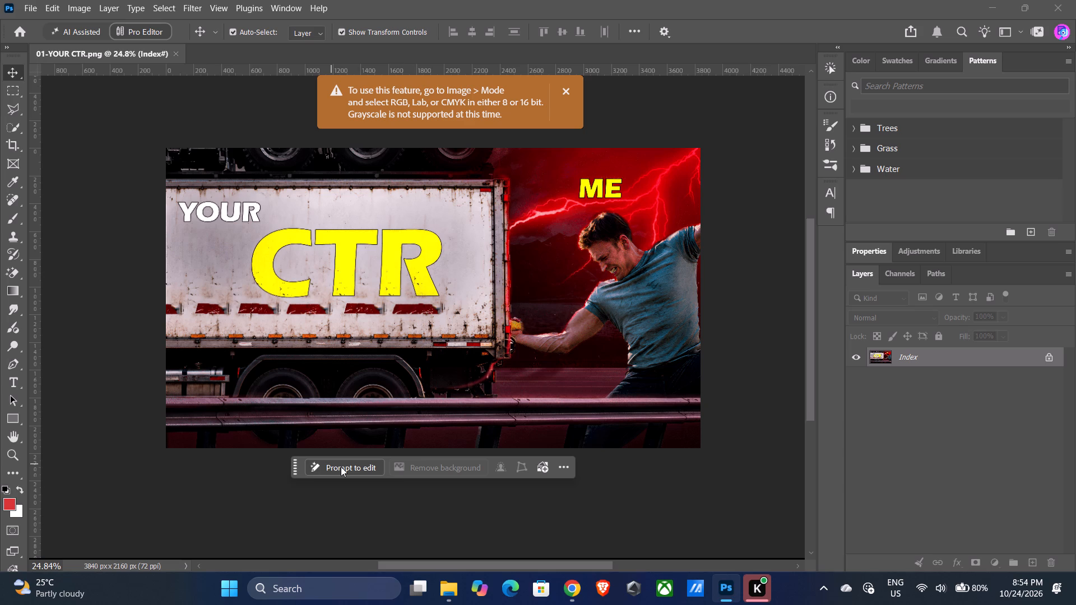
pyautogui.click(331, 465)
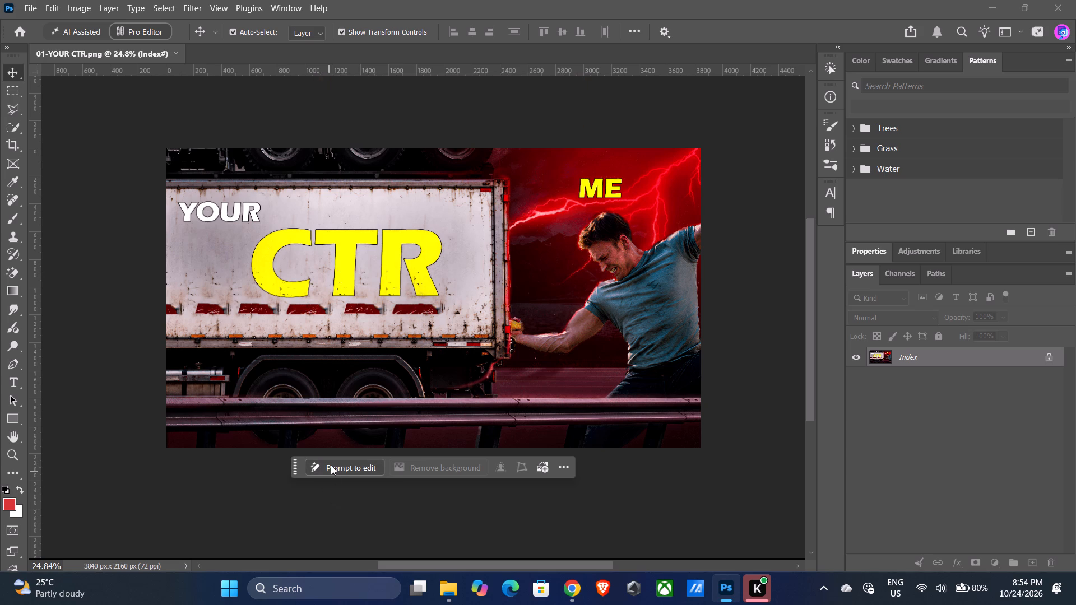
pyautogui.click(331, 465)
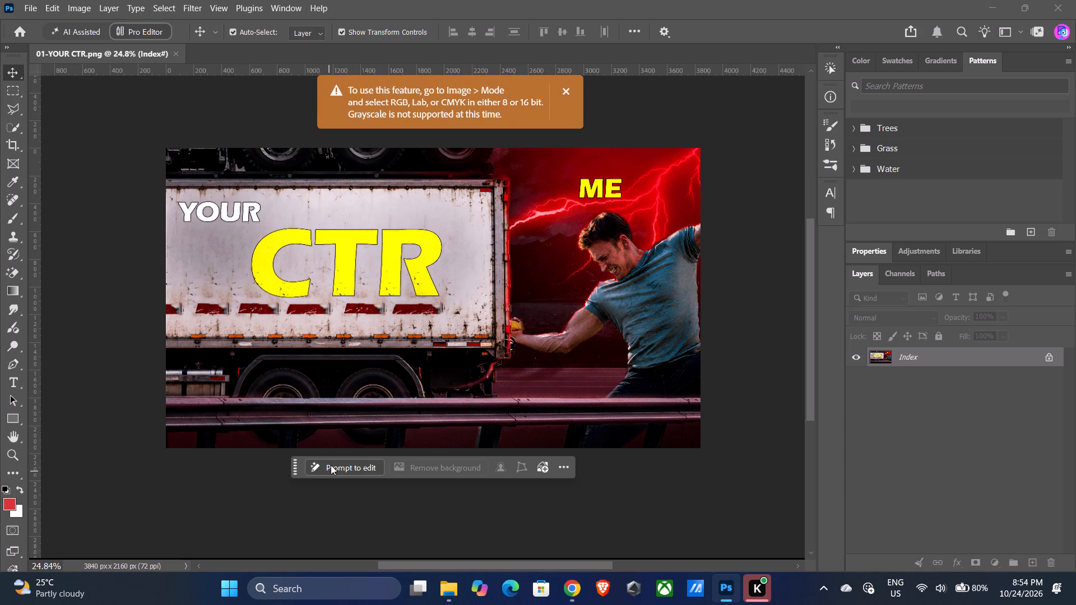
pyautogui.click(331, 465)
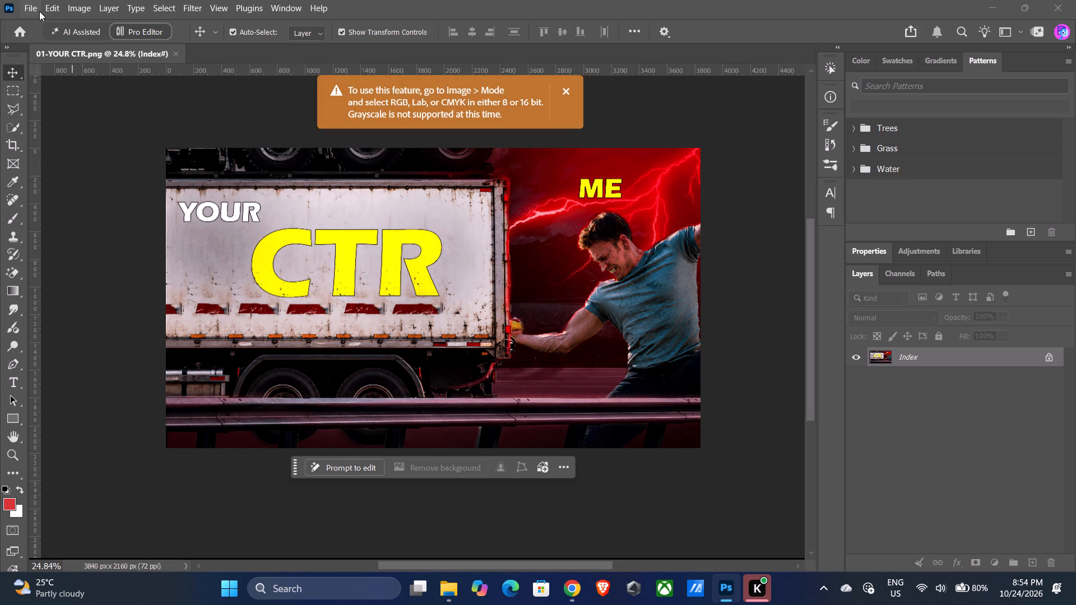
# Open 01-final YOUR CTR.png from the Downloads\upscaler-results (1) folder as a second document.
pyautogui.click(39, 11)
pyautogui.click(60, 43)
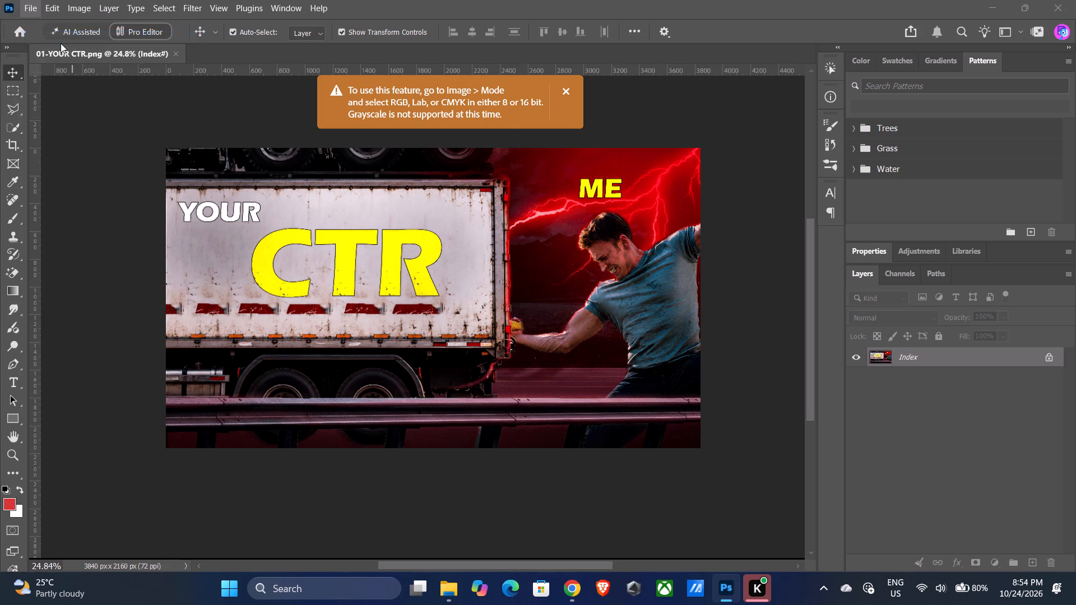
pyautogui.scroll(-2, 212, 222)
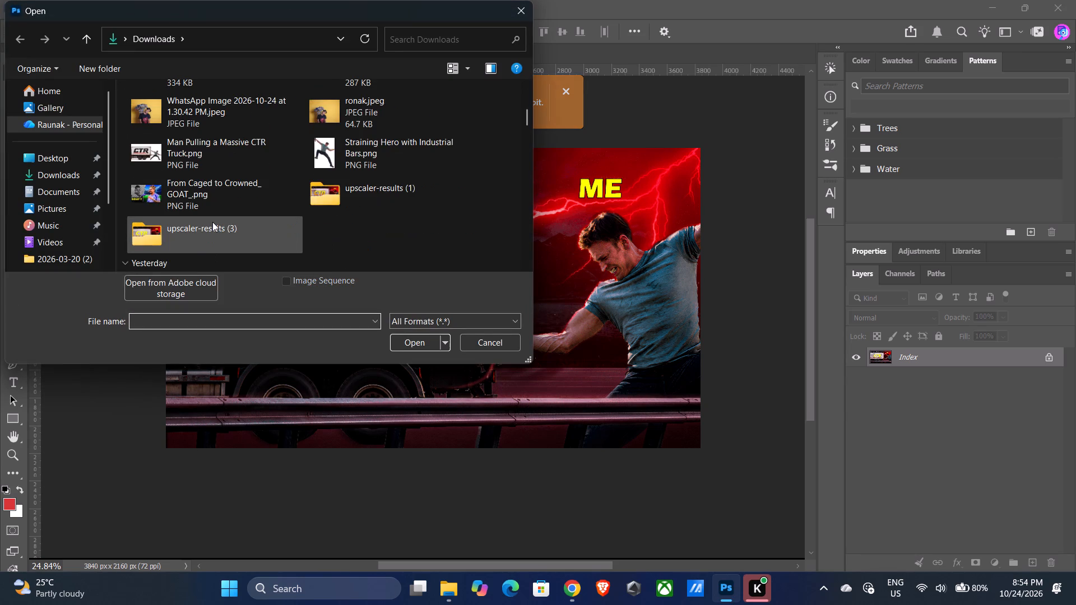
pyautogui.scroll(-1, 212, 222)
pyautogui.scroll(7, 208, 211)
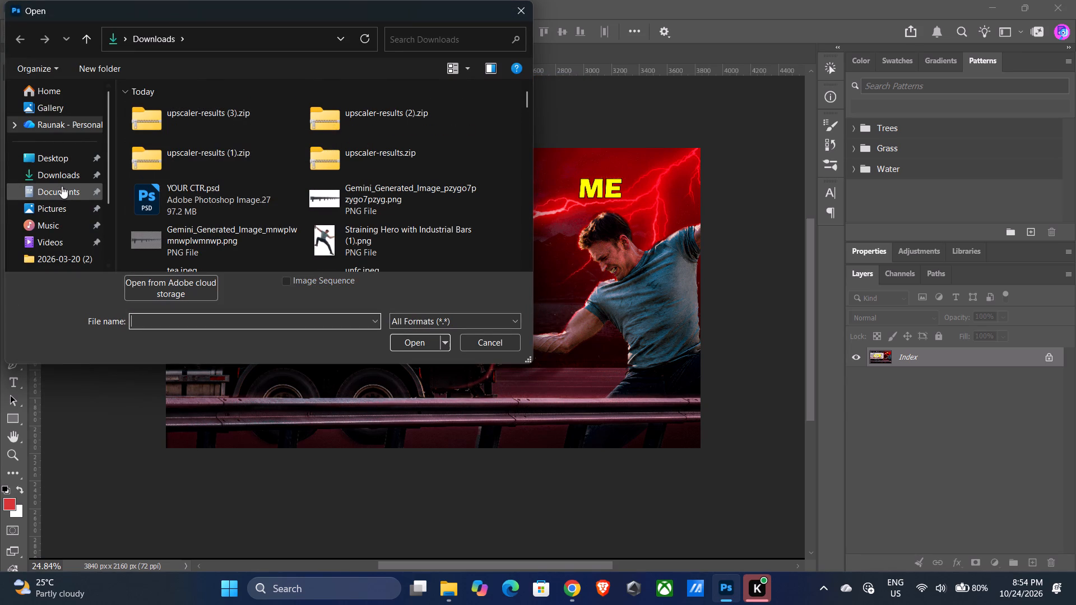
pyautogui.click(63, 171)
pyautogui.click(63, 171)
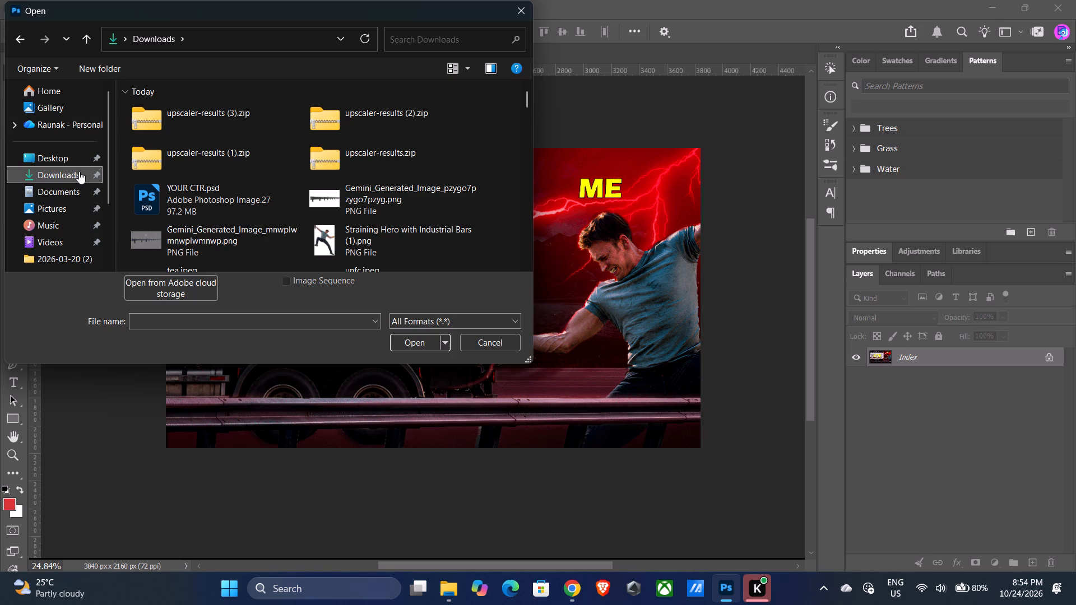
pyautogui.tripleClick(74, 178)
pyautogui.doubleClick(74, 178)
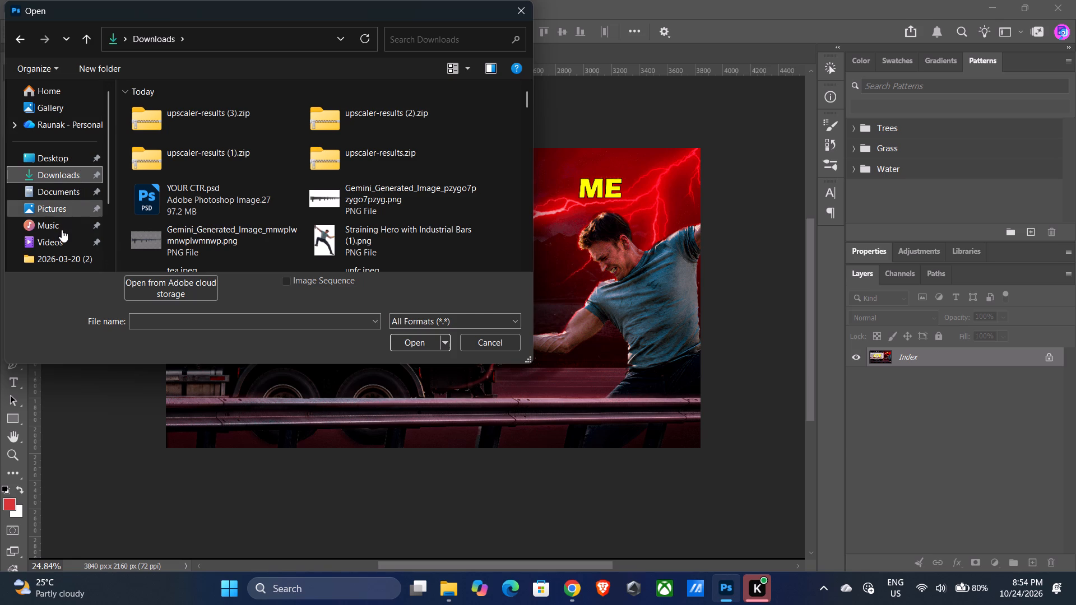
pyautogui.scroll(-1, 62, 230)
pyautogui.scroll(-2, 186, 206)
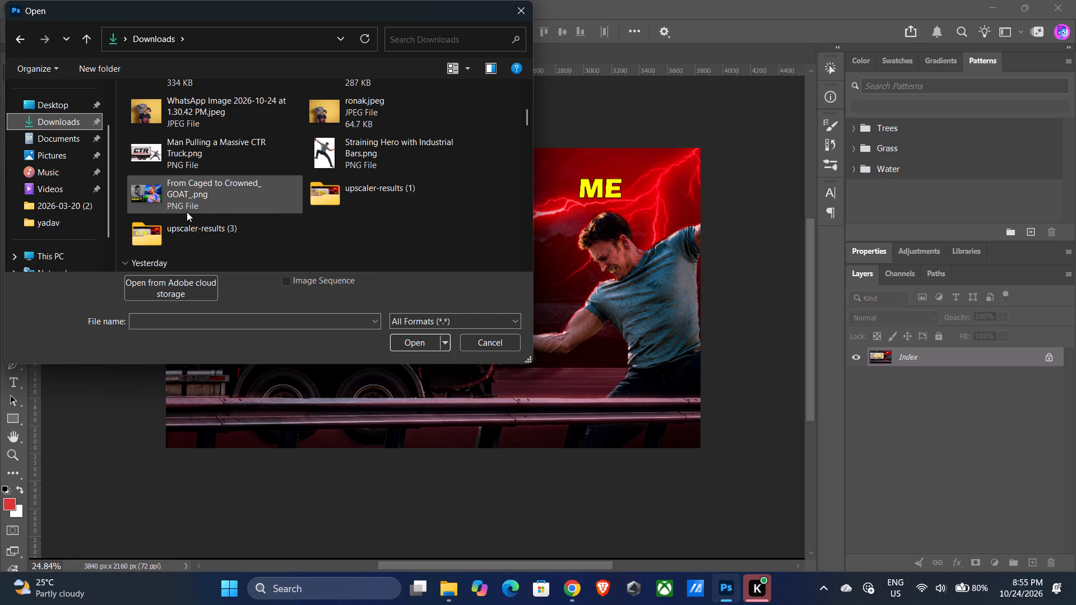
pyautogui.doubleClick(354, 203)
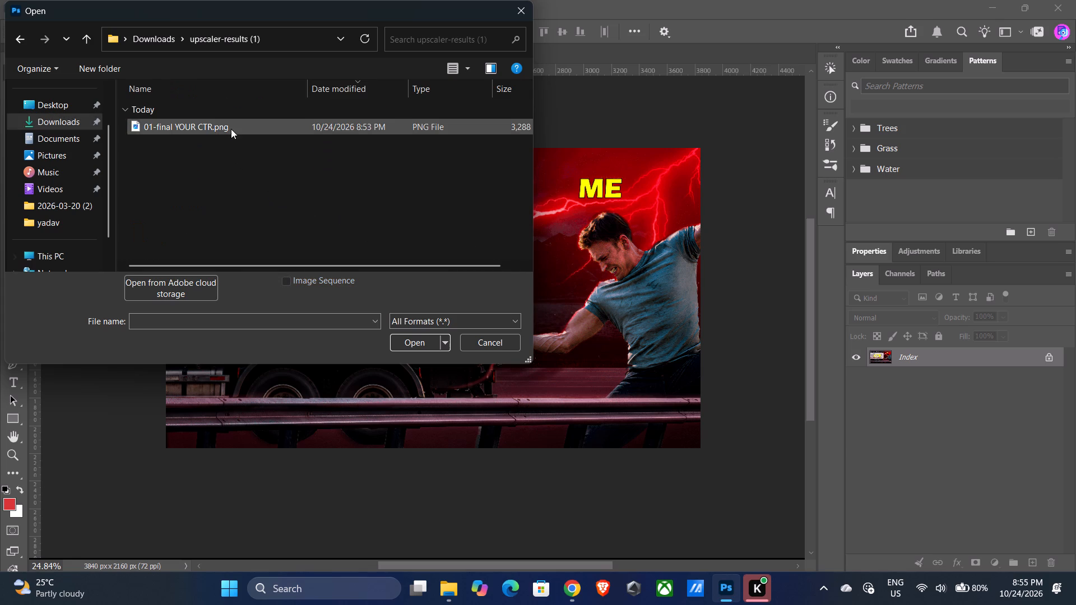
pyautogui.click(230, 125)
pyautogui.click(402, 345)
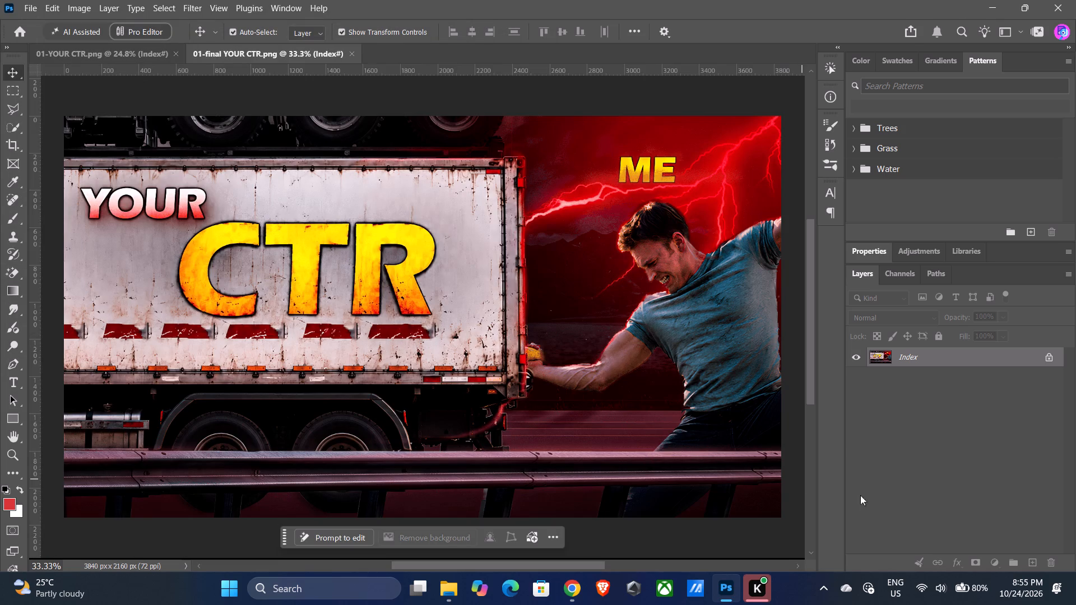
# Compare the open 01-YOUR CTR.png and 01-final YOUR CTR.png documents, also trying again to unlock the Index layer of 01-YOUR CTR.png.
pyautogui.click(150, 52)
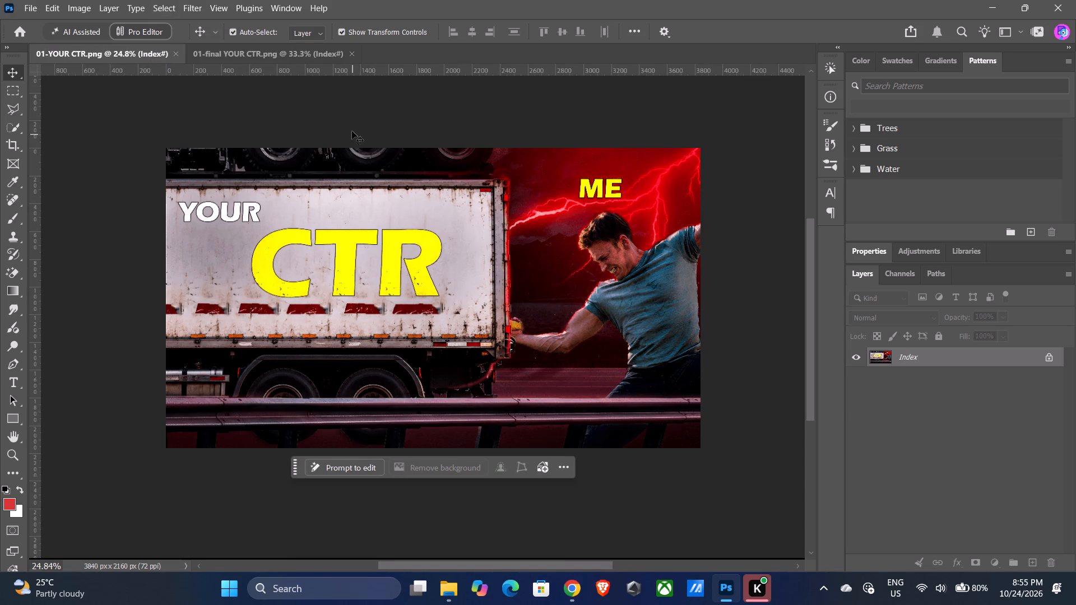
pyautogui.click(300, 57)
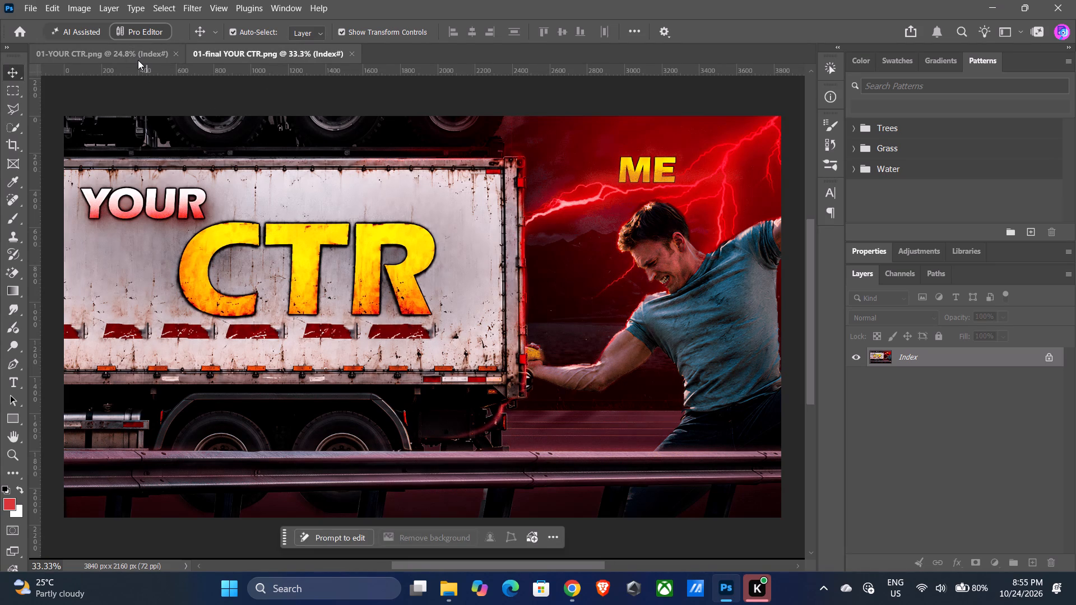
pyautogui.click(138, 60)
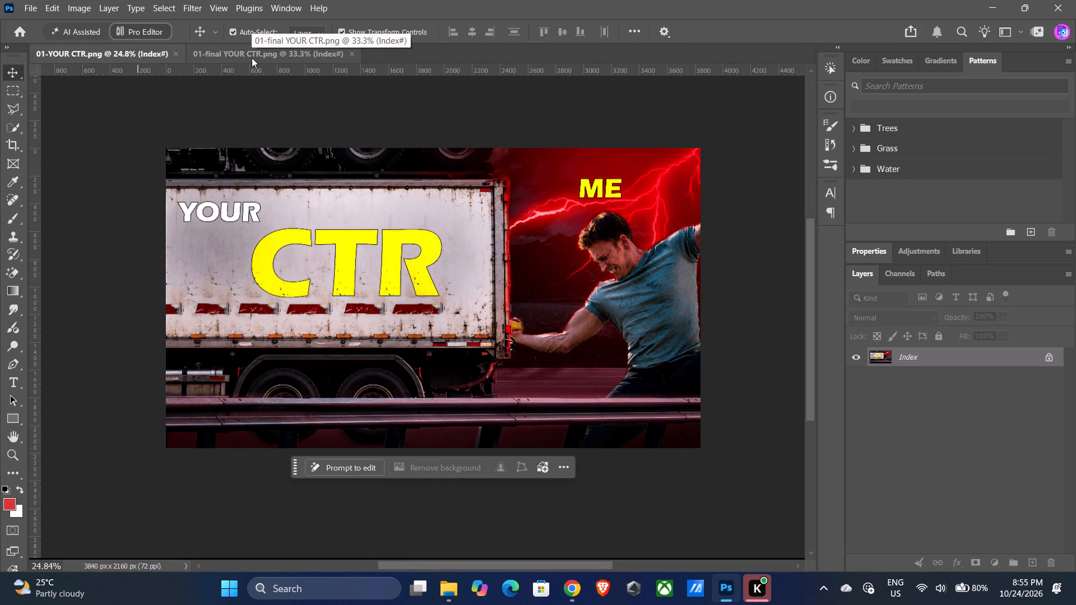
pyautogui.click(304, 50)
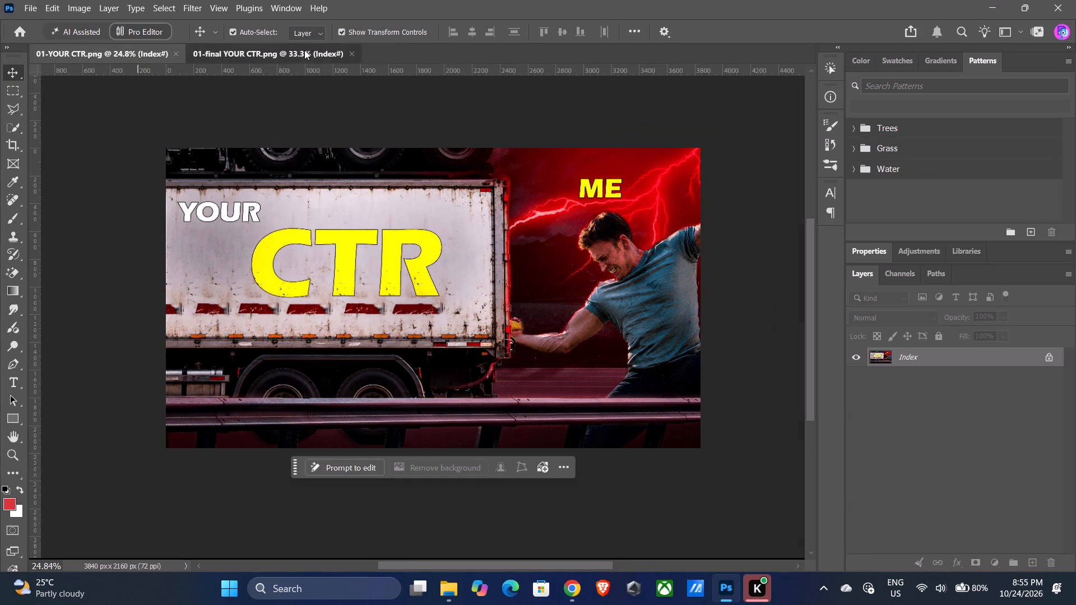
pyautogui.click(124, 54)
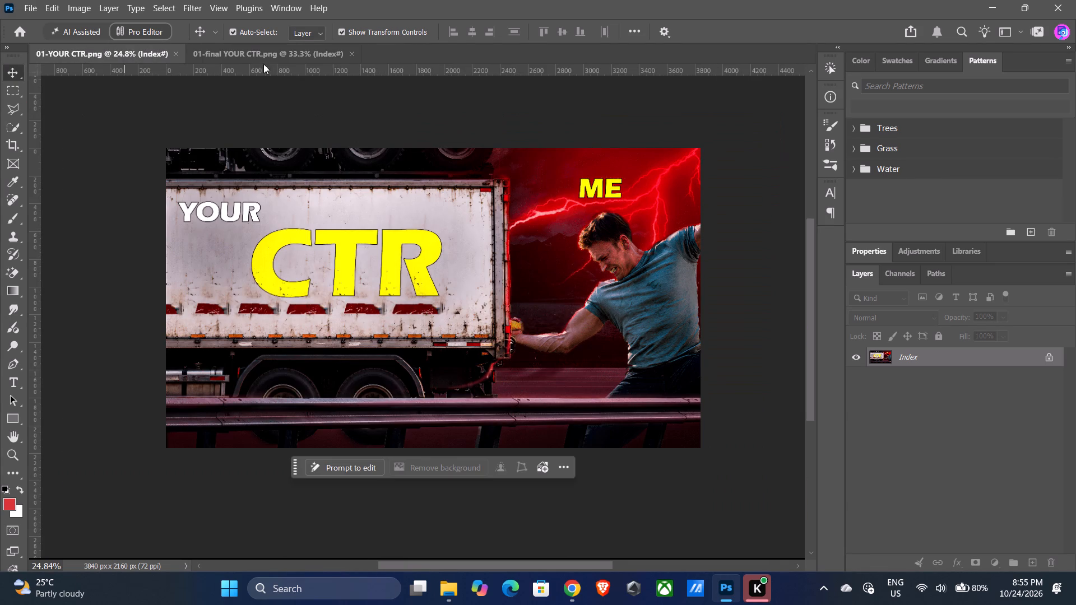
pyautogui.click(1050, 355)
pyautogui.click(1047, 357)
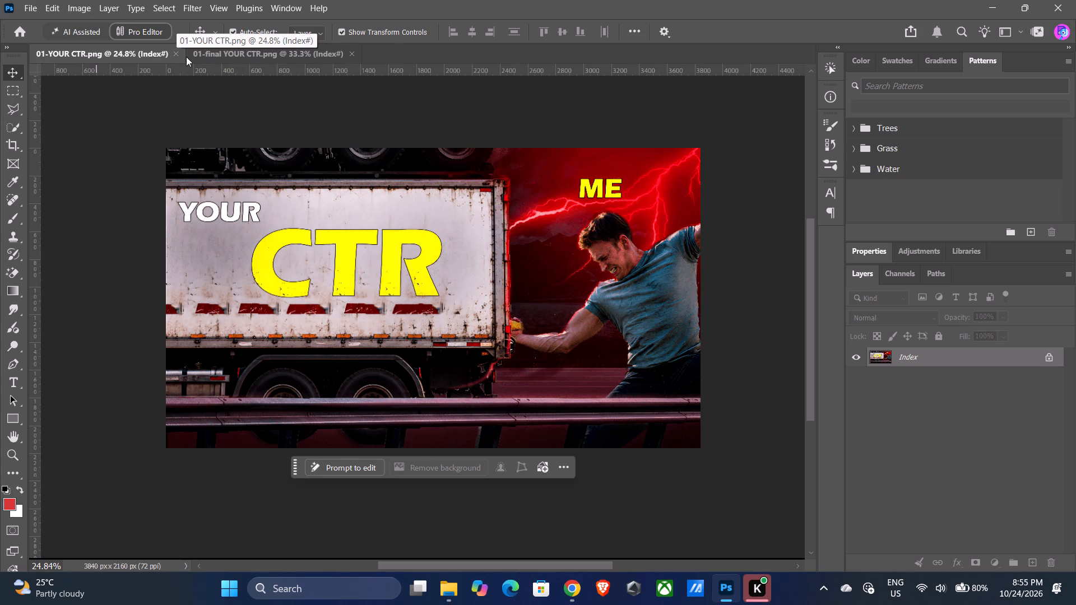
pyautogui.click(244, 49)
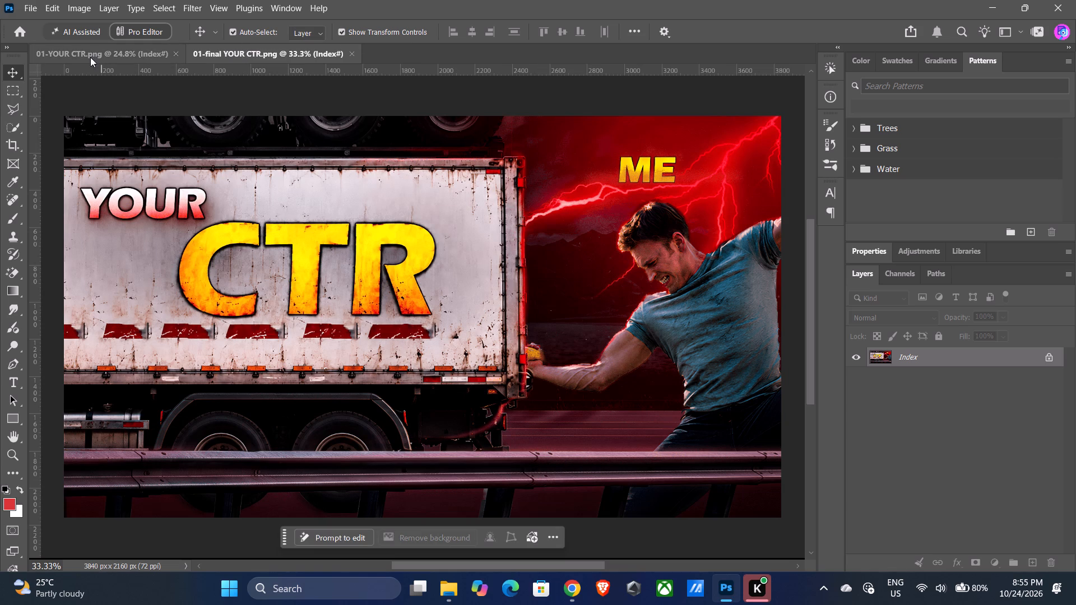
pyautogui.click(86, 50)
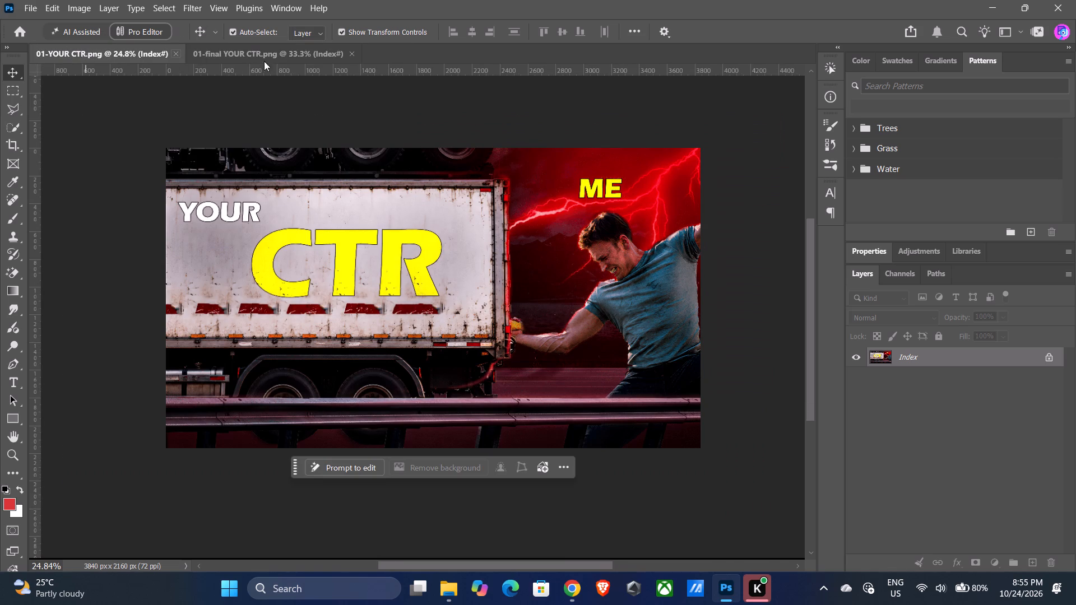
pyautogui.click(275, 62)
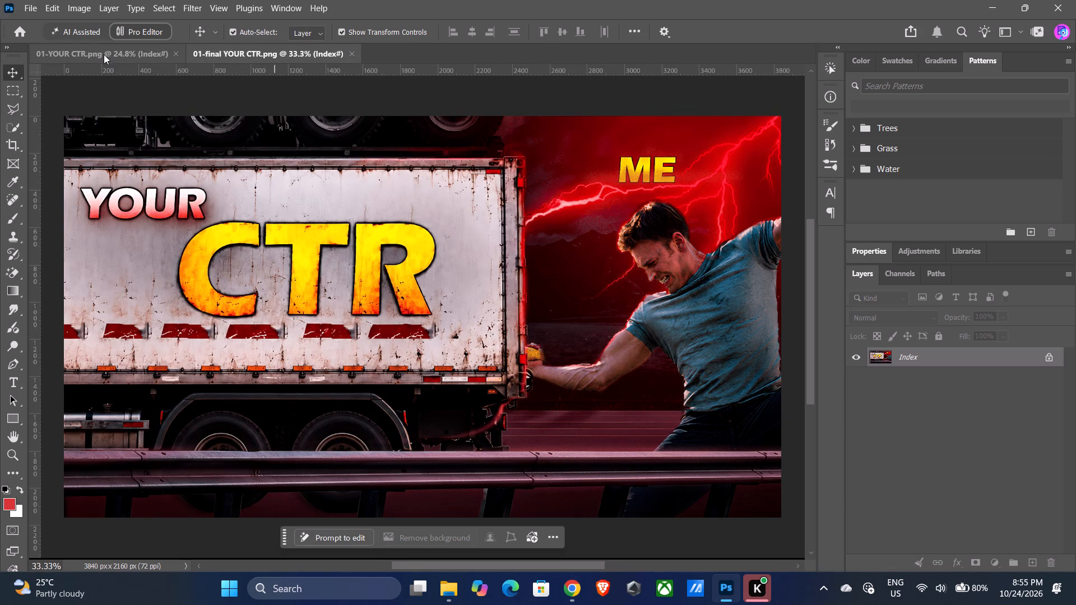
pyautogui.click(104, 54)
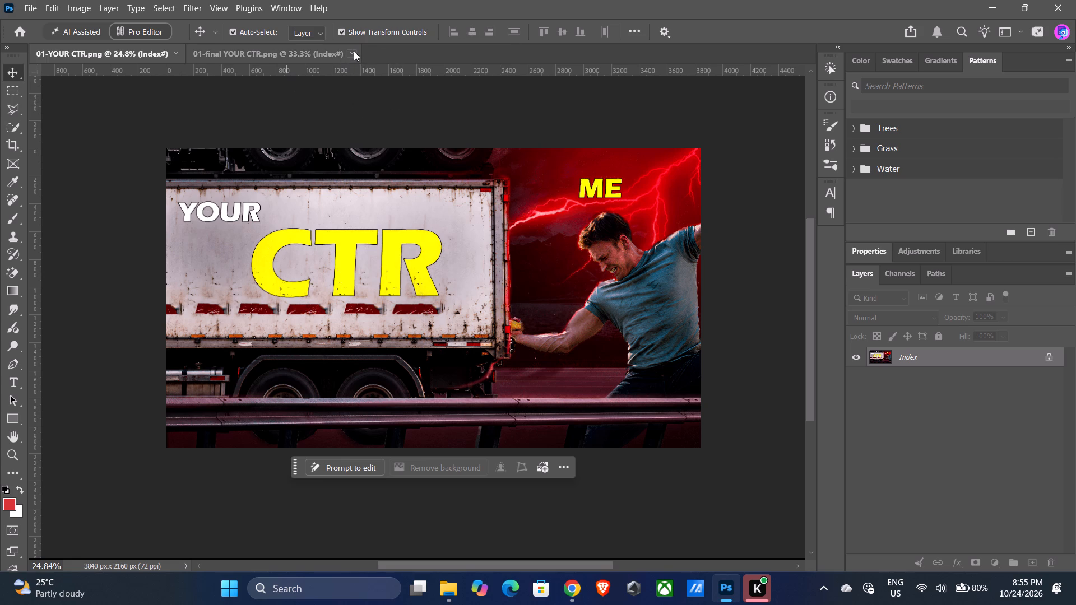
# Close the 01-final YOUR CTR.png document.
pyautogui.click(354, 51)
# Create a new 1920 x 1080 px document at 72 ppi from the recent custom preset.
pyautogui.click(16, 27)
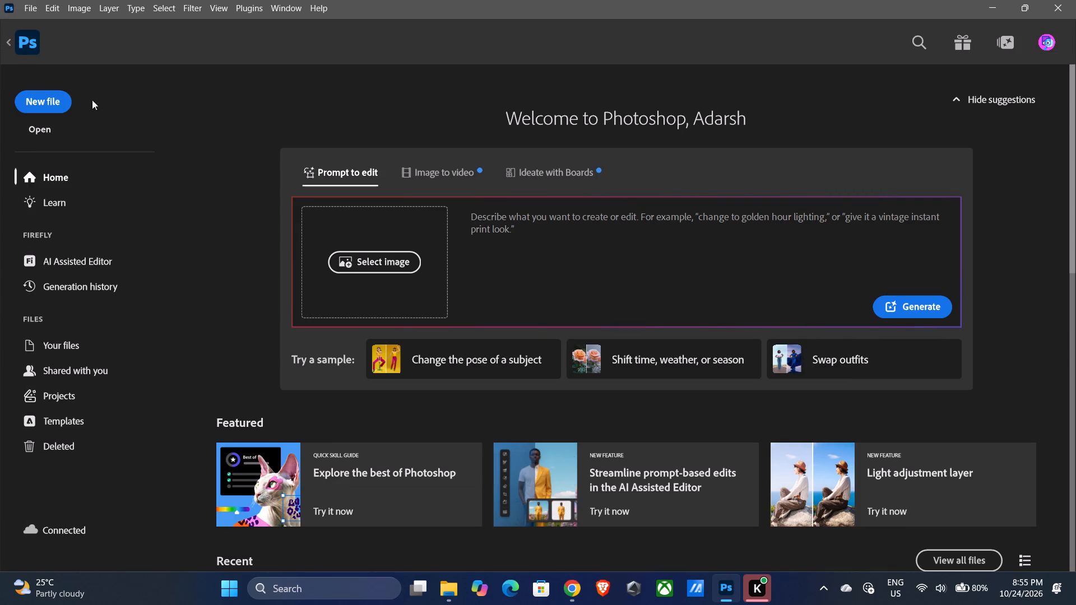
pyautogui.click(57, 99)
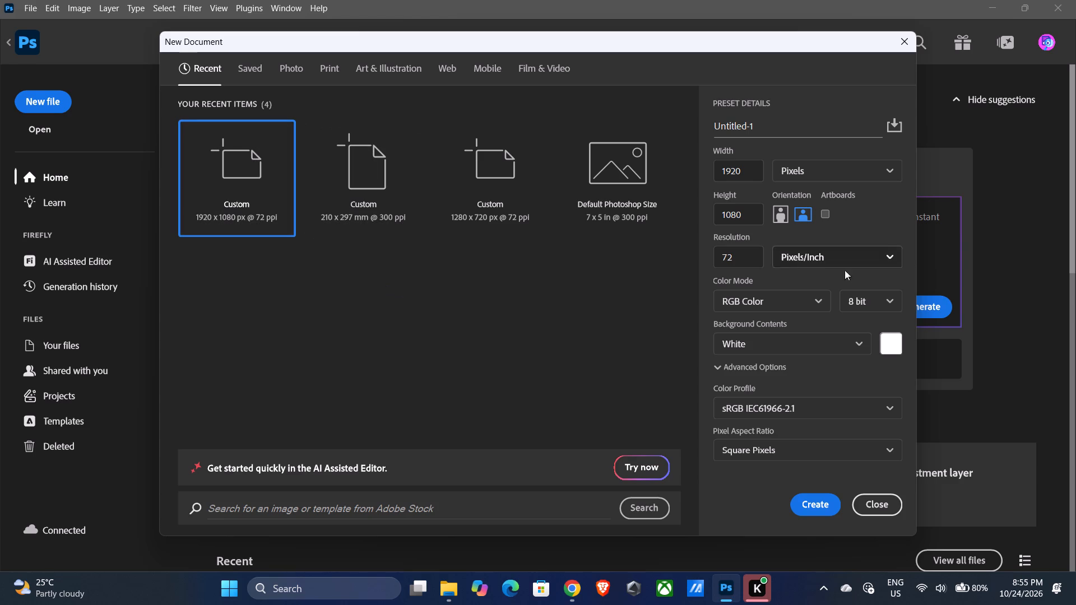
pyautogui.doubleClick(252, 166)
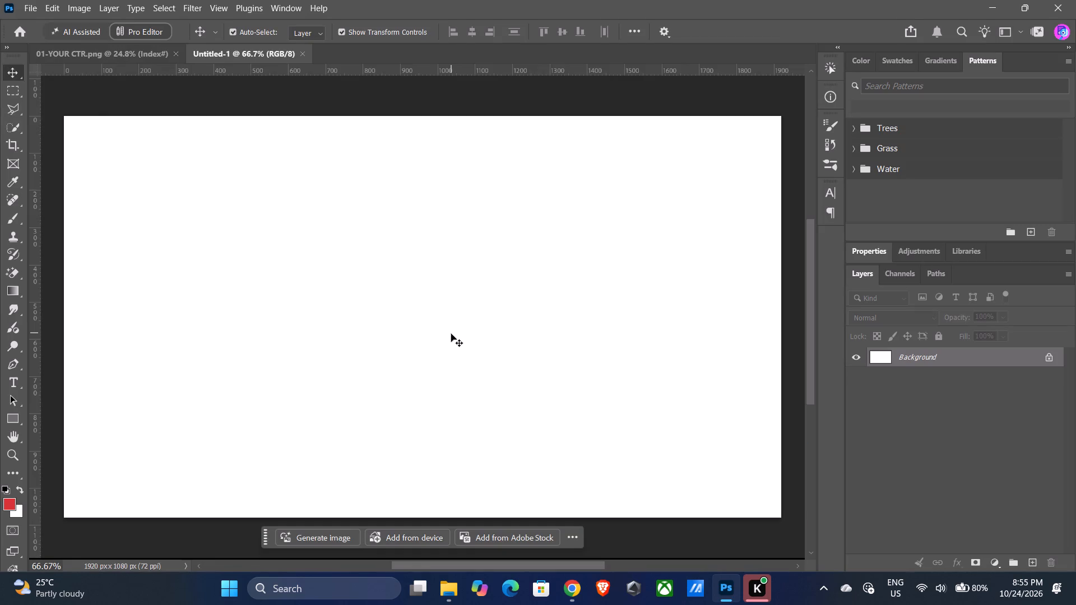
# Place 01-YOUR CTR.png from the Downloads\upscaler-results (3) folder into the new document, filling the canvas.
pyautogui.click(444, 595)
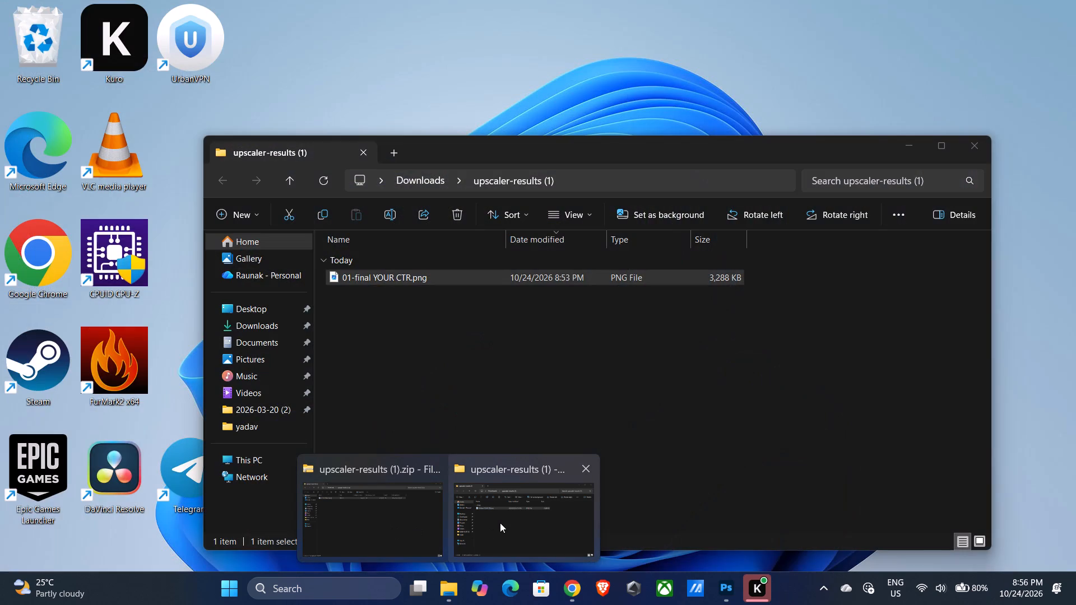
pyautogui.click(578, 471)
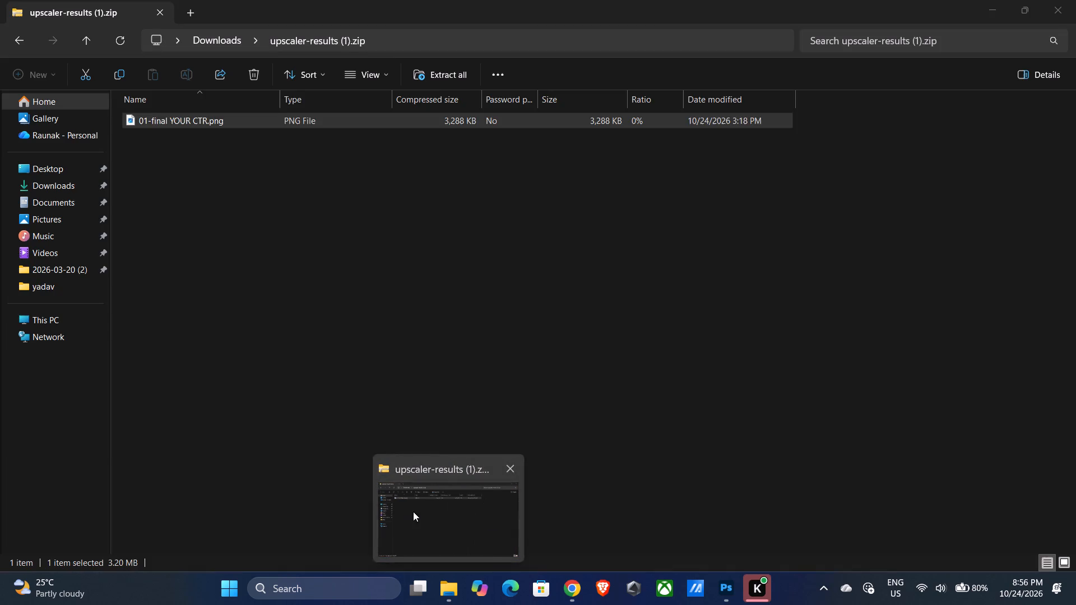
pyautogui.click(413, 511)
pyautogui.moveTo(257, 403); pyautogui.dragTo(320, 399)
pyautogui.scroll(-3, 332, 321)
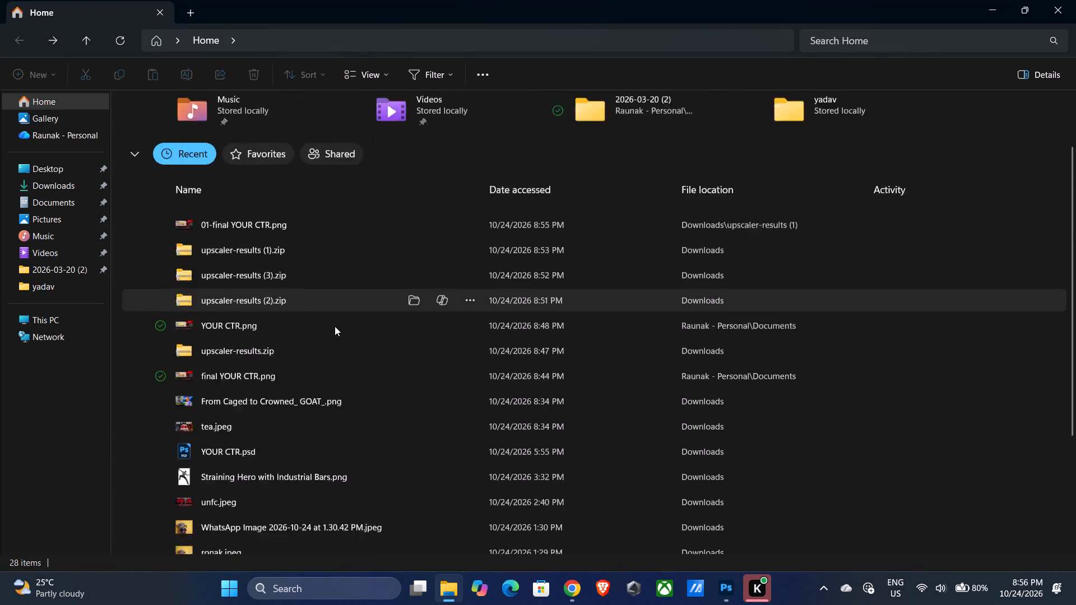
pyautogui.scroll(2, 257, 322)
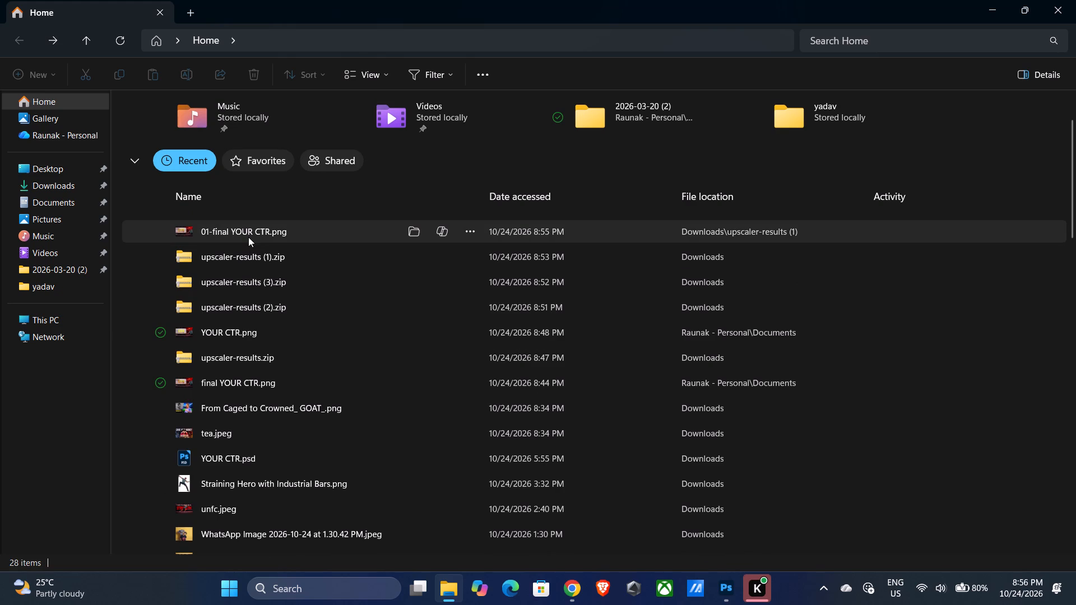
pyautogui.click(77, 190)
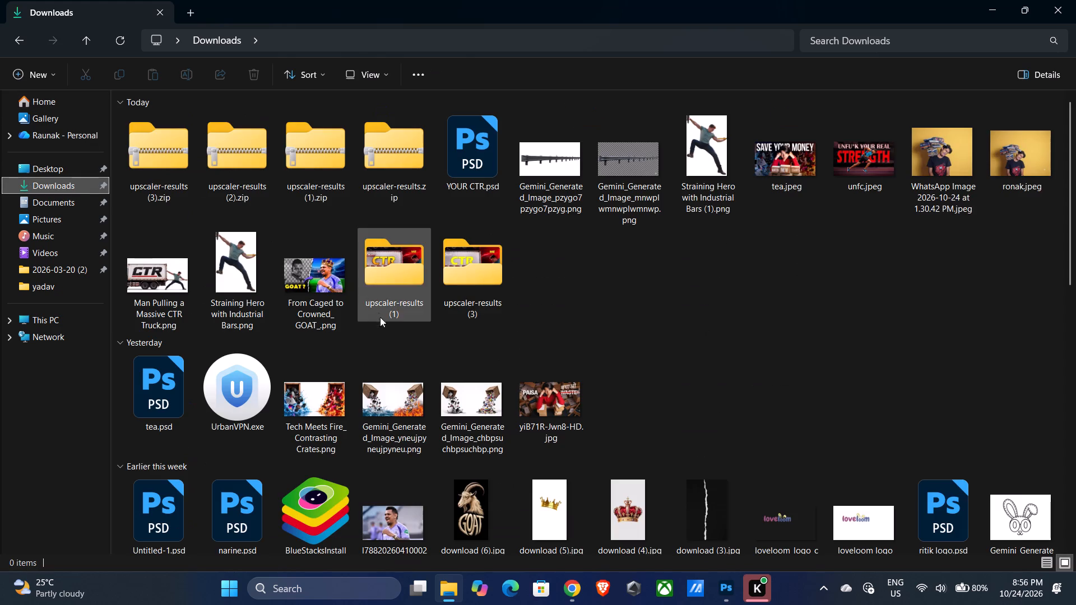
pyautogui.doubleClick(461, 276)
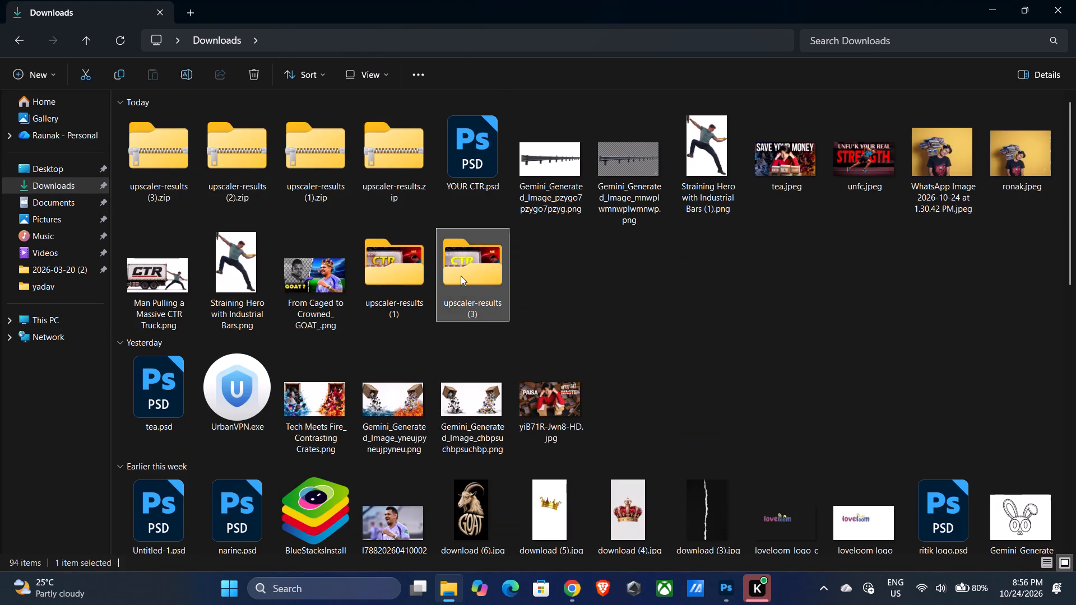
pyautogui.moveTo(189, 141); pyautogui.dragTo(650, 468)
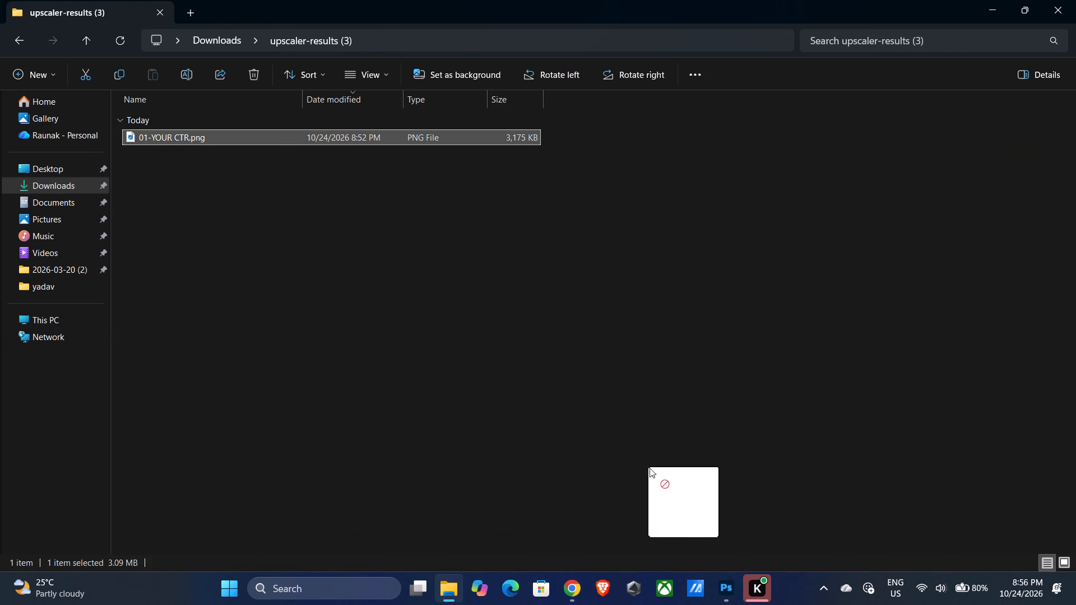
pyautogui.moveTo(650, 468); pyautogui.dragTo(723, 590)
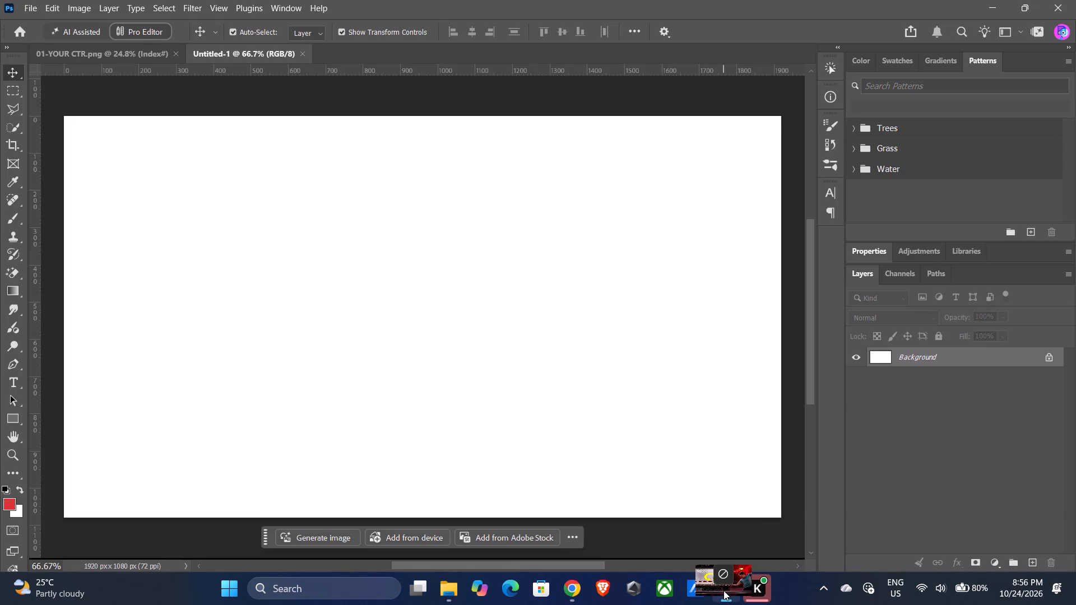
pyautogui.moveTo(723, 590); pyautogui.dragTo(621, 421)
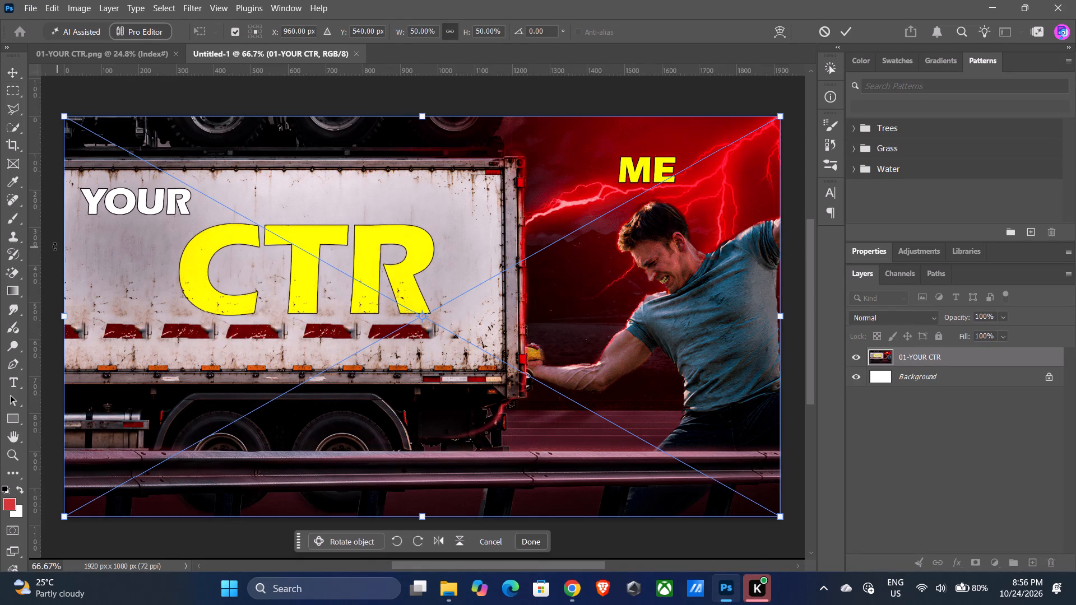
pyautogui.click(525, 537)
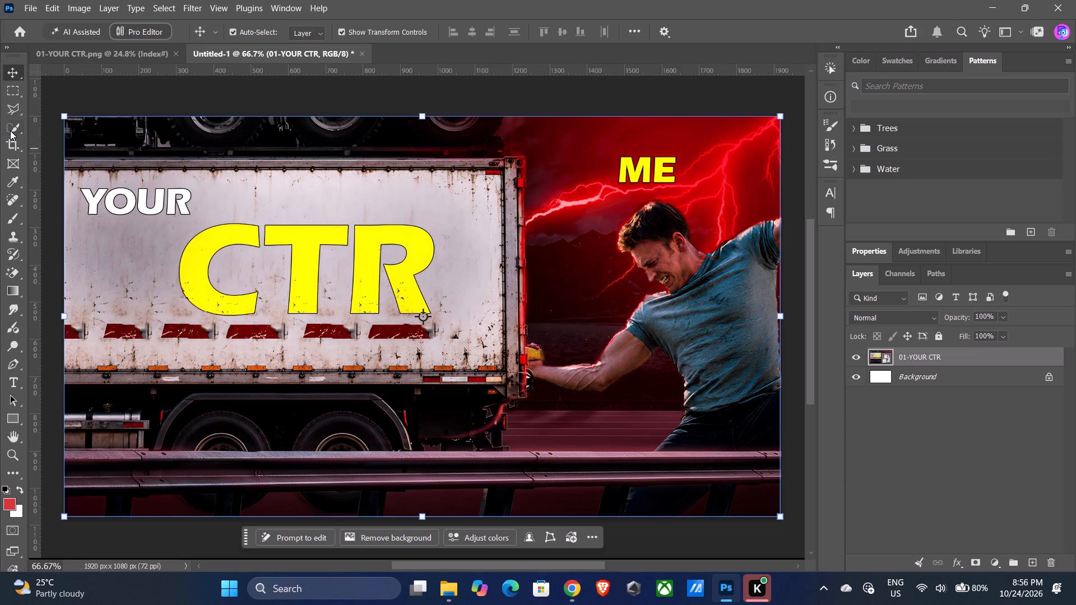
# Add a new layer above 01-YOUR CTR and dab red with the Brush tool over the lower stem of the T in CTR.
pyautogui.click(14, 216)
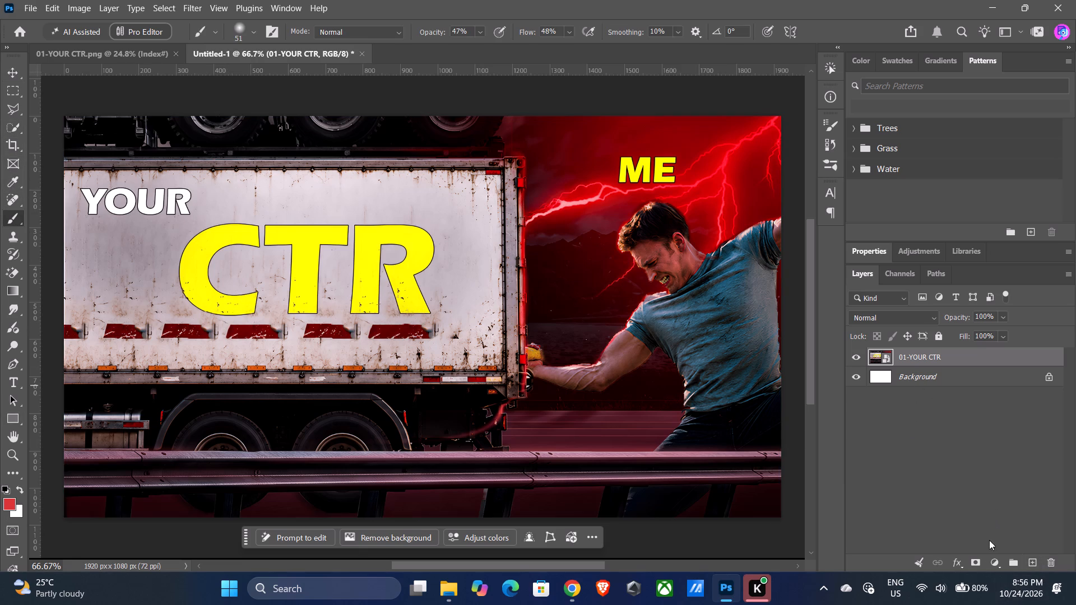
pyautogui.click(1034, 563)
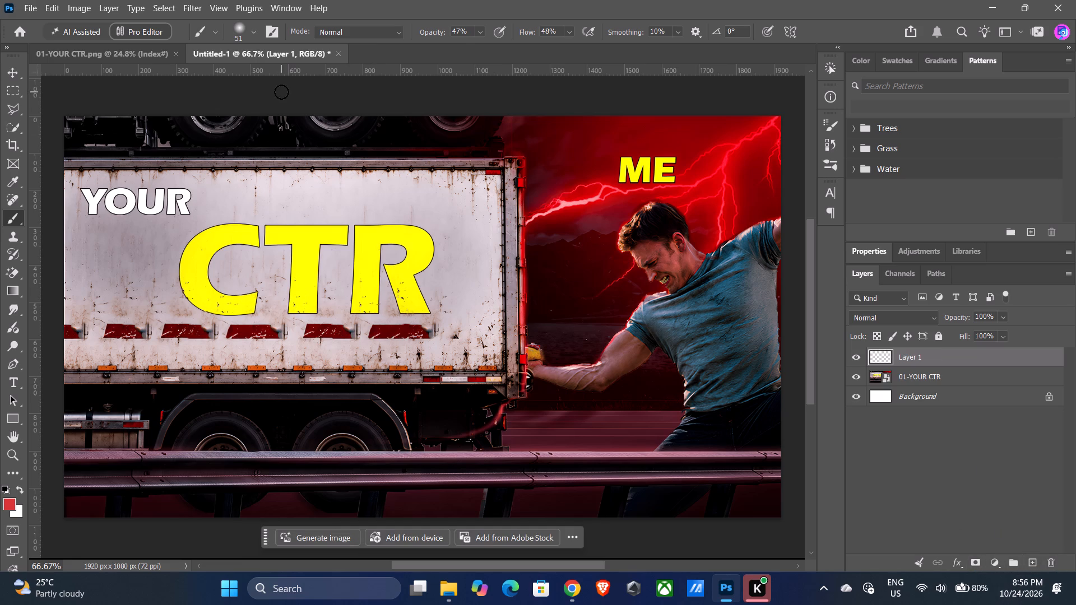
pyautogui.click(294, 294)
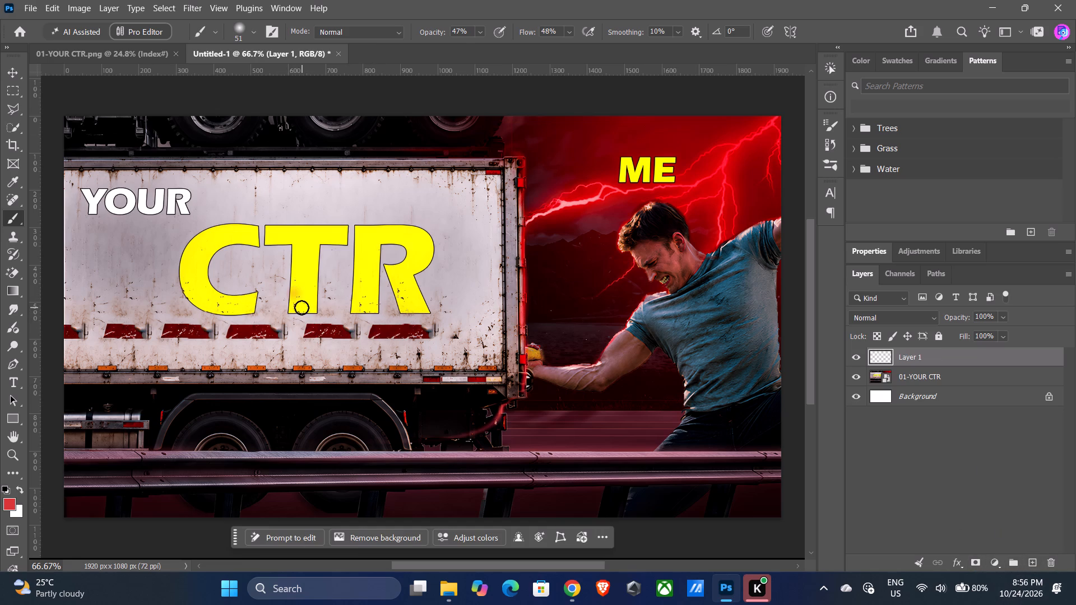
pyautogui.click(300, 305)
pyautogui.click(295, 302)
pyautogui.moveTo(298, 297); pyautogui.dragTo(298, 313)
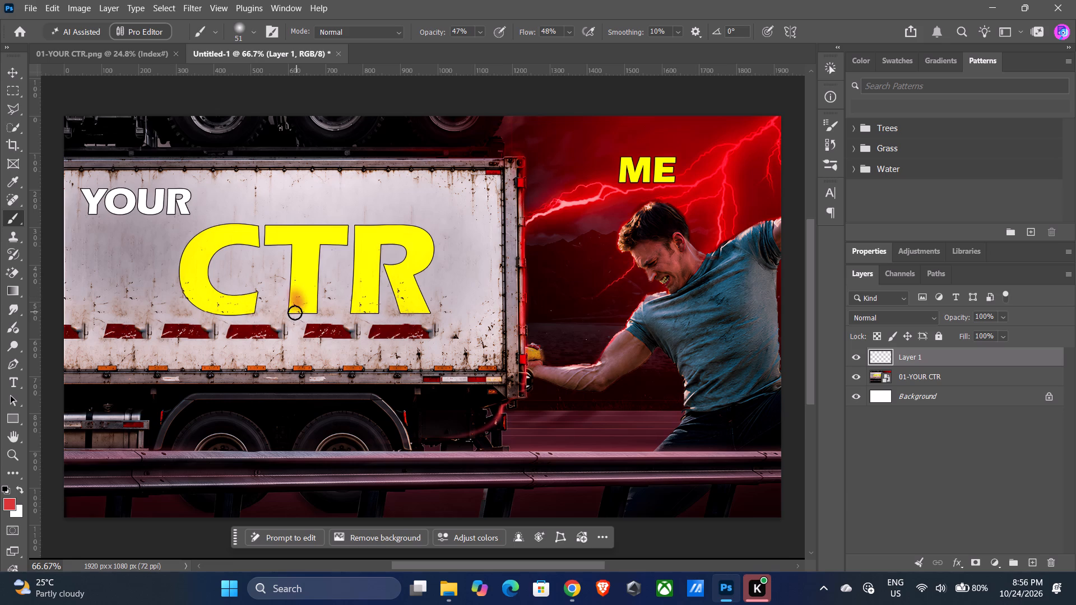
pyautogui.click(294, 313)
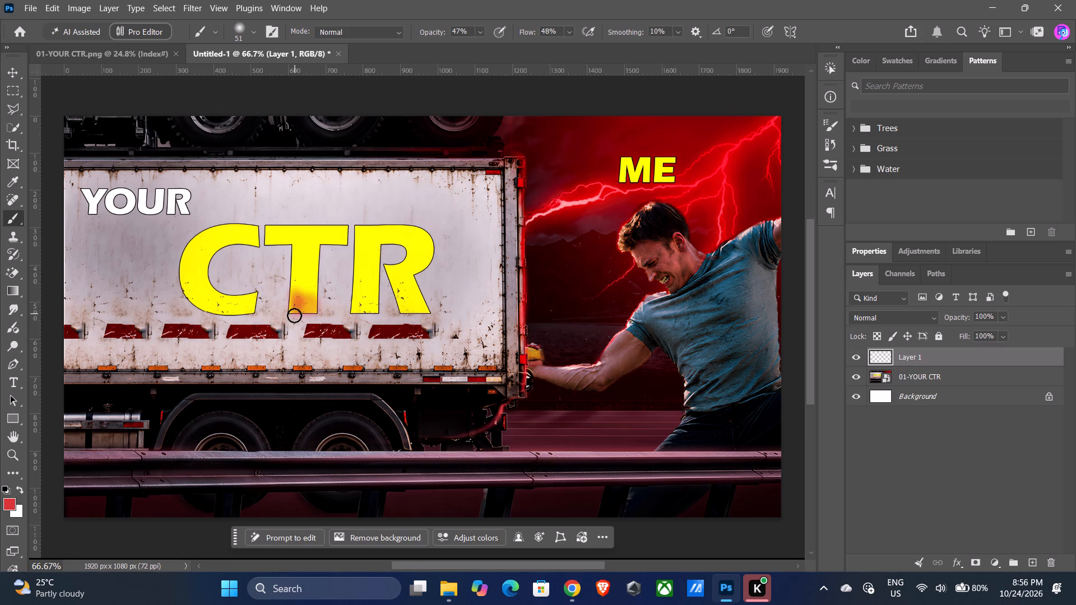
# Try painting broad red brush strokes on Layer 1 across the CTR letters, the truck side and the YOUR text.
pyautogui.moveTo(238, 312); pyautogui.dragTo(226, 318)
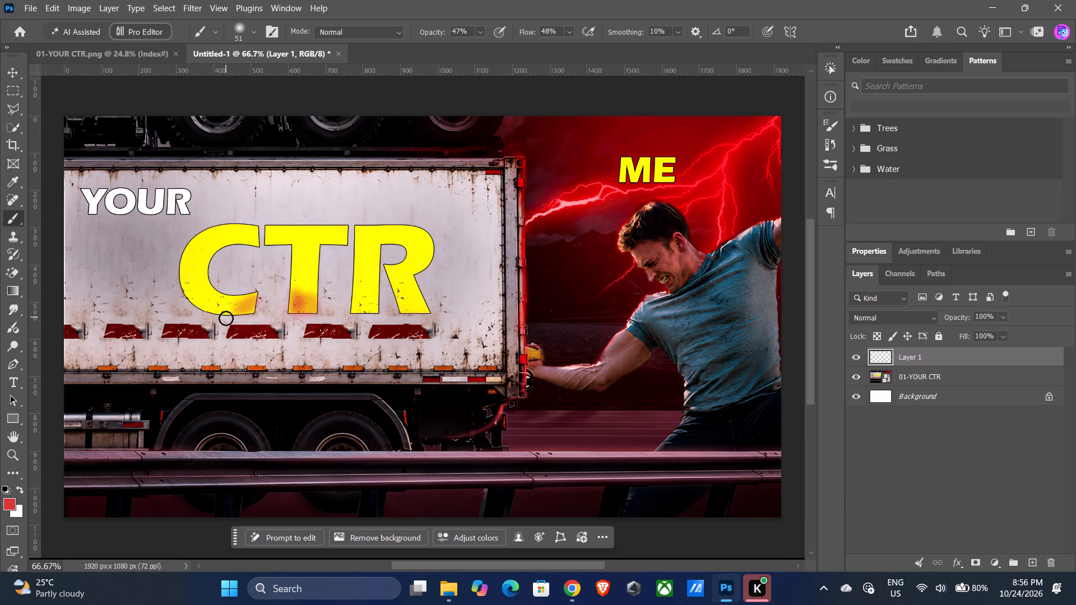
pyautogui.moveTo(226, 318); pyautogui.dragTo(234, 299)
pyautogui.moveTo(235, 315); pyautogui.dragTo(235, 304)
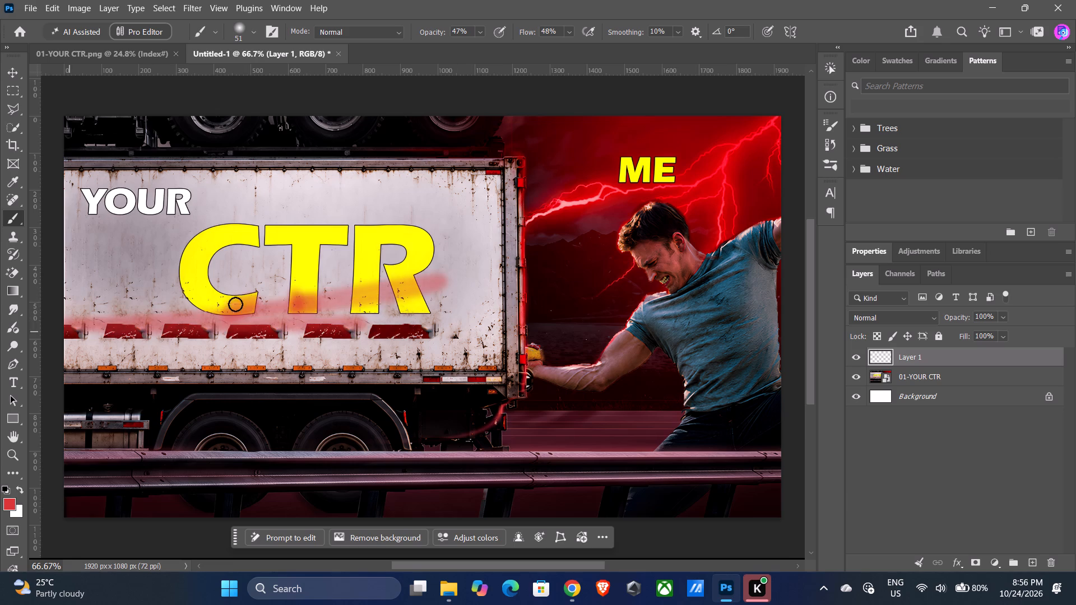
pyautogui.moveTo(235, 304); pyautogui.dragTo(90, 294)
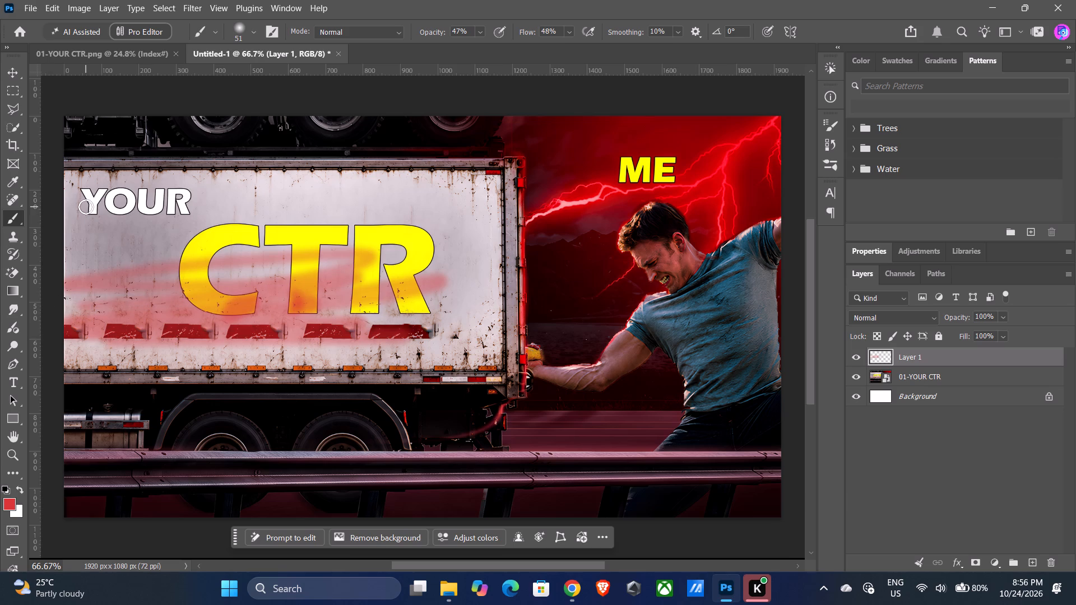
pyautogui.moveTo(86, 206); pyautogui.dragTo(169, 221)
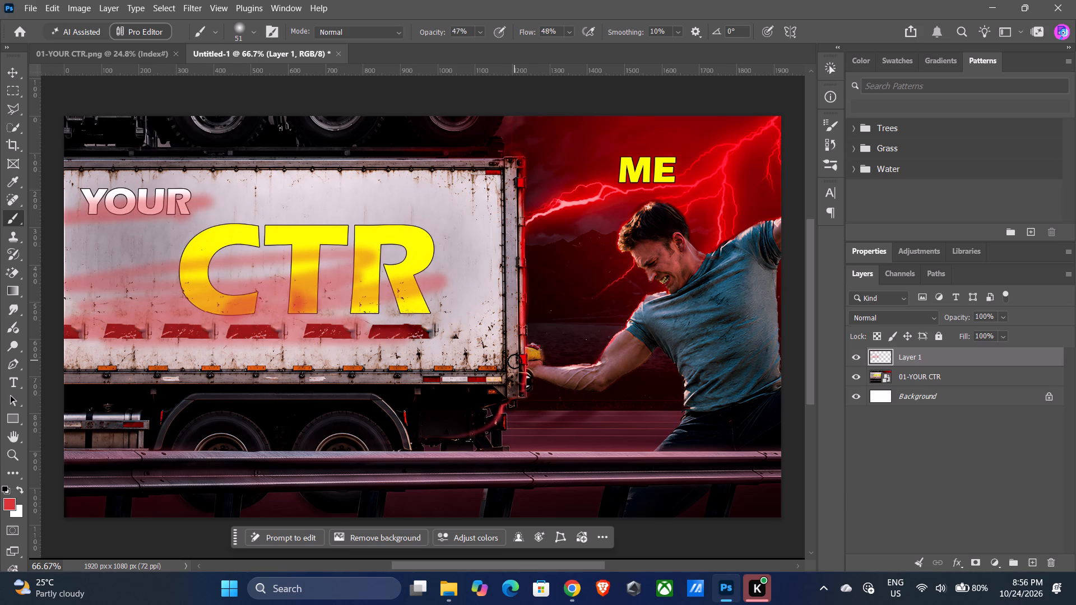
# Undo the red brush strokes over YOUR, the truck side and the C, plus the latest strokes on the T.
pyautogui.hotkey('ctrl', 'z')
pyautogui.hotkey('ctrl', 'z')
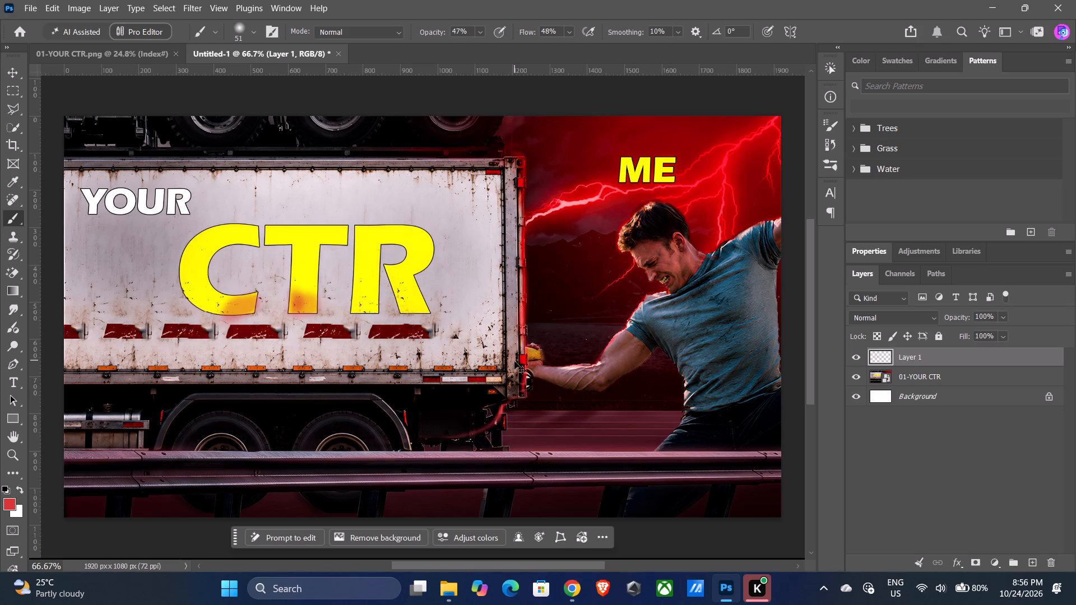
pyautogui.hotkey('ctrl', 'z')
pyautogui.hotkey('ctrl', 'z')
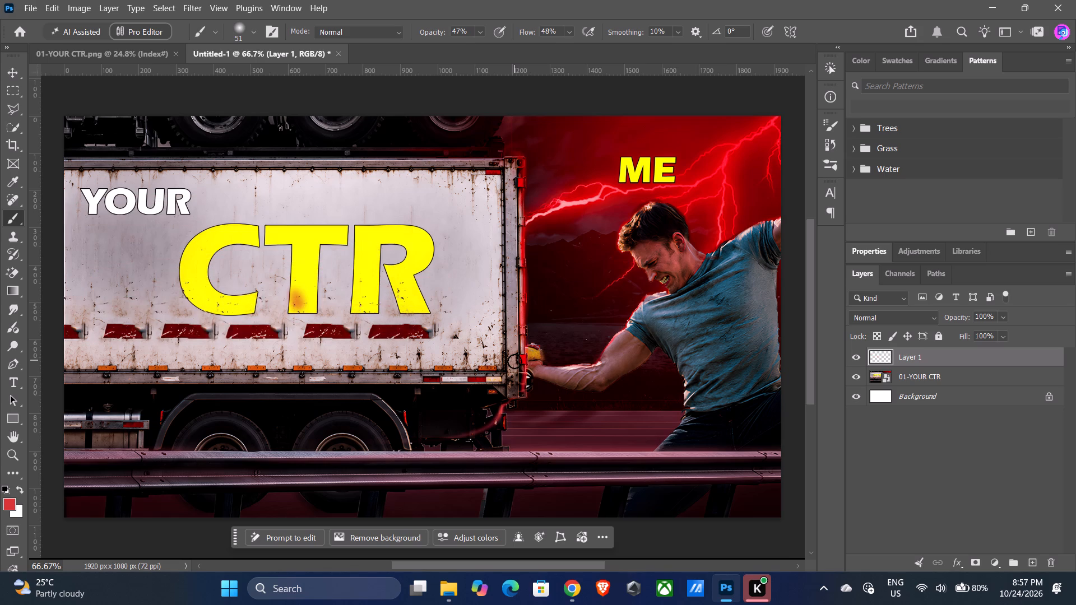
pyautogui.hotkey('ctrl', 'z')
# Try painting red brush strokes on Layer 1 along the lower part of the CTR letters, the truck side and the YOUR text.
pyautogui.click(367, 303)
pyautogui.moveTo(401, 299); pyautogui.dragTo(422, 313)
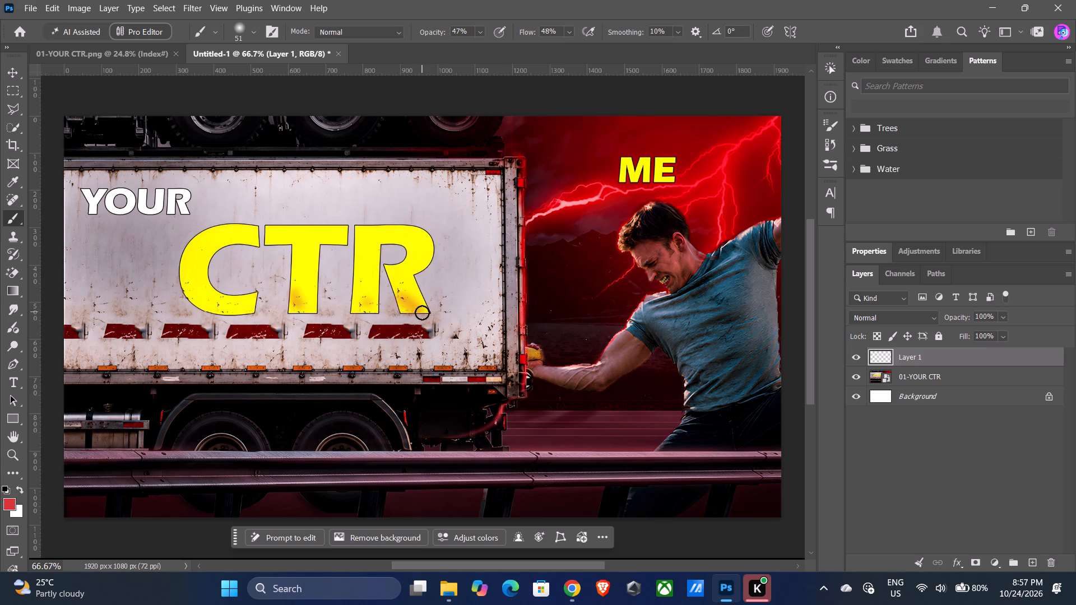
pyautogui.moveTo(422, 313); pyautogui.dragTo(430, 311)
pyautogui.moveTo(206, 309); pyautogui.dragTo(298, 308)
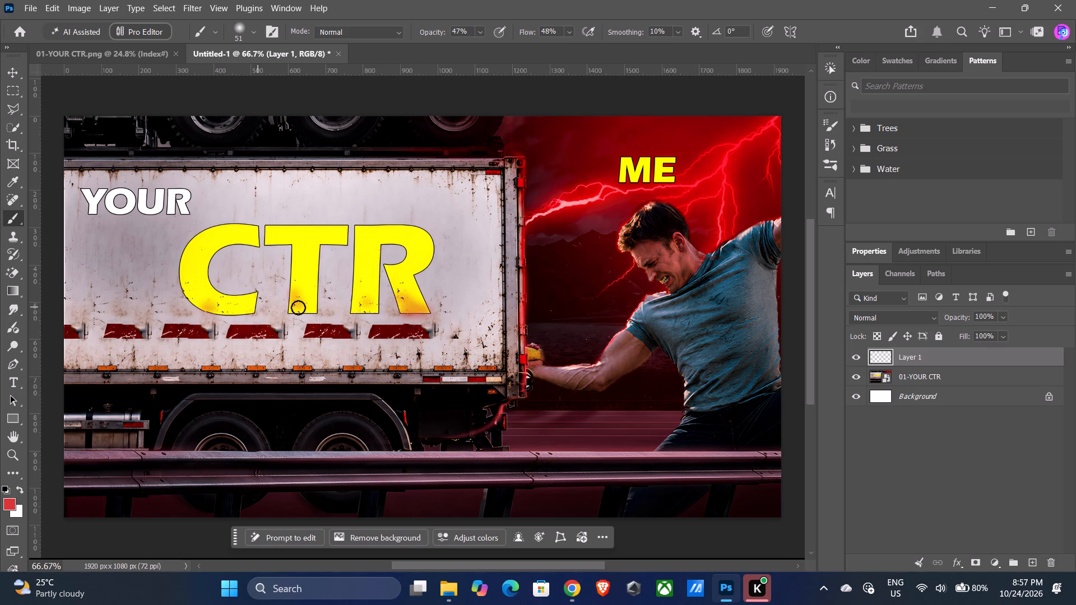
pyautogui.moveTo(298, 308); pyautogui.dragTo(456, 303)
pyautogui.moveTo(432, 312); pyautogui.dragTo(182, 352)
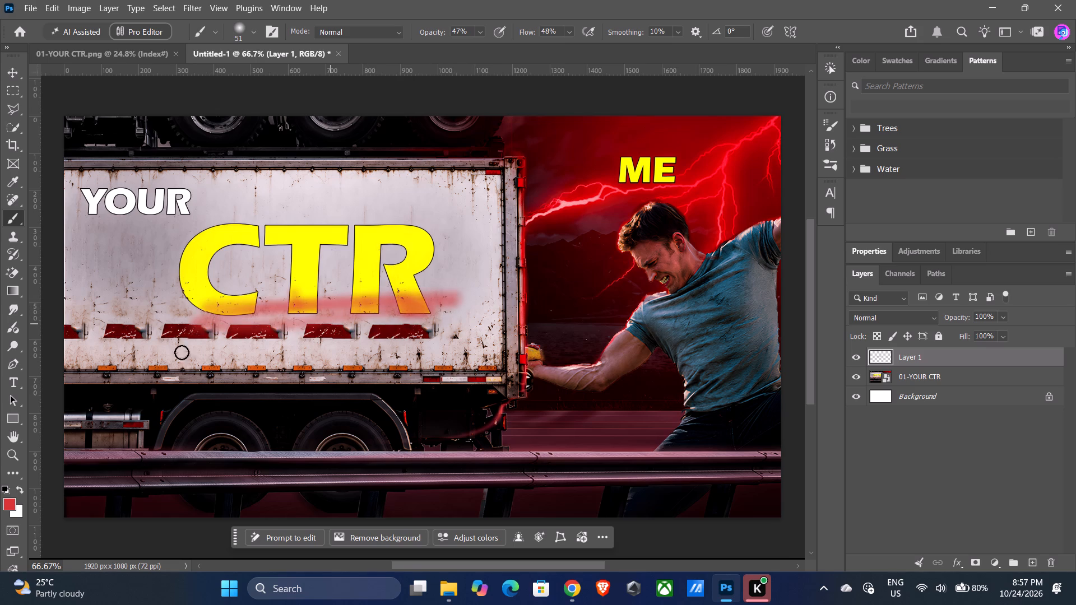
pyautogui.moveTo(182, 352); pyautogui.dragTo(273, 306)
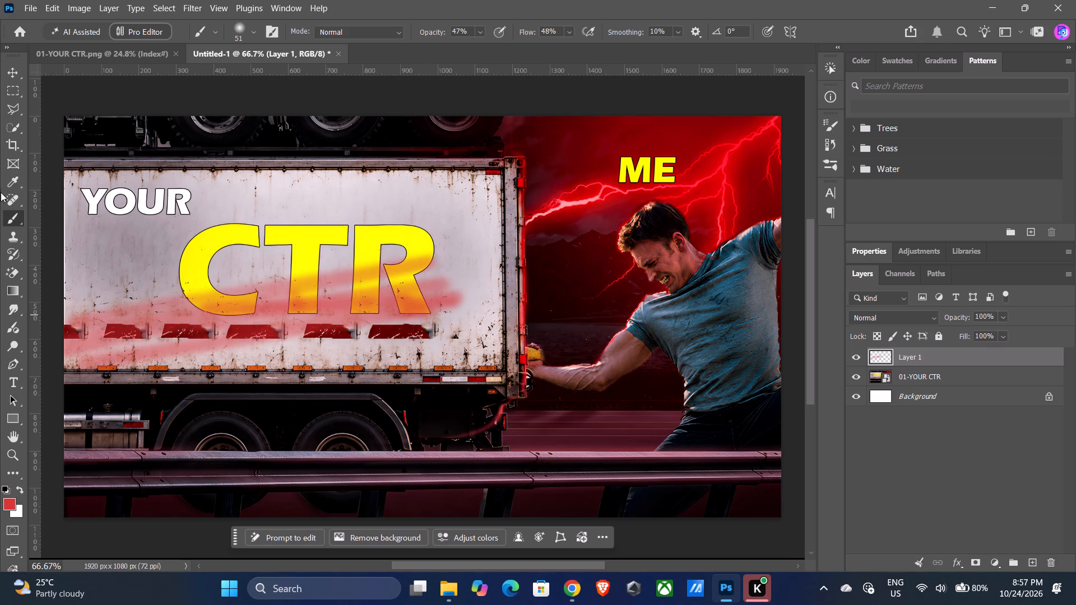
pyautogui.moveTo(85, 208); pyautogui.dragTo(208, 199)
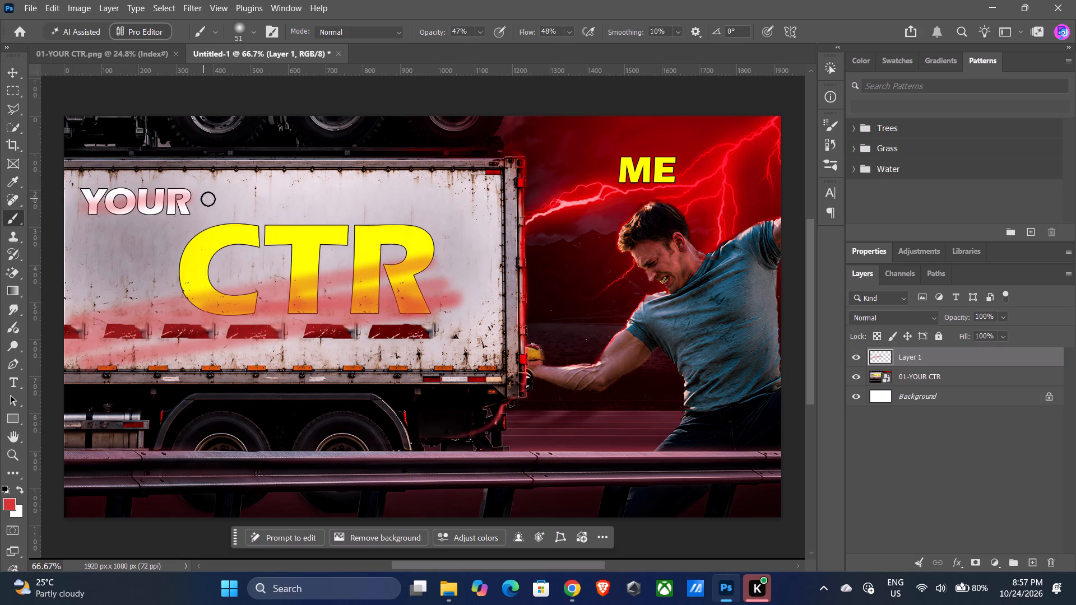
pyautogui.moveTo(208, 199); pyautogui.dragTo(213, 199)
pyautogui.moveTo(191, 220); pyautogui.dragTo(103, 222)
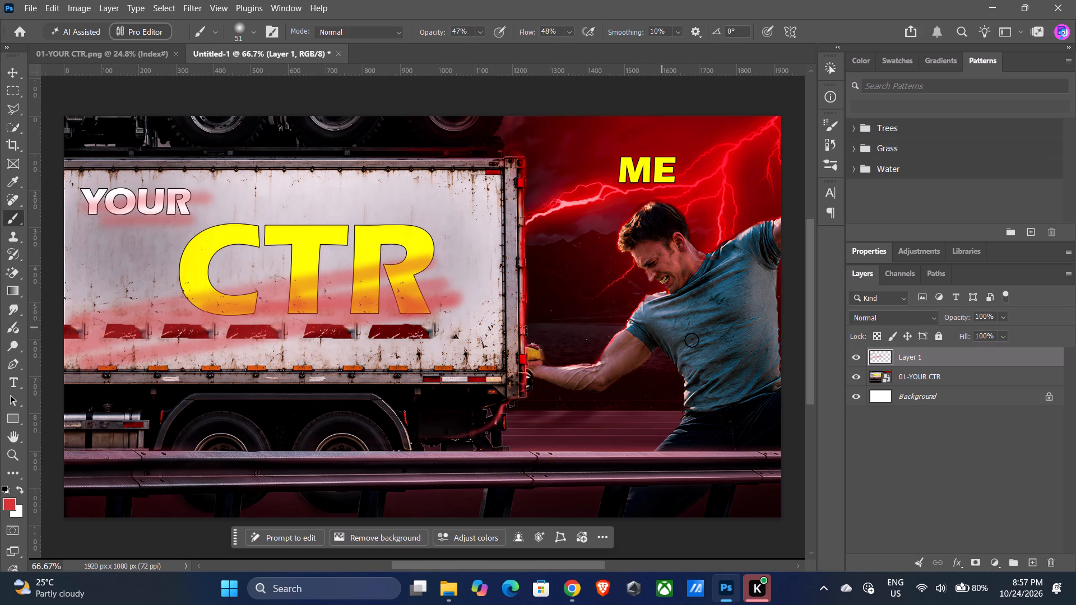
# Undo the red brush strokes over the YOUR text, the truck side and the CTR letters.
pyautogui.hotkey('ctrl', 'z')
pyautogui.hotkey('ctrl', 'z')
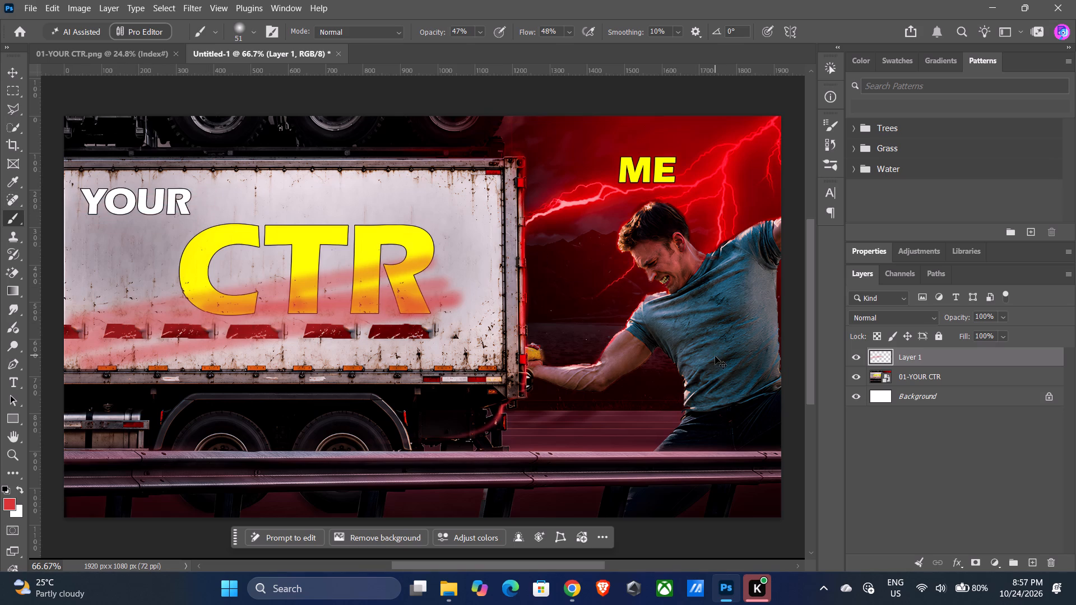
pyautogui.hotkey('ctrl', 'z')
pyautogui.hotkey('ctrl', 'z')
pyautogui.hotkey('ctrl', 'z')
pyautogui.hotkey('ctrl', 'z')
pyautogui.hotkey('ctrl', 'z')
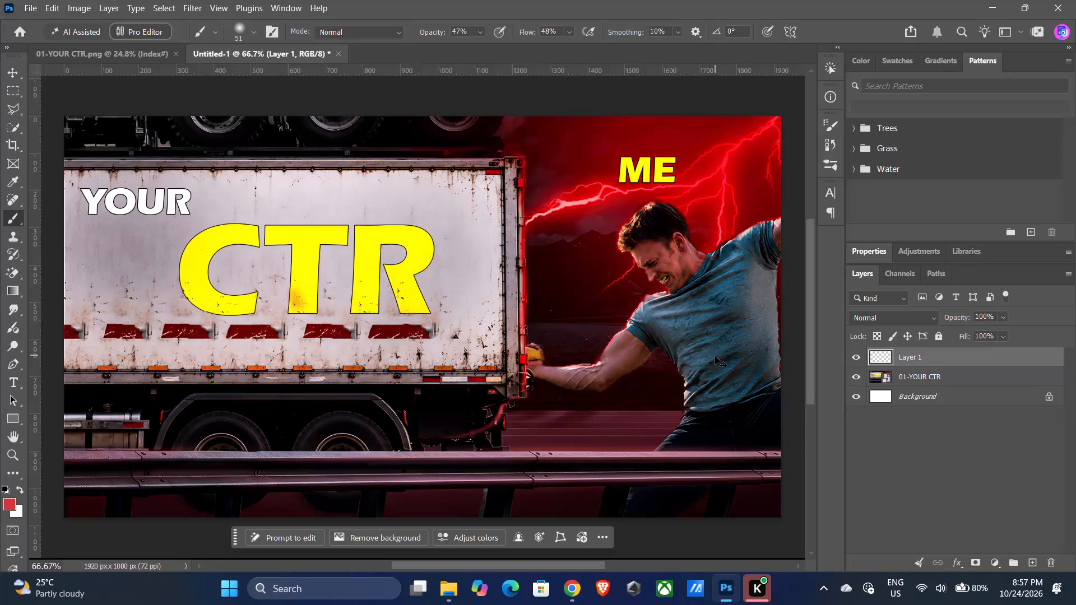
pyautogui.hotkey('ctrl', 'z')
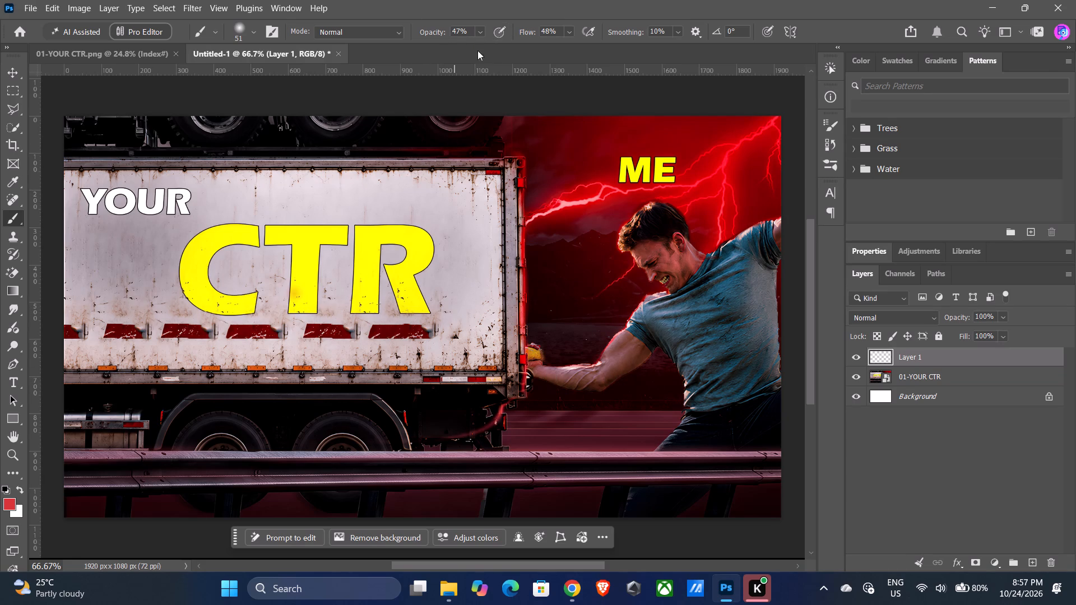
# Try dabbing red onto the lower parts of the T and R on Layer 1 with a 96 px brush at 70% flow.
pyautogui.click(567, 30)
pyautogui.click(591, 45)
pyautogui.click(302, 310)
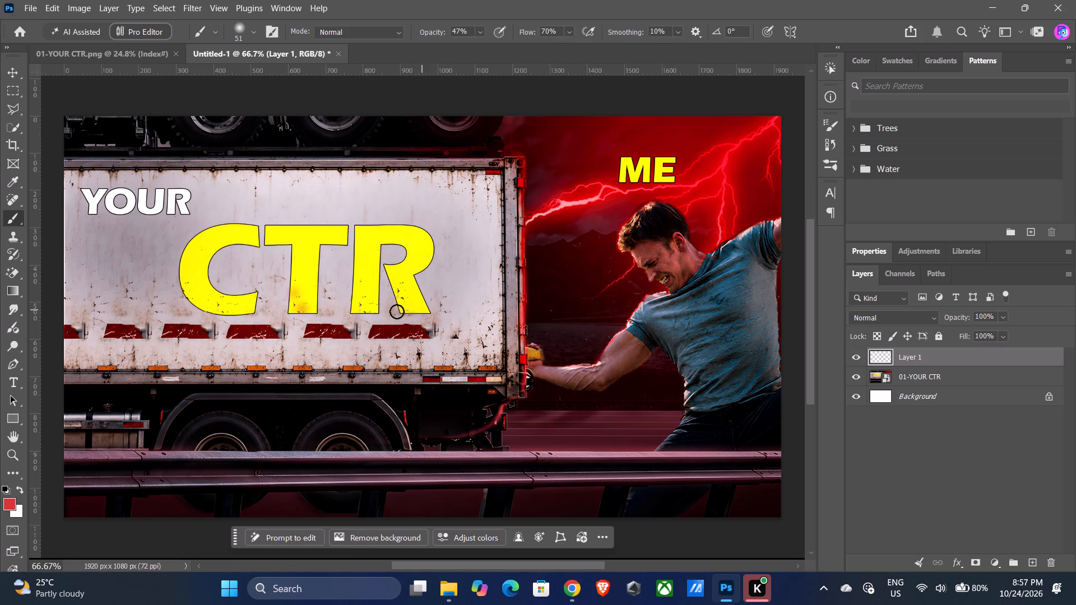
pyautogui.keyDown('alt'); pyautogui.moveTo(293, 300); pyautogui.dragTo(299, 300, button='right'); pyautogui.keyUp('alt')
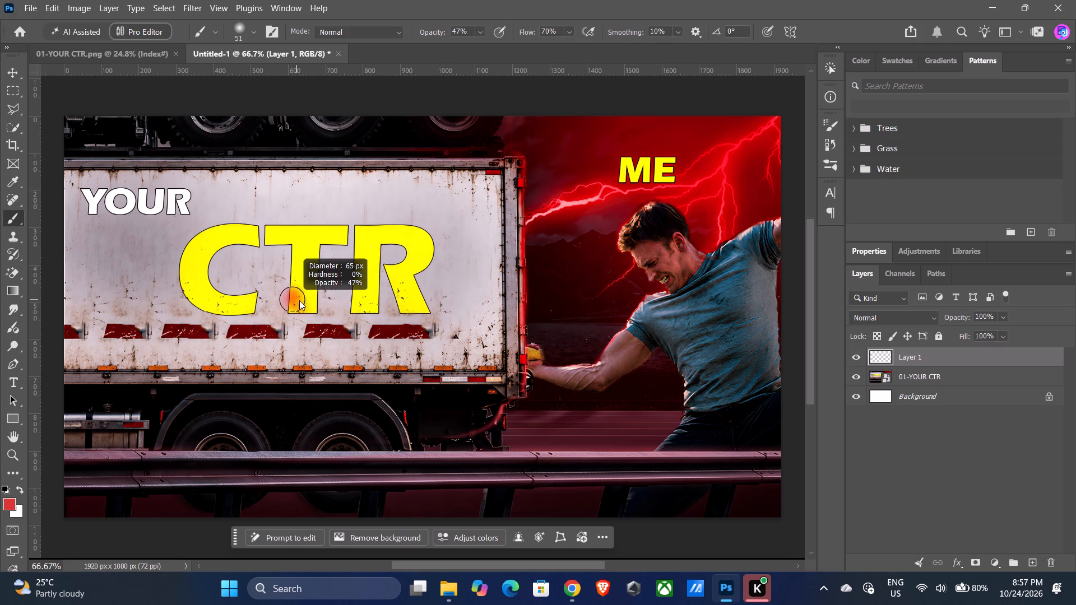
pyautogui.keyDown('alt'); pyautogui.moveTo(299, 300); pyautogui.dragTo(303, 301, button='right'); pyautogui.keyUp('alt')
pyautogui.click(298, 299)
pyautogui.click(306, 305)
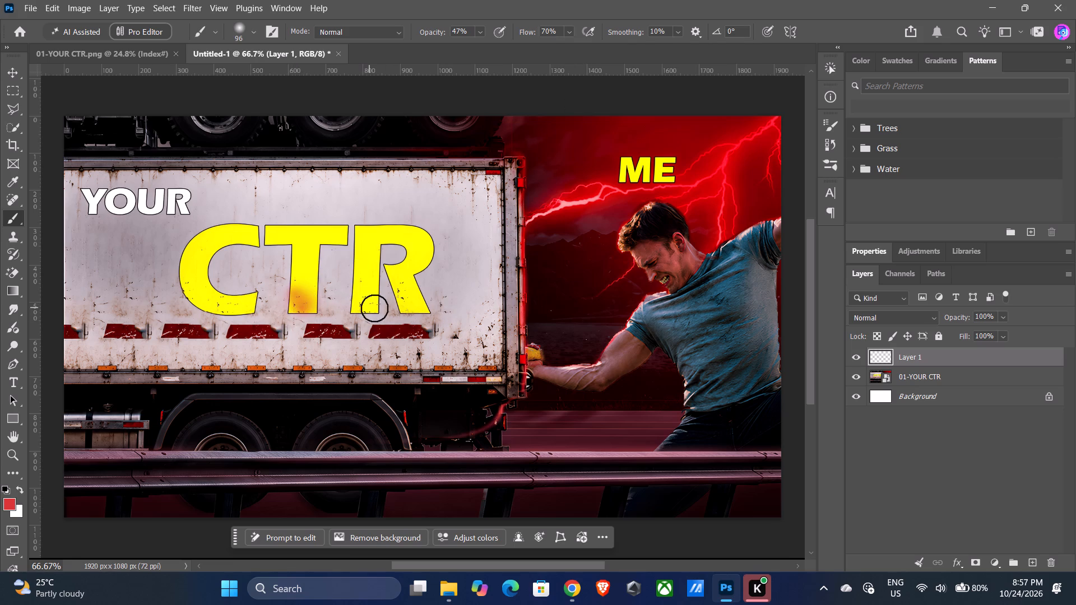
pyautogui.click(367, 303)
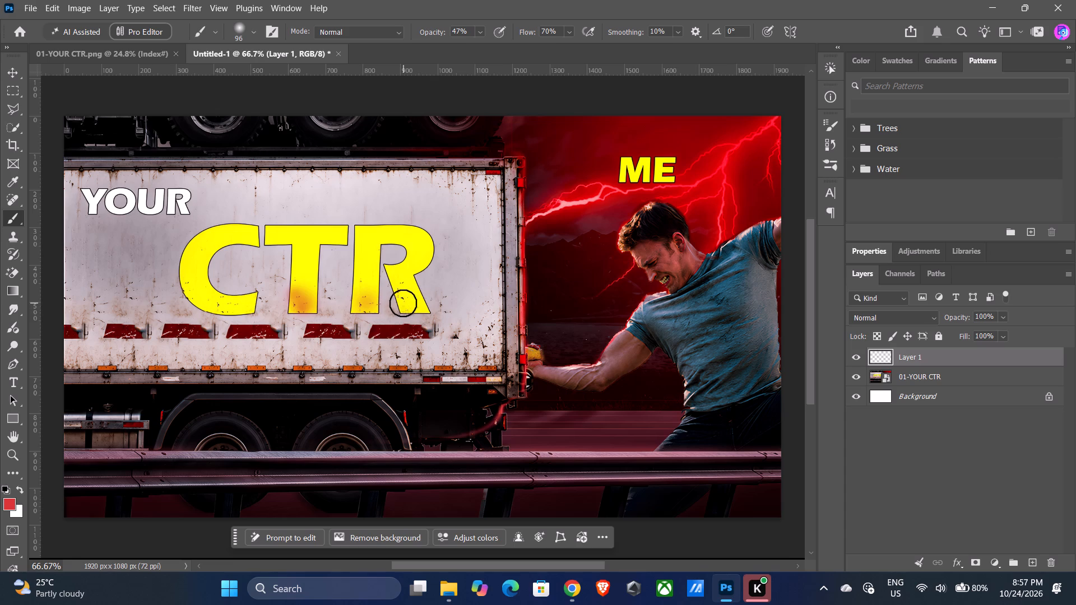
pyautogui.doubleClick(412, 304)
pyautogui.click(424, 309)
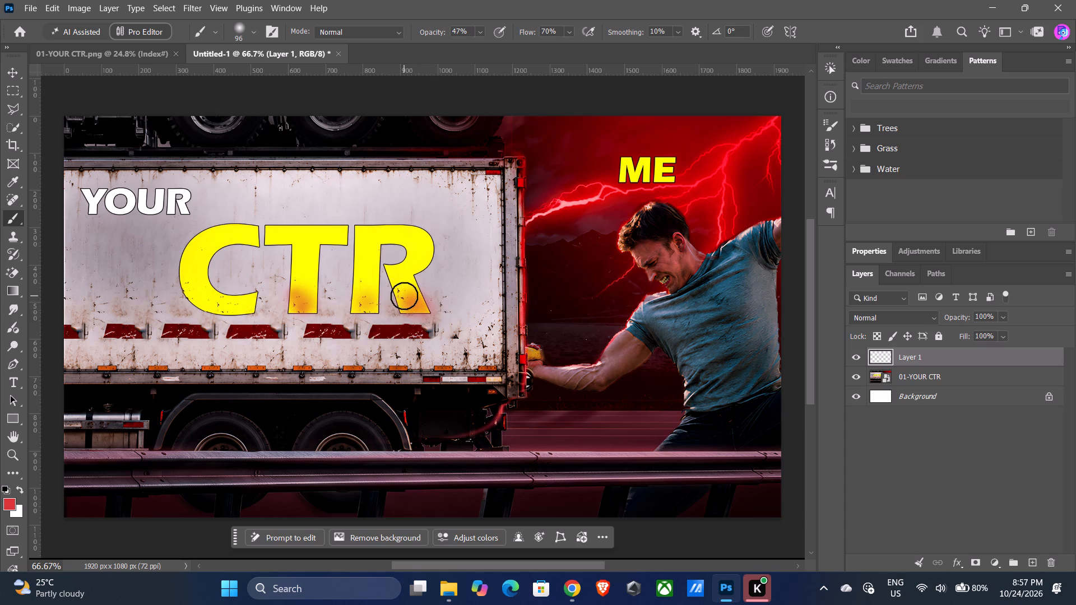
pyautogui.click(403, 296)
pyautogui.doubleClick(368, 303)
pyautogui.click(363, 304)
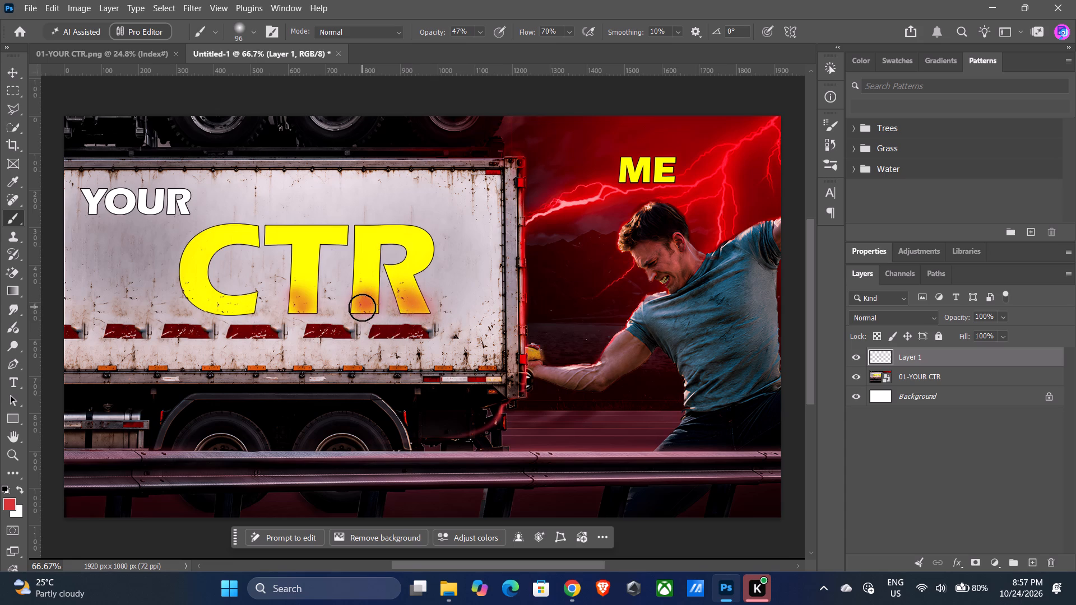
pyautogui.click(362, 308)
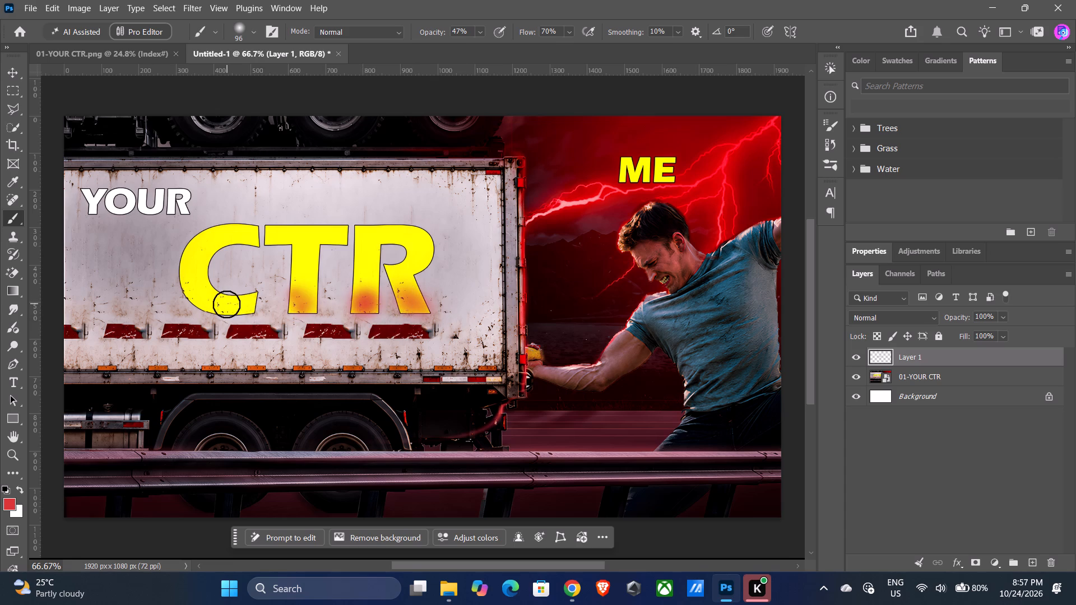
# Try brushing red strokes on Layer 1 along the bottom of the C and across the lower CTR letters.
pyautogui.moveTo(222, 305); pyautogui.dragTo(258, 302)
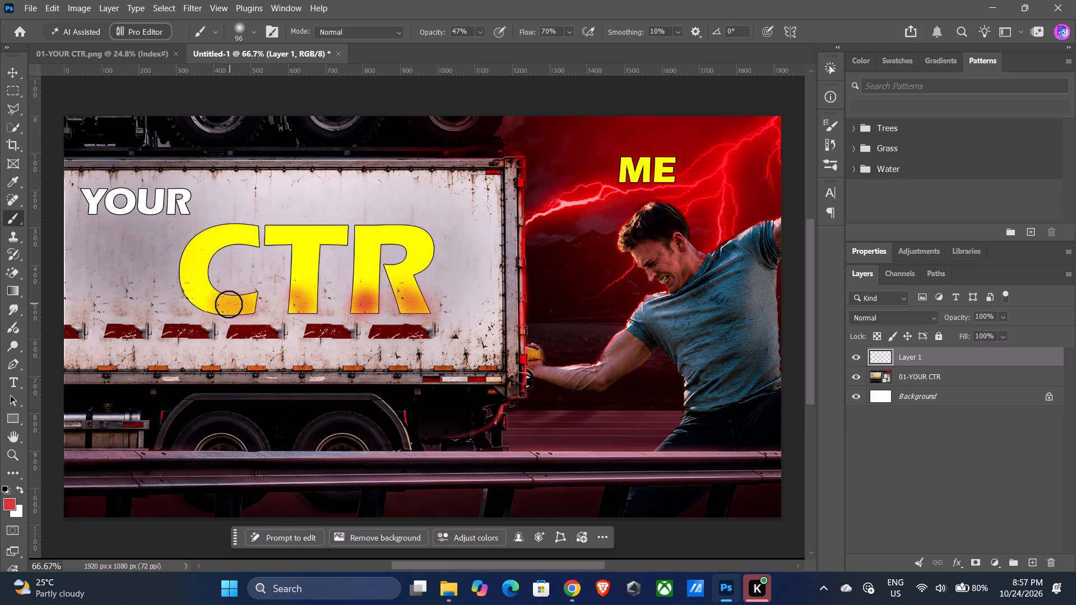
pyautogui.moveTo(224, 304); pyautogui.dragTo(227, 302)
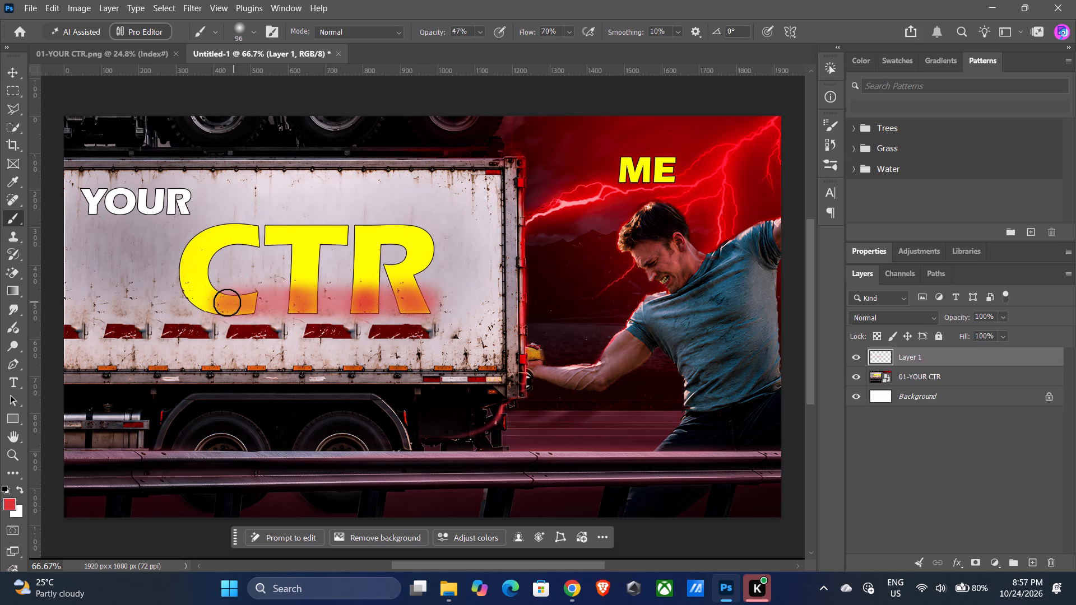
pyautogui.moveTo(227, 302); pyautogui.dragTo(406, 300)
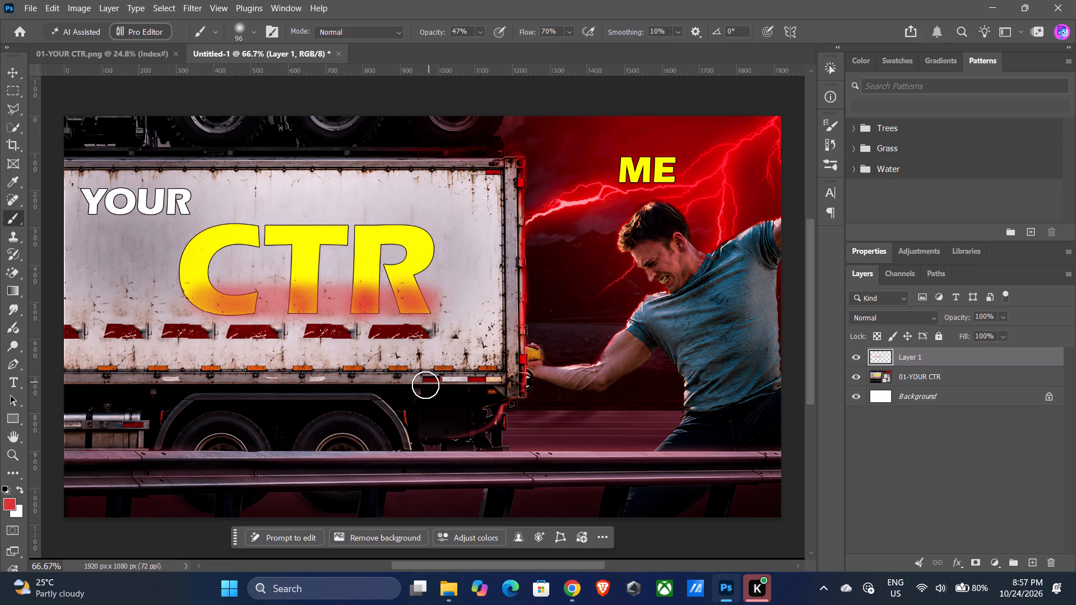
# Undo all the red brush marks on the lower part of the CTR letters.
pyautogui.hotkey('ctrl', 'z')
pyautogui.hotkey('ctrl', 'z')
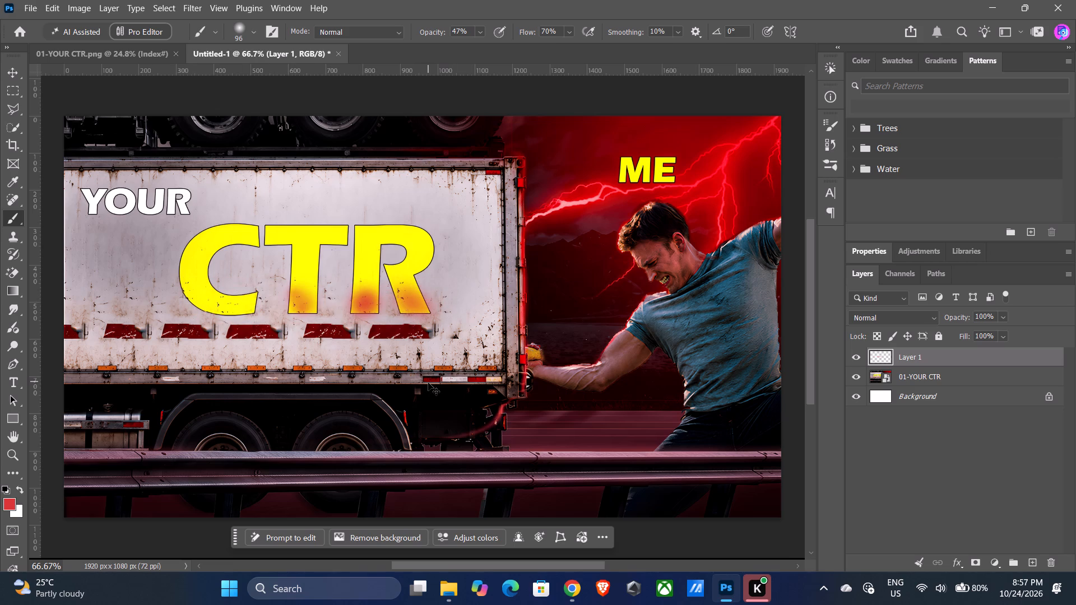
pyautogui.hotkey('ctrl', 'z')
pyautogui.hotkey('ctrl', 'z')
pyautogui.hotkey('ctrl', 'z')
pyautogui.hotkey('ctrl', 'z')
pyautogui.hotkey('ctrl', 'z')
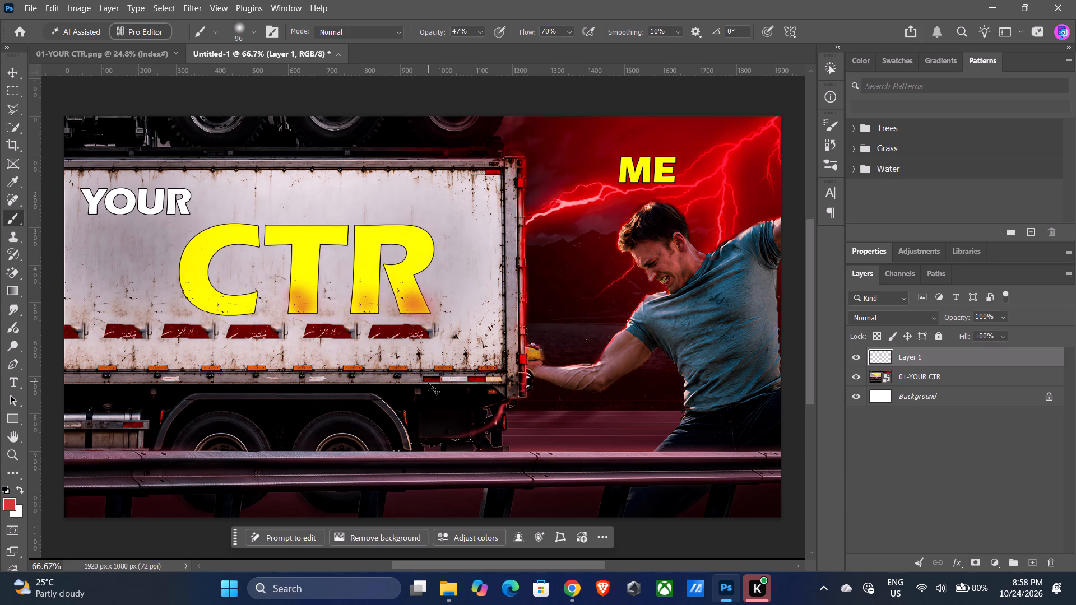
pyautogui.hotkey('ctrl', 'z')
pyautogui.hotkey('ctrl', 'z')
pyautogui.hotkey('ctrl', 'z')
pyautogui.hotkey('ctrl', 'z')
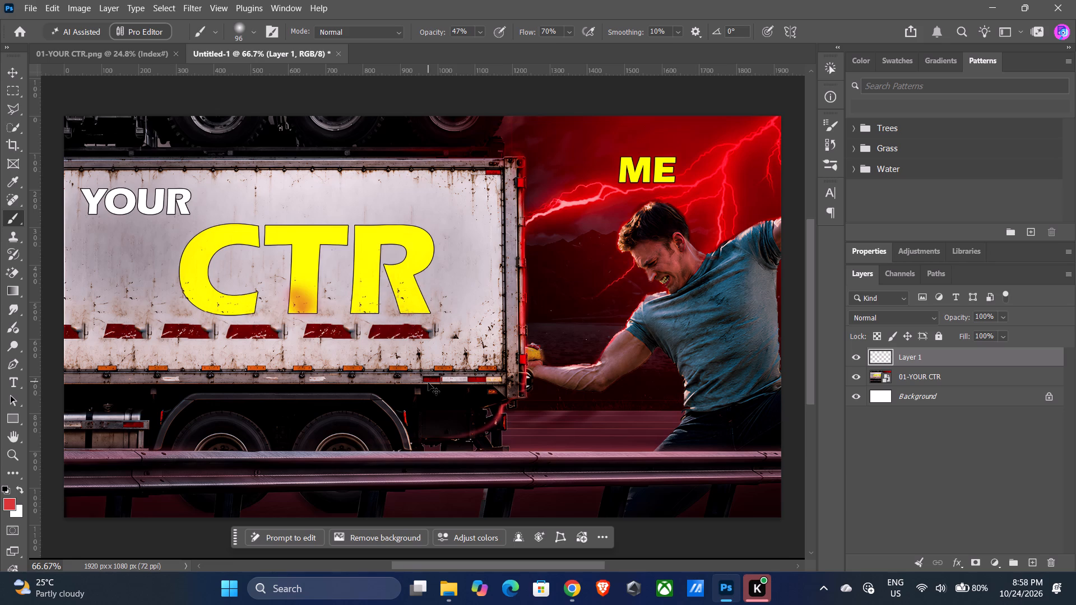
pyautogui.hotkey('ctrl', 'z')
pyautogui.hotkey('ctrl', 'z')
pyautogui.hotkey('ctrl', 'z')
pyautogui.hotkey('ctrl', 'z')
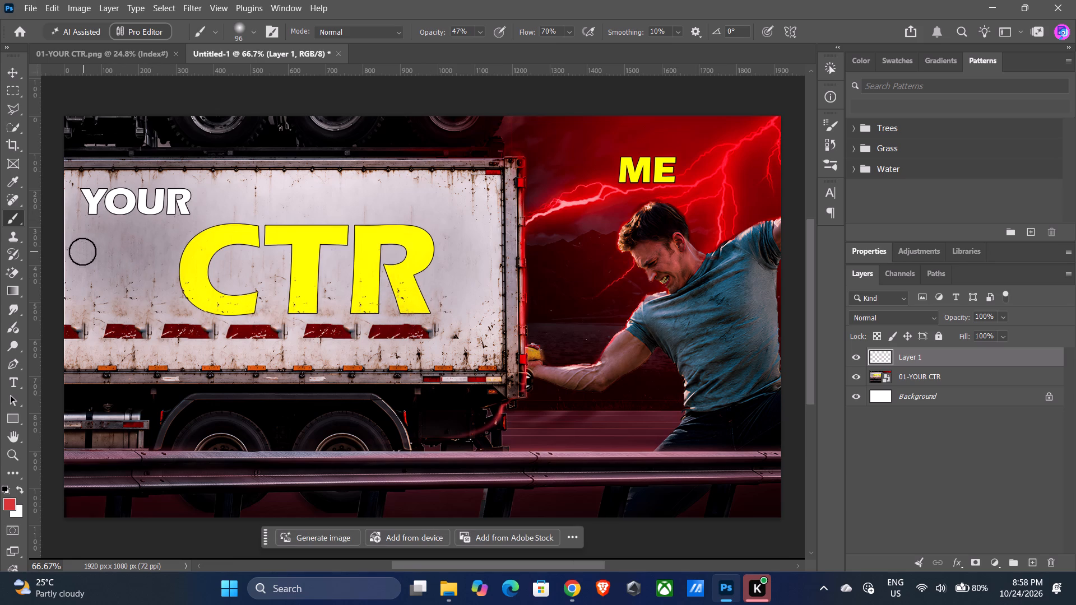
# Add red text reading "ctr" in 75 pt Eras Bold ITC over the yellow CTR lettering, with its text box narrowed around the C.
pyautogui.click(13, 387)
pyautogui.moveTo(159, 225); pyautogui.dragTo(434, 331)
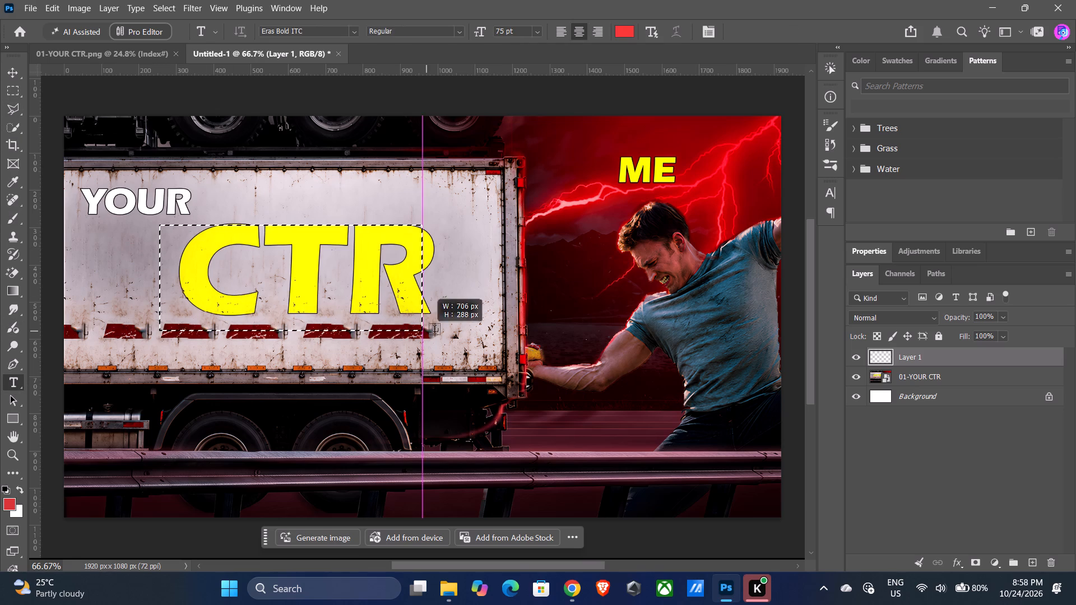
pyautogui.moveTo(434, 331); pyautogui.dragTo(463, 339)
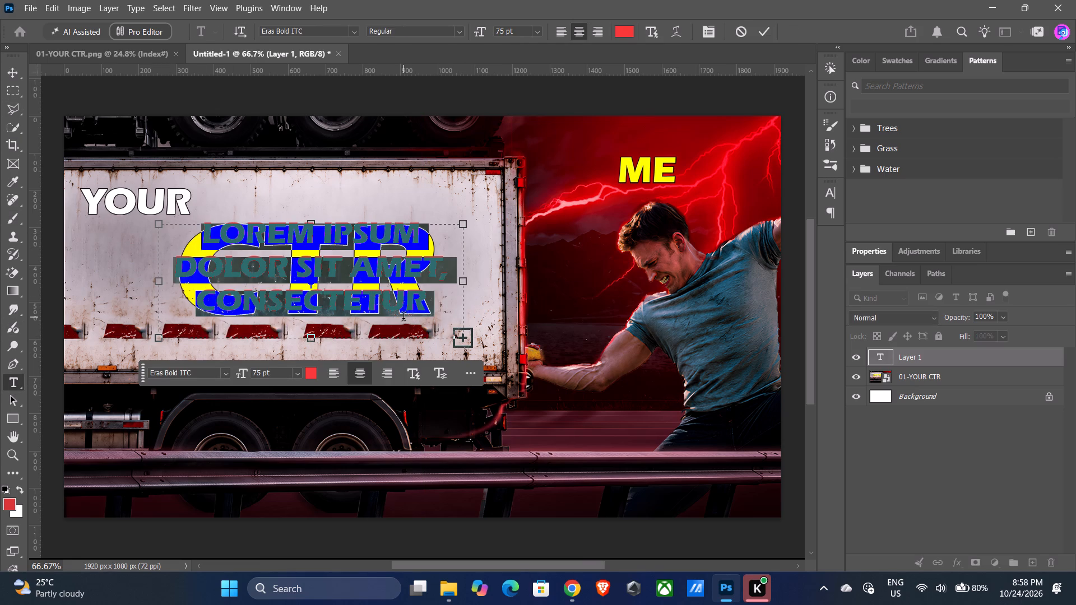
pyautogui.write('ctr')
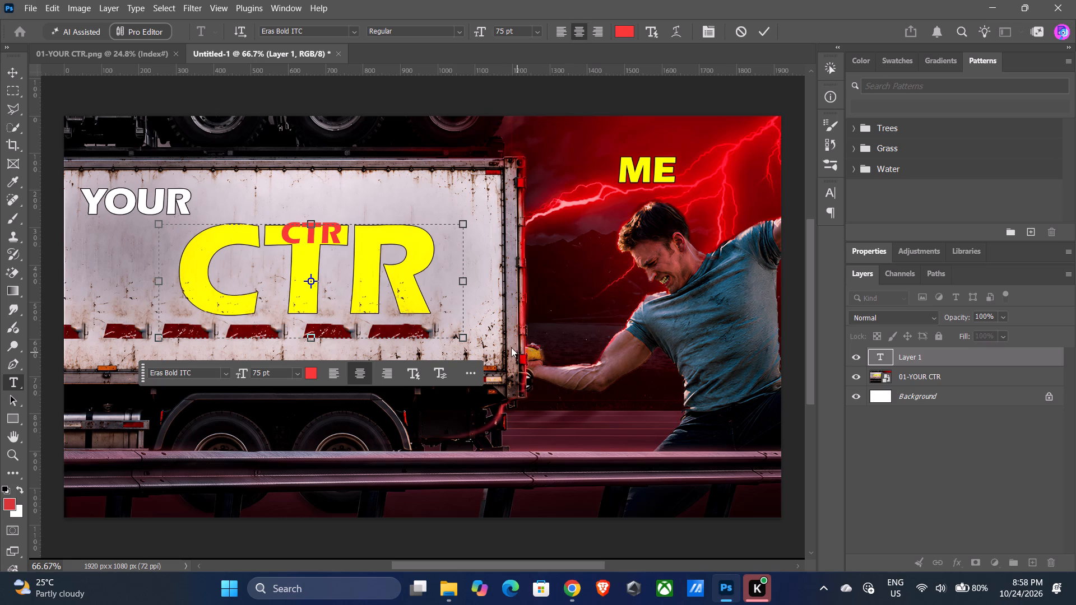
pyautogui.moveTo(460, 335); pyautogui.dragTo(502, 367)
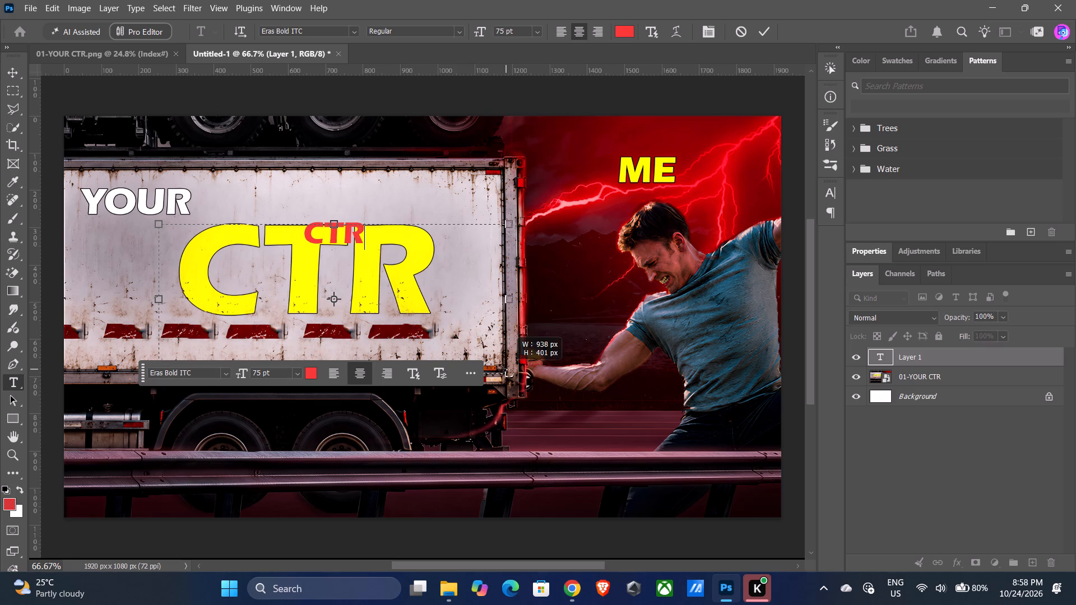
pyautogui.moveTo(502, 367); pyautogui.dragTo(268, 317)
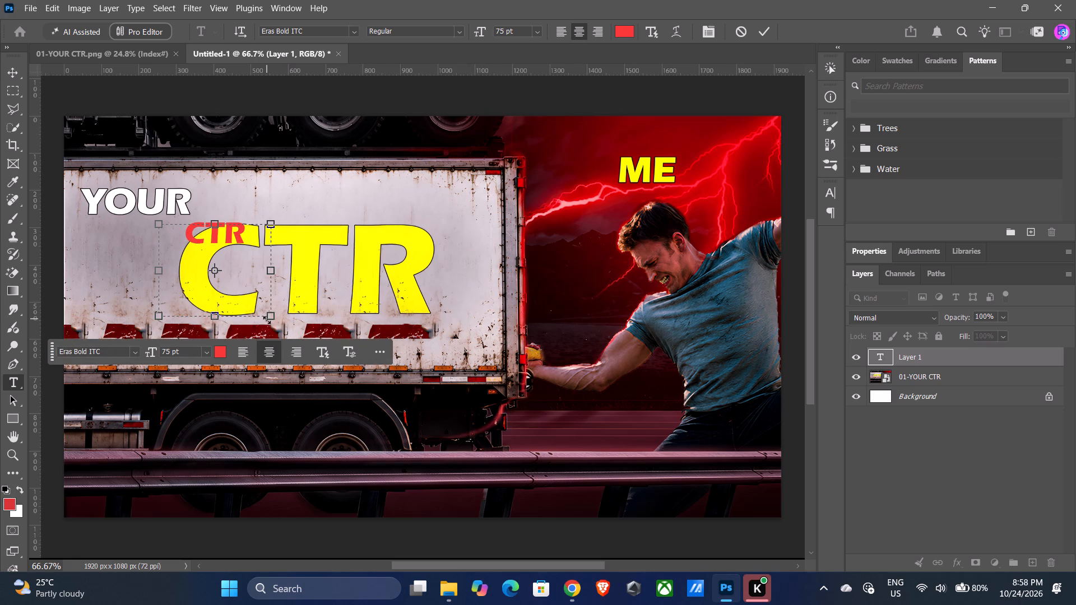
pyautogui.click(4, 70)
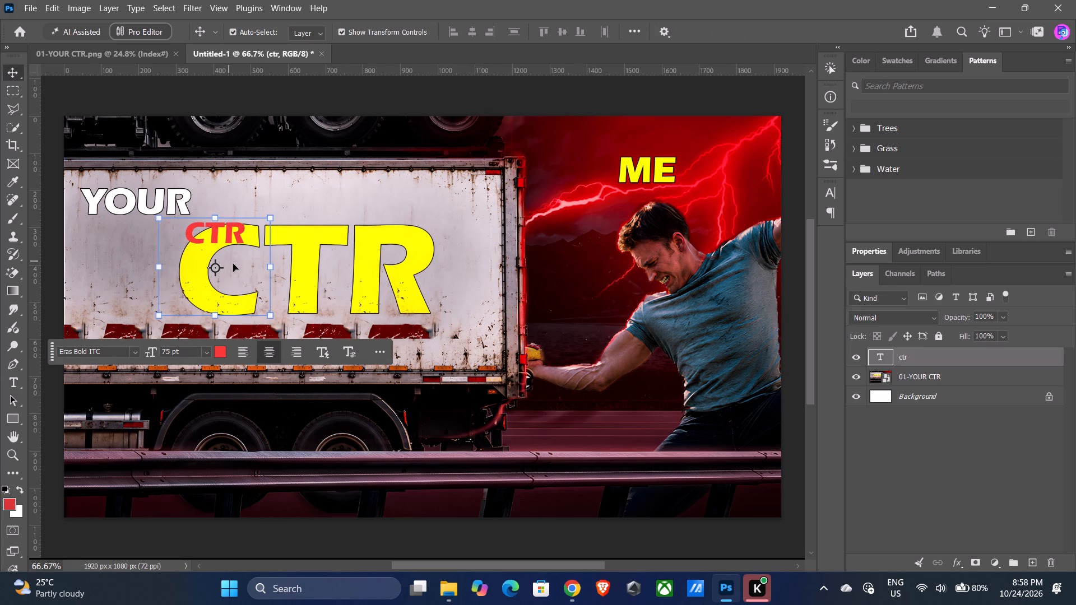
# Scale the red CTR text up proportionally to about 454% and move it over the yellow CTR lettering.
pyautogui.moveTo(268, 314); pyautogui.dragTo(494, 385)
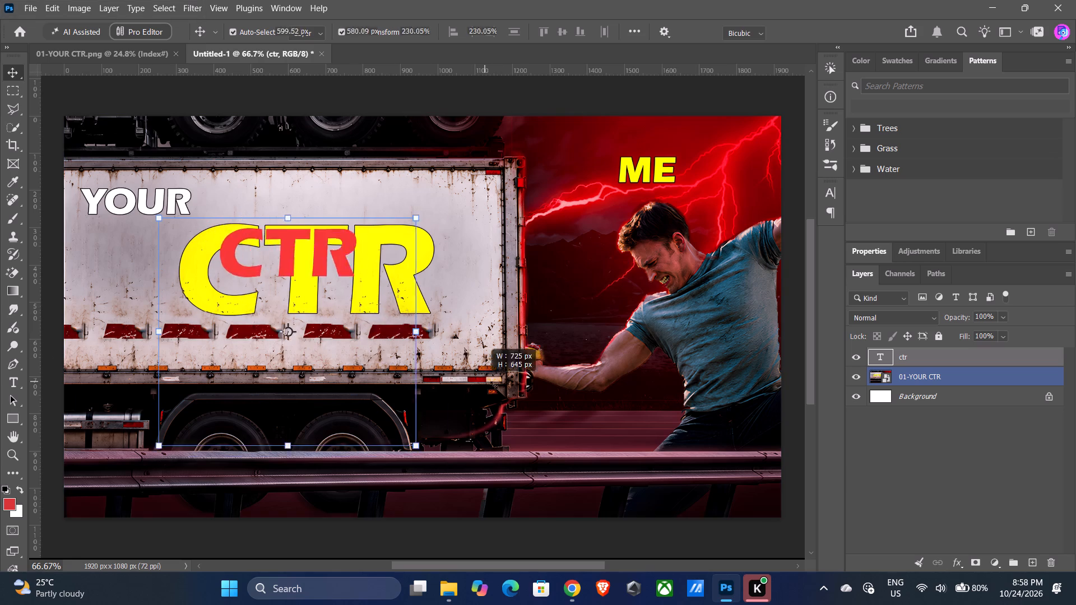
pyautogui.moveTo(494, 385); pyautogui.dragTo(644, 417)
pyautogui.moveTo(425, 309); pyautogui.dragTo(361, 308)
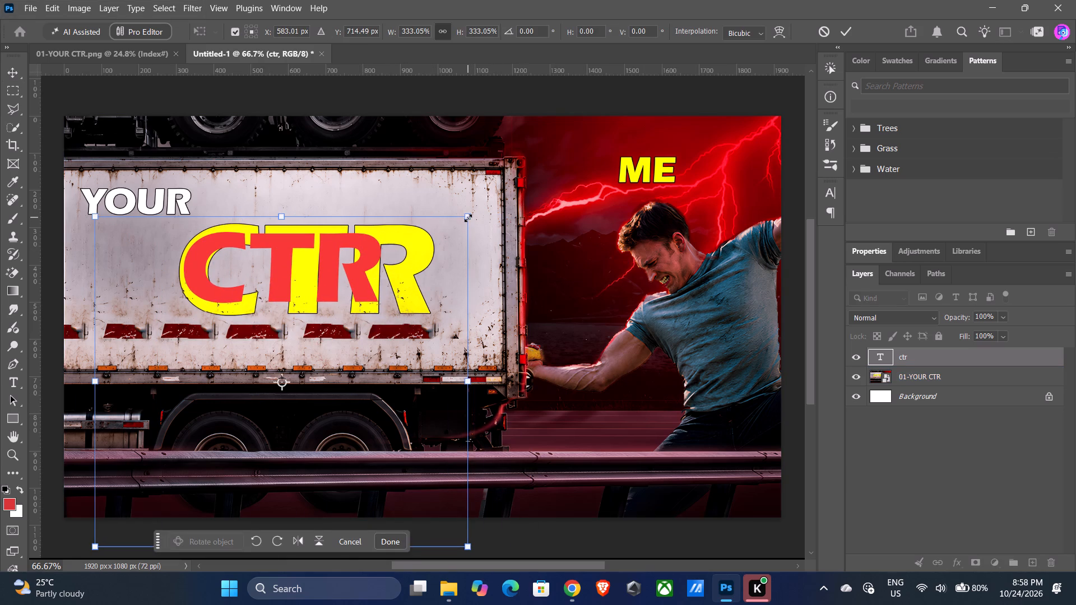
pyautogui.moveTo(468, 218); pyautogui.dragTo(555, 158)
pyautogui.moveTo(411, 249); pyautogui.dragTo(394, 306)
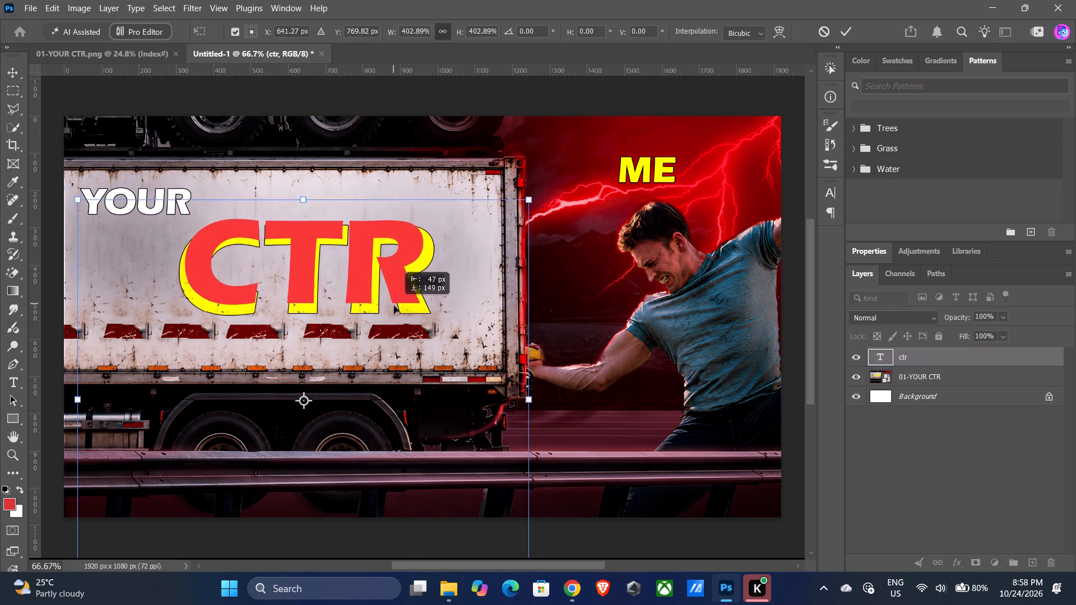
pyautogui.moveTo(394, 306); pyautogui.dragTo(400, 309)
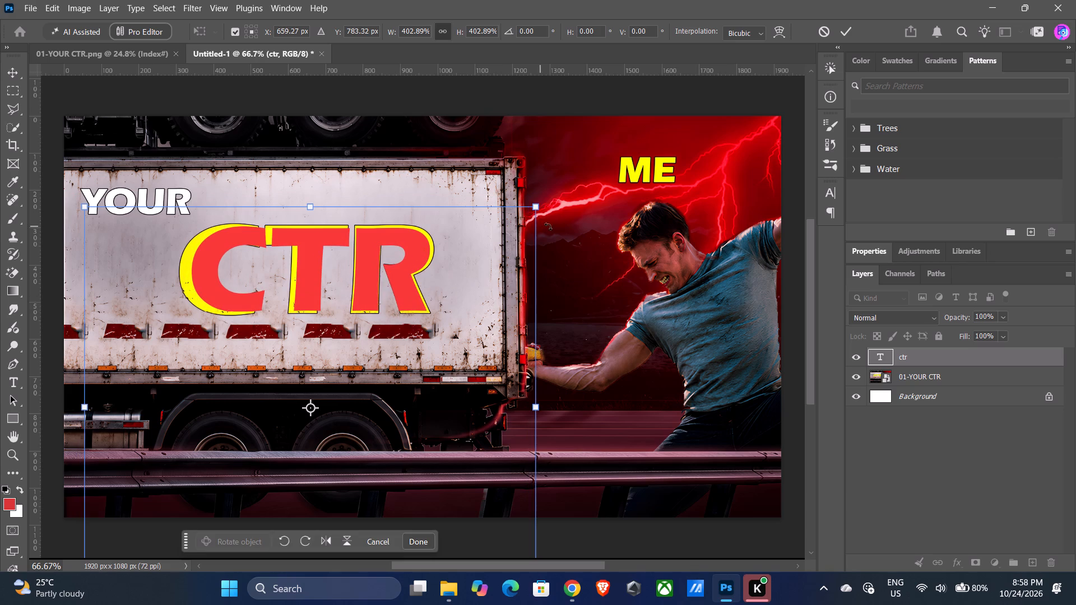
pyautogui.moveTo(537, 208); pyautogui.dragTo(607, 171)
pyautogui.moveTo(436, 259); pyautogui.dragTo(401, 304)
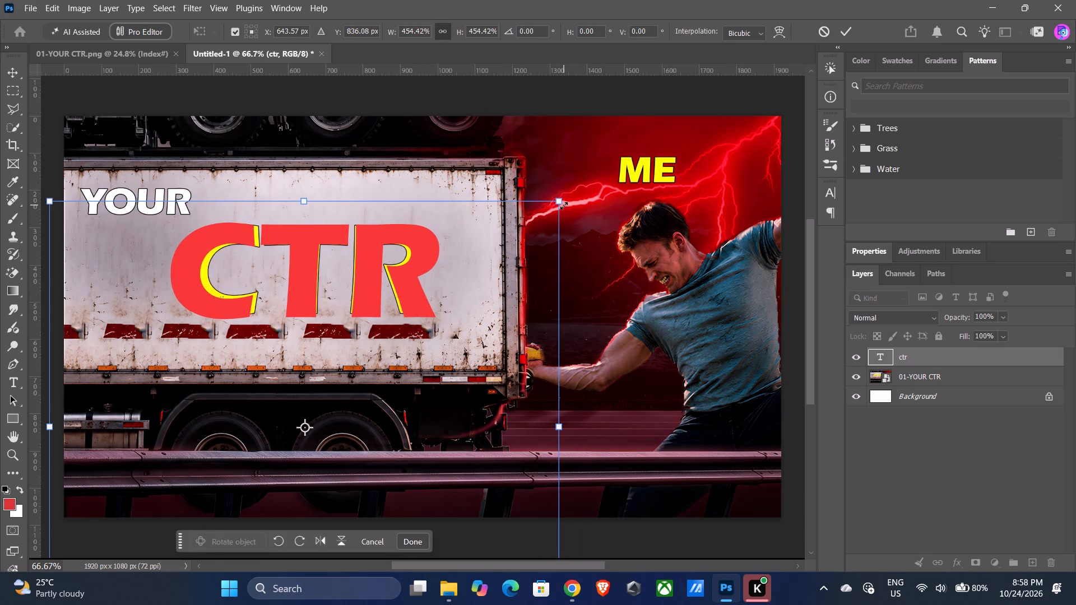
# Fine-tune the red CTR text to about 433% scale, align it with the yellow letters beneath, and apply the transform.
pyautogui.click(564, 203)
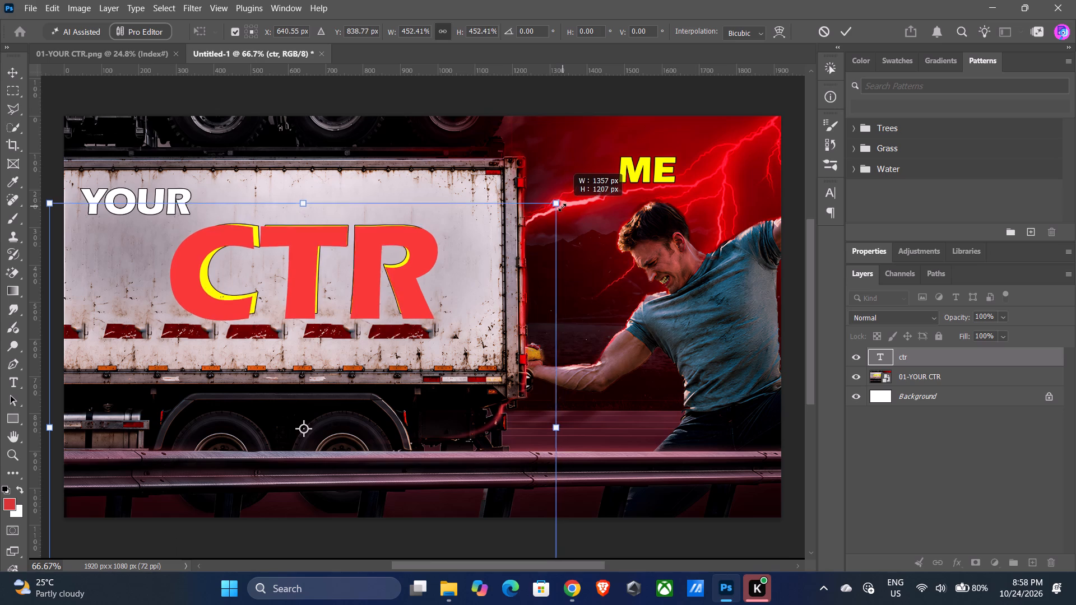
pyautogui.moveTo(397, 328); pyautogui.dragTo(402, 325)
pyautogui.moveTo(556, 205); pyautogui.dragTo(533, 224)
pyautogui.moveTo(397, 338); pyautogui.dragTo(406, 319)
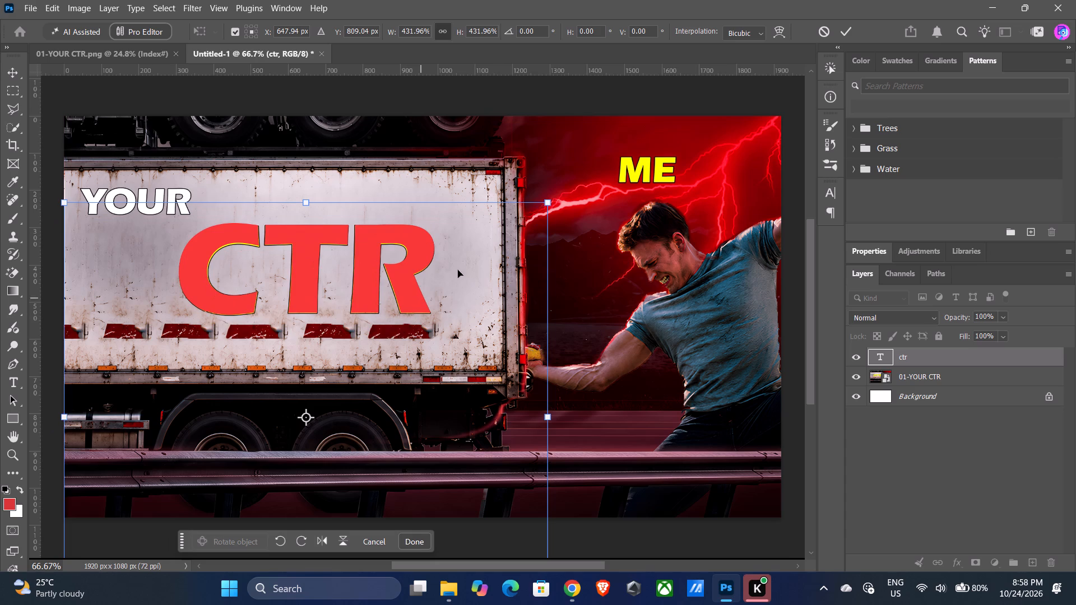
pyautogui.click(549, 206)
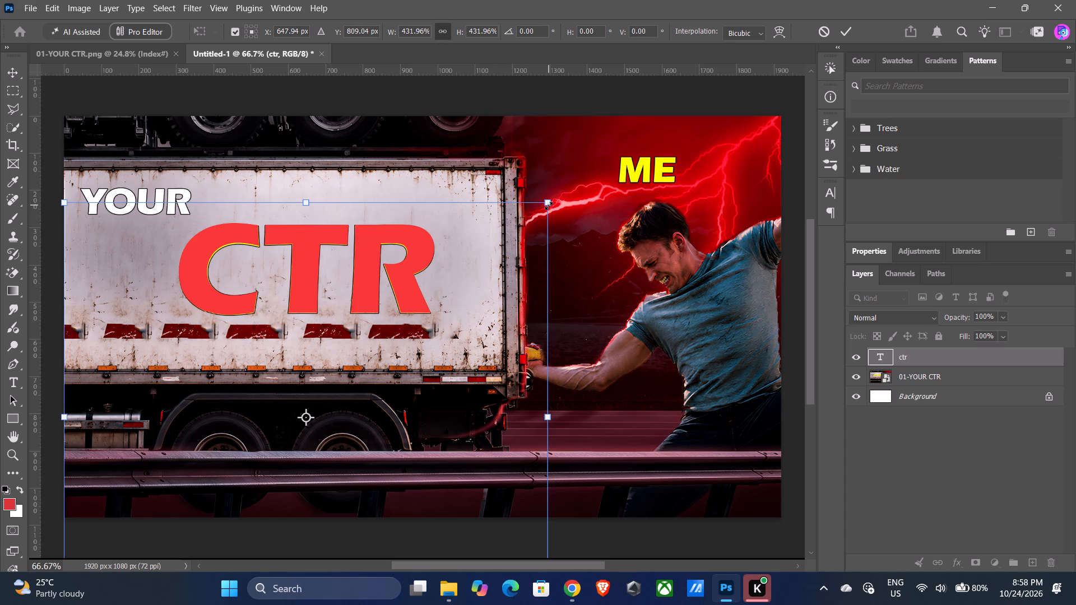
pyautogui.click(479, 272)
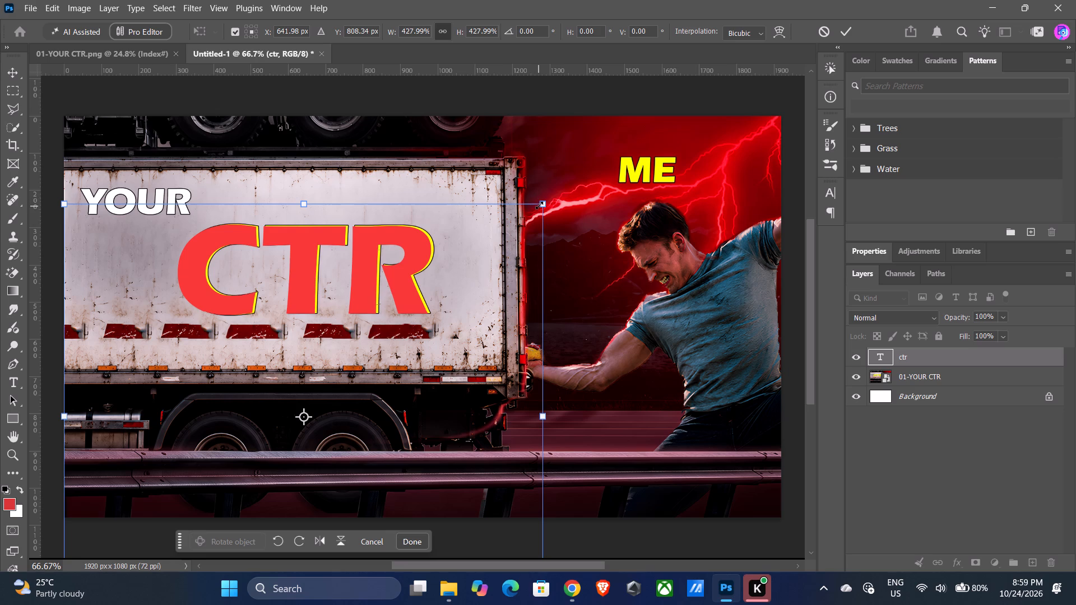
pyautogui.moveTo(541, 204); pyautogui.dragTo(542, 204)
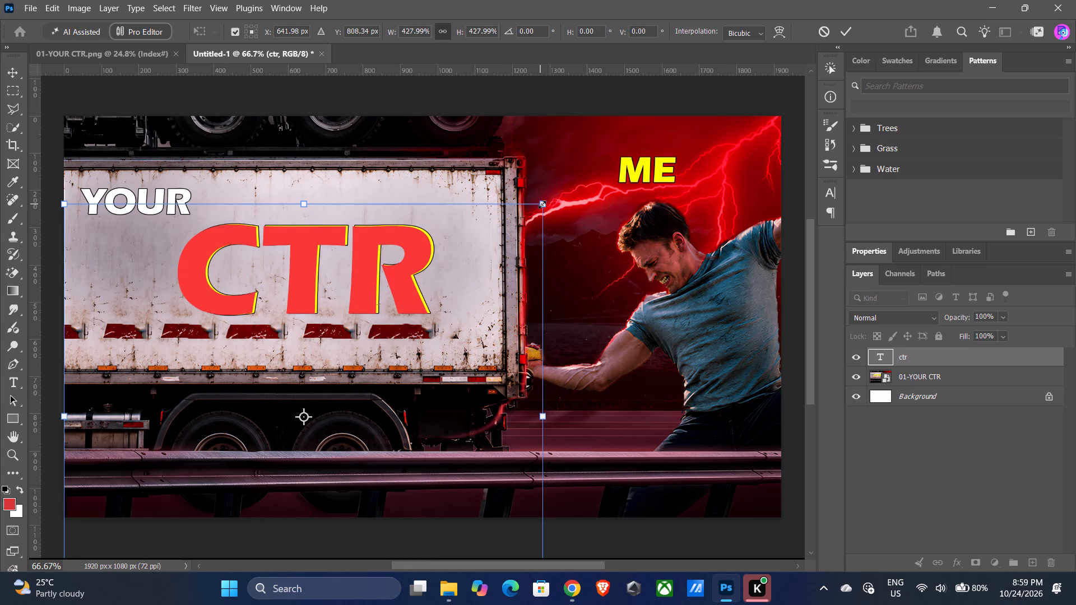
pyautogui.moveTo(542, 204); pyautogui.dragTo(547, 204)
pyautogui.click(470, 262)
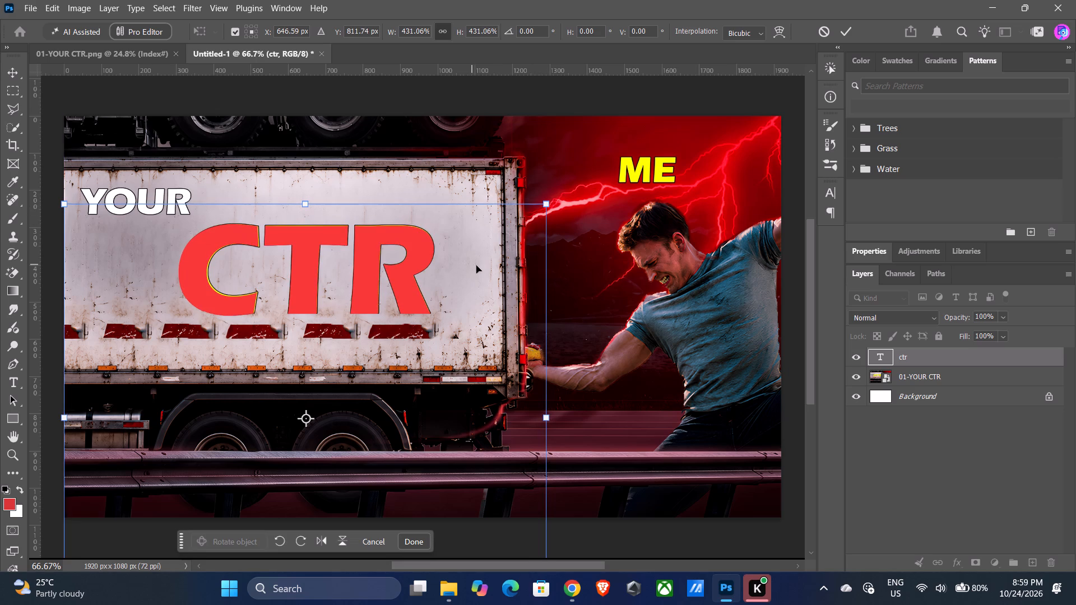
pyautogui.click(548, 207)
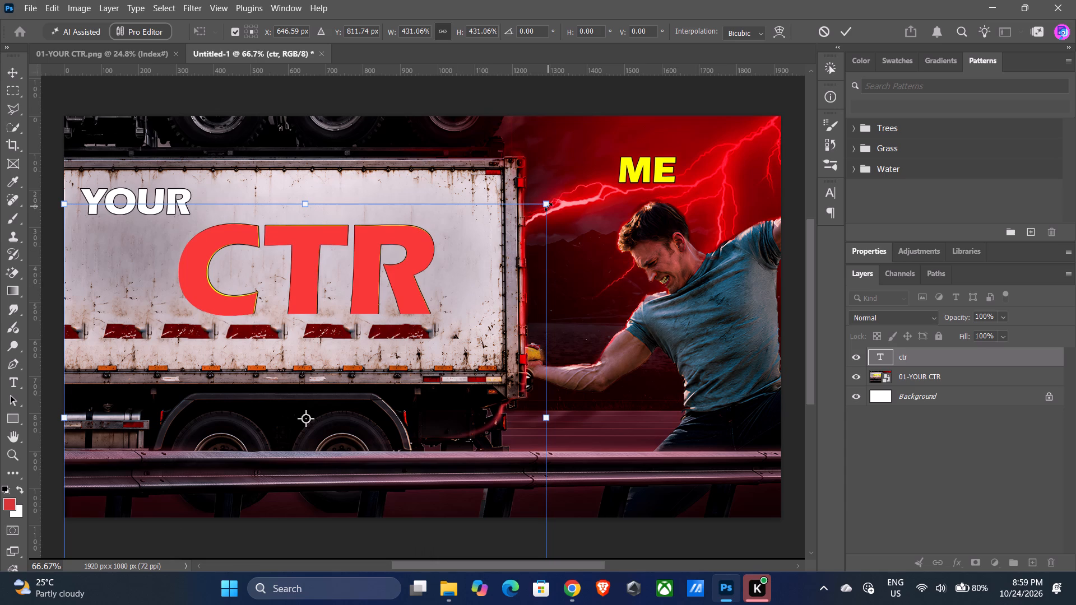
pyautogui.click(487, 244)
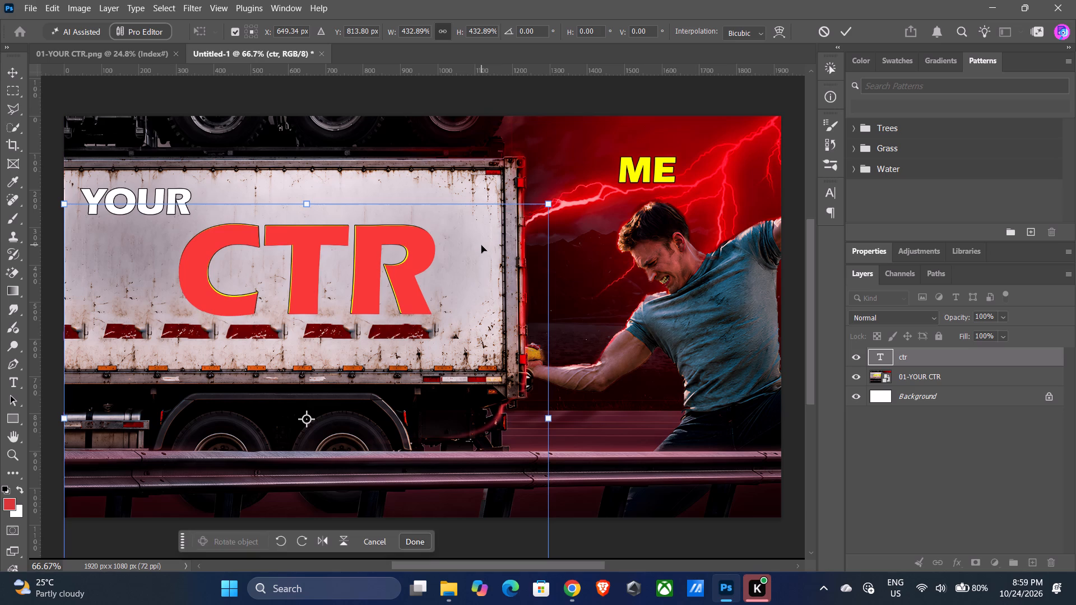
pyautogui.tripleClick(382, 283)
pyautogui.click(382, 283)
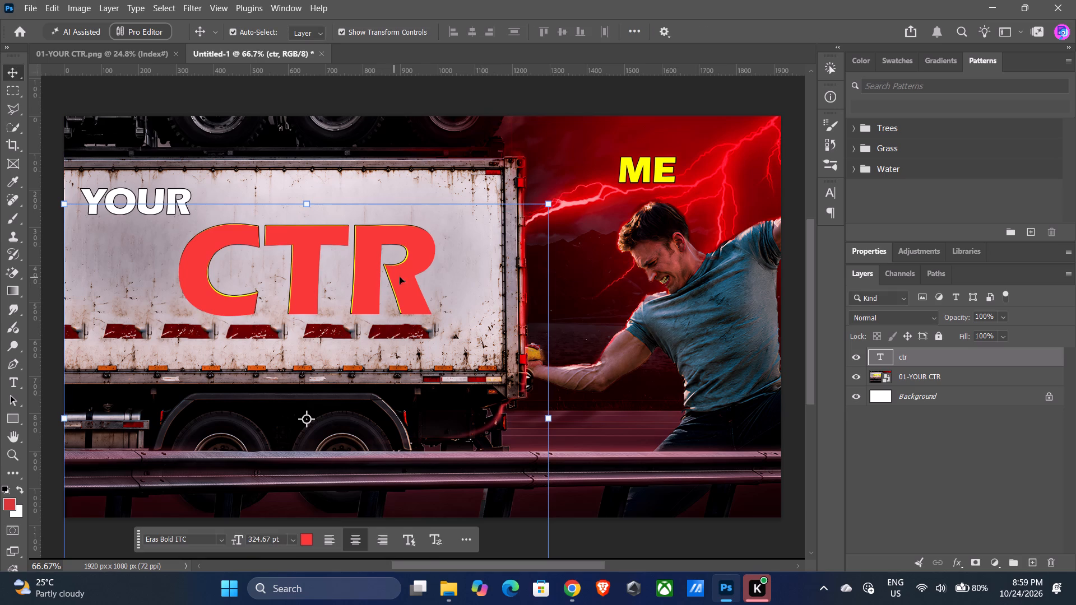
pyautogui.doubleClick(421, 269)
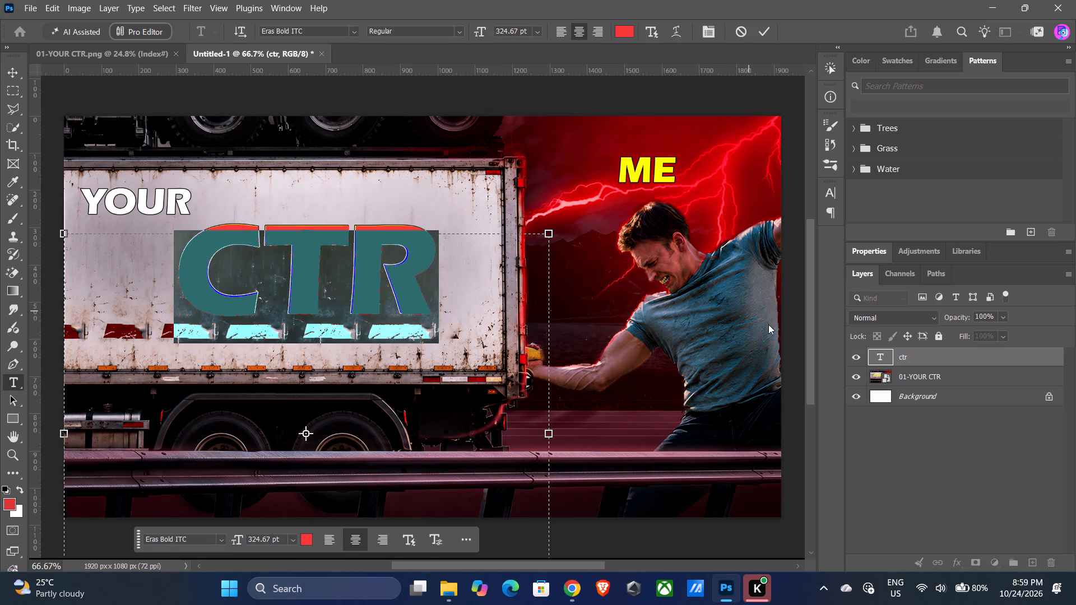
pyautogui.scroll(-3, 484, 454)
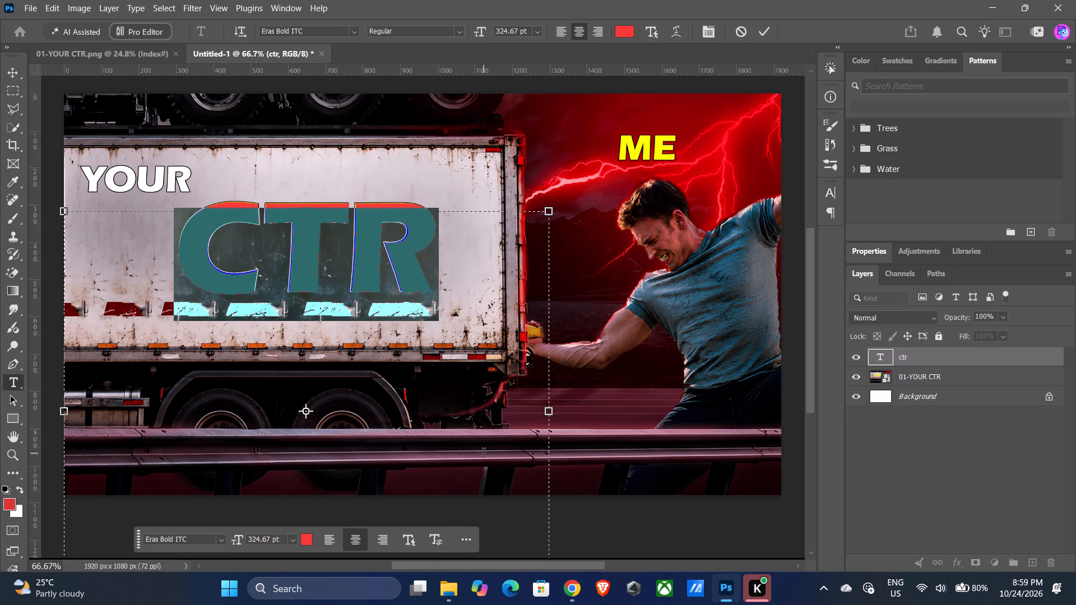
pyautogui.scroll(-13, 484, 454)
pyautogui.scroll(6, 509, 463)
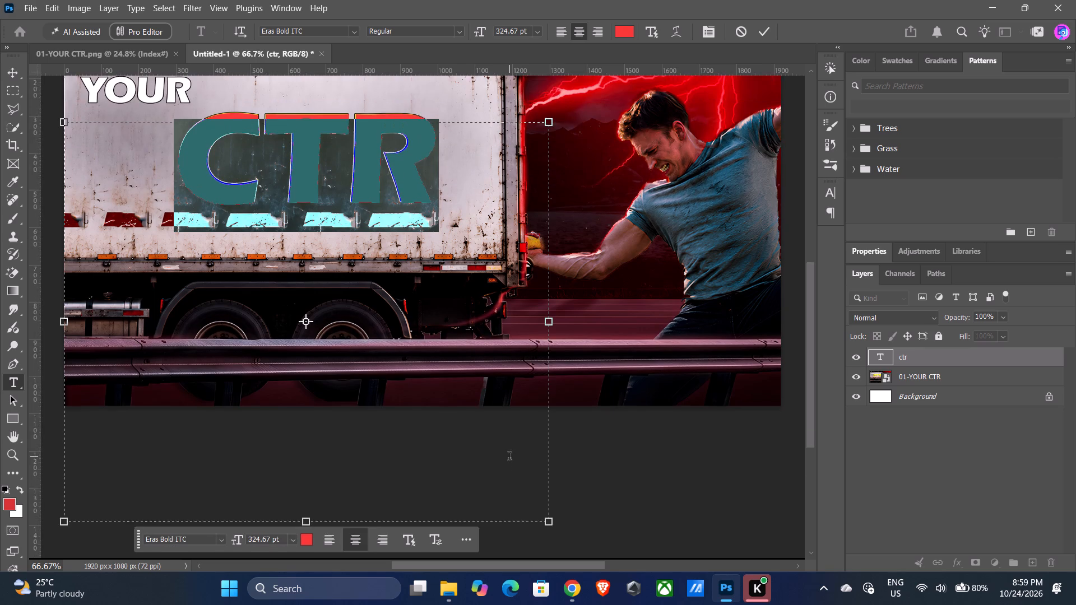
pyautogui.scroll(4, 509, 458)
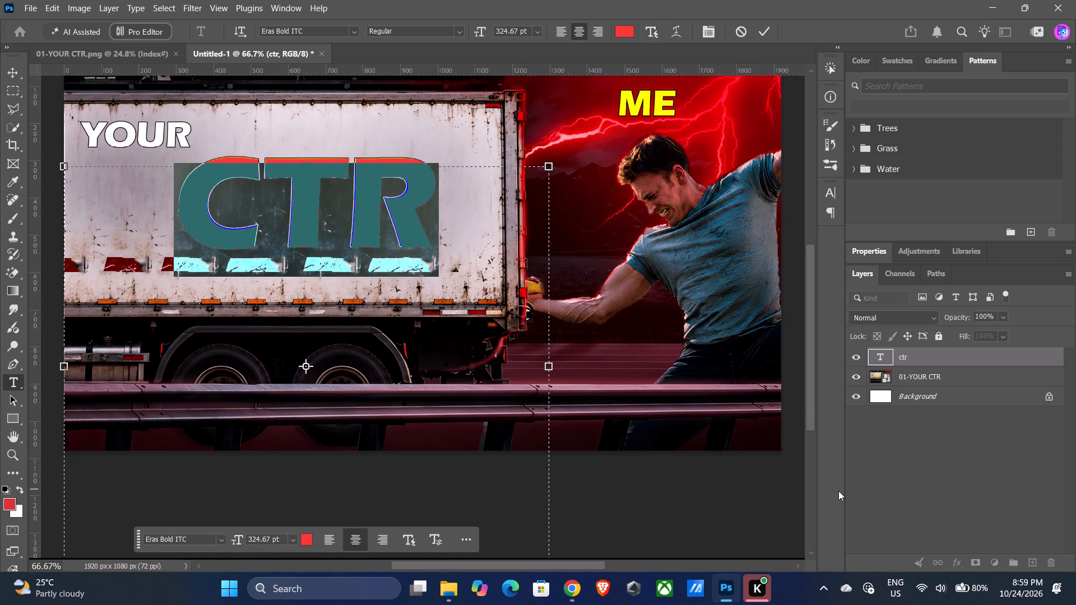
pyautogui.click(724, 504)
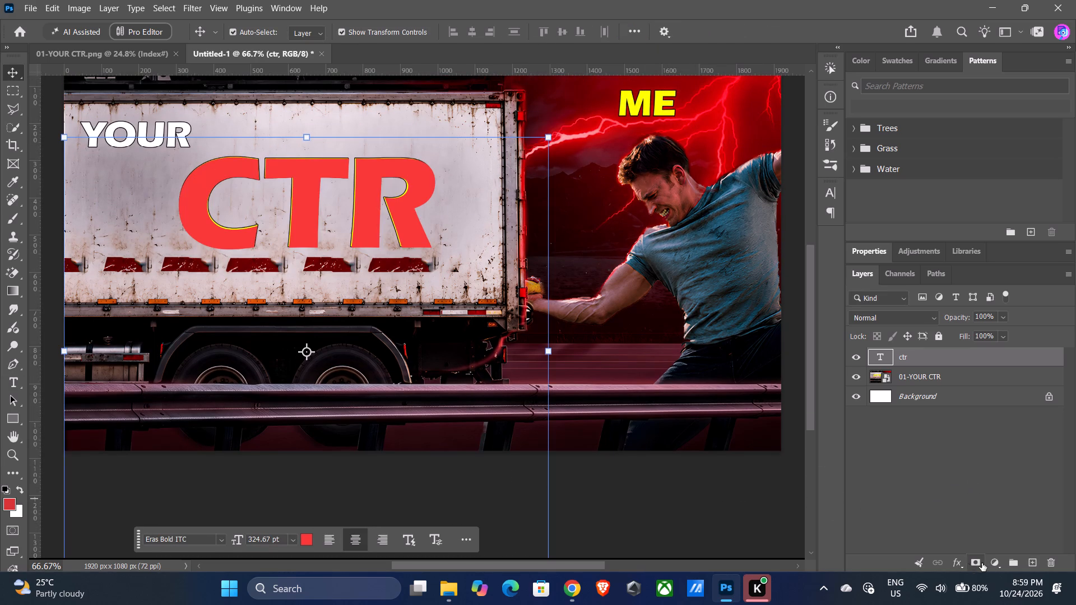
# Add a Gradient Overlay to the ctr text and delete the gradient's two middle colour stops at 37% and 73%.
pyautogui.click(956, 561)
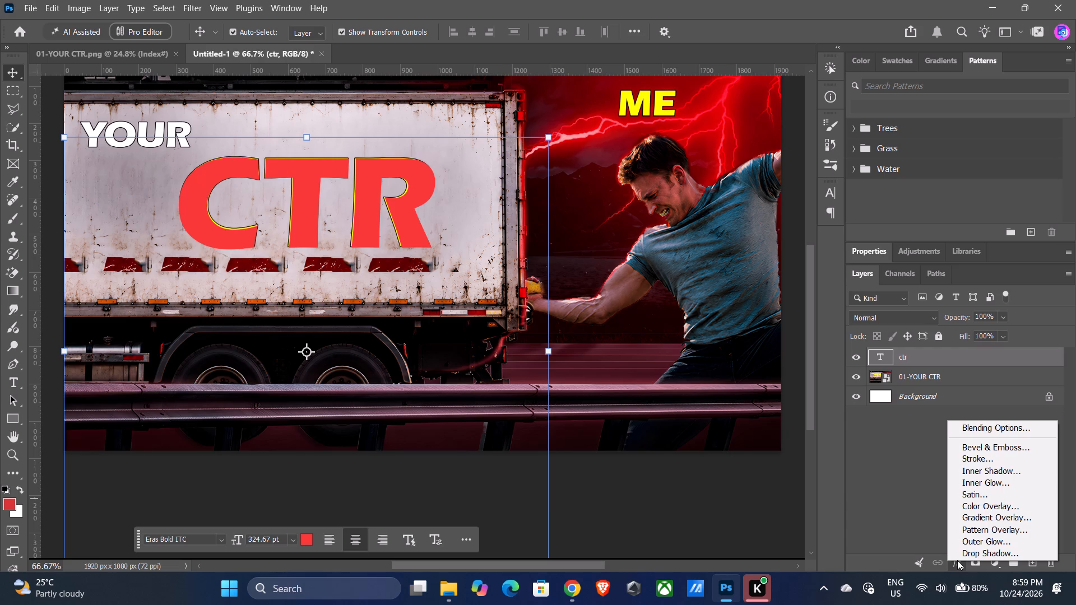
pyautogui.click(985, 519)
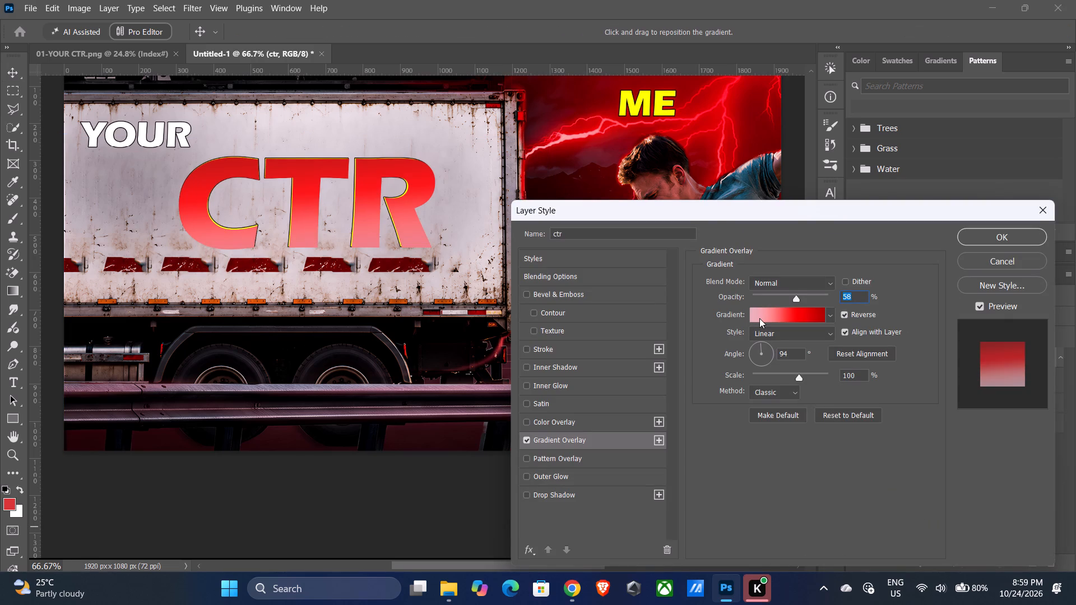
pyautogui.click(759, 318)
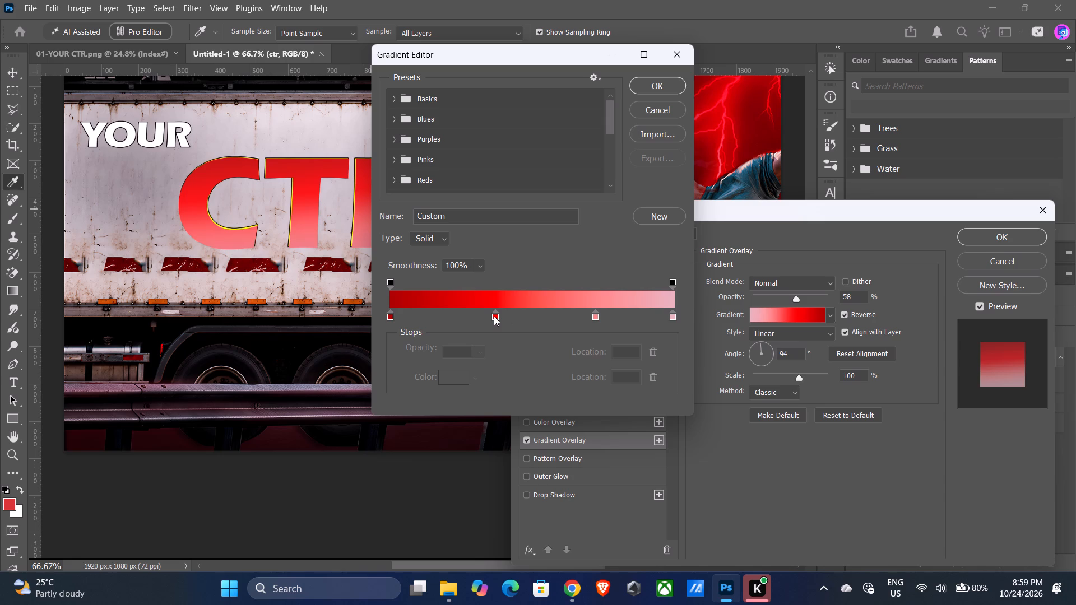
pyautogui.click(494, 316)
pyautogui.rightClick(494, 316)
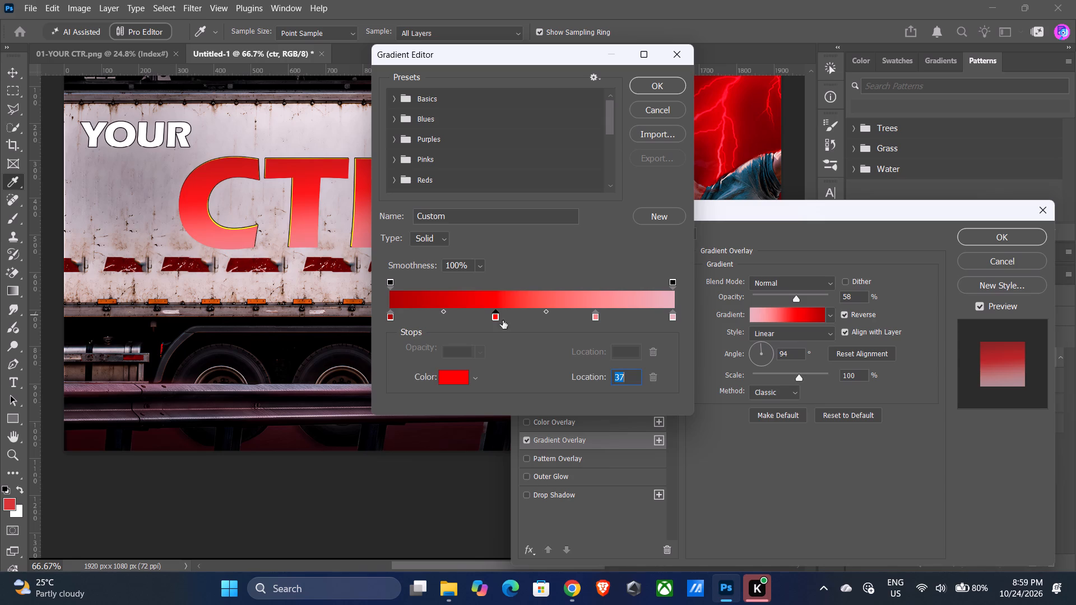
pyautogui.click(653, 382)
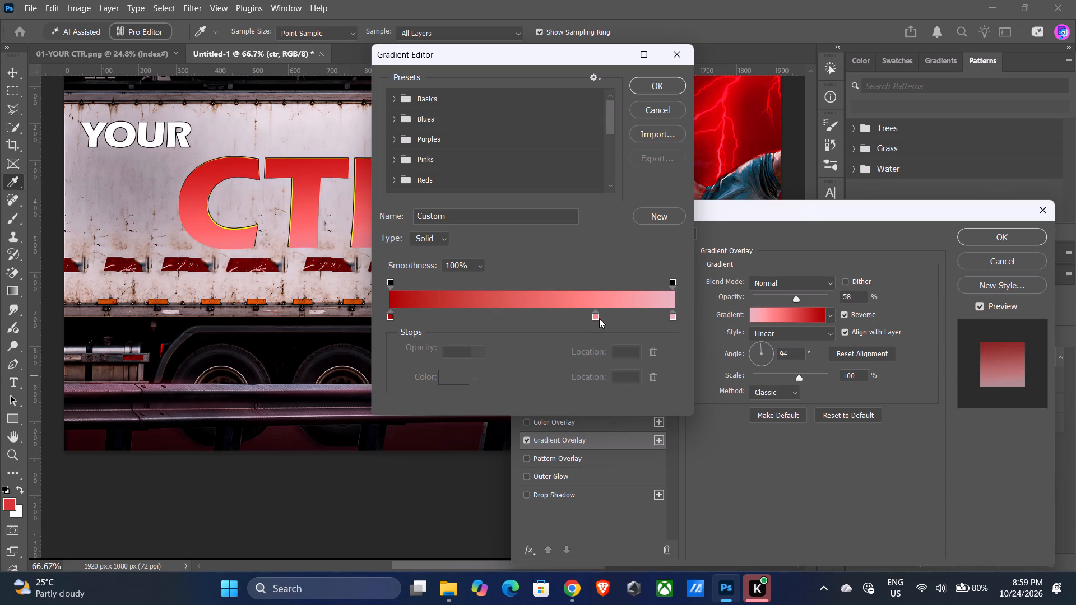
pyautogui.click(593, 319)
pyautogui.rightClick(593, 319)
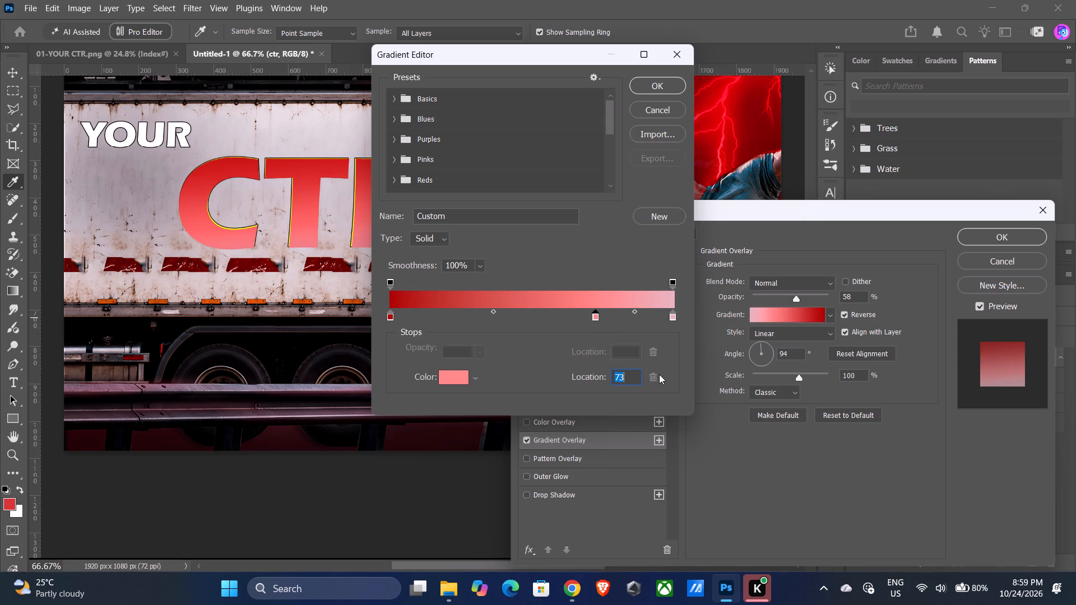
pyautogui.click(660, 377)
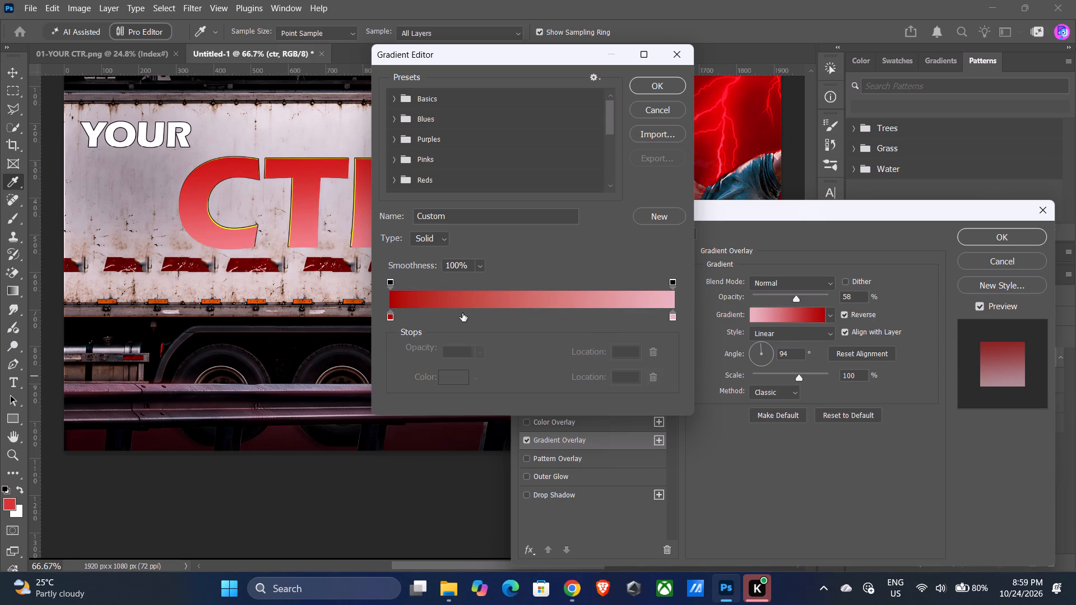
# Change the dark red stop at the 0% end of the gradient to orange-yellow, about #feb300.
pyautogui.click(389, 317)
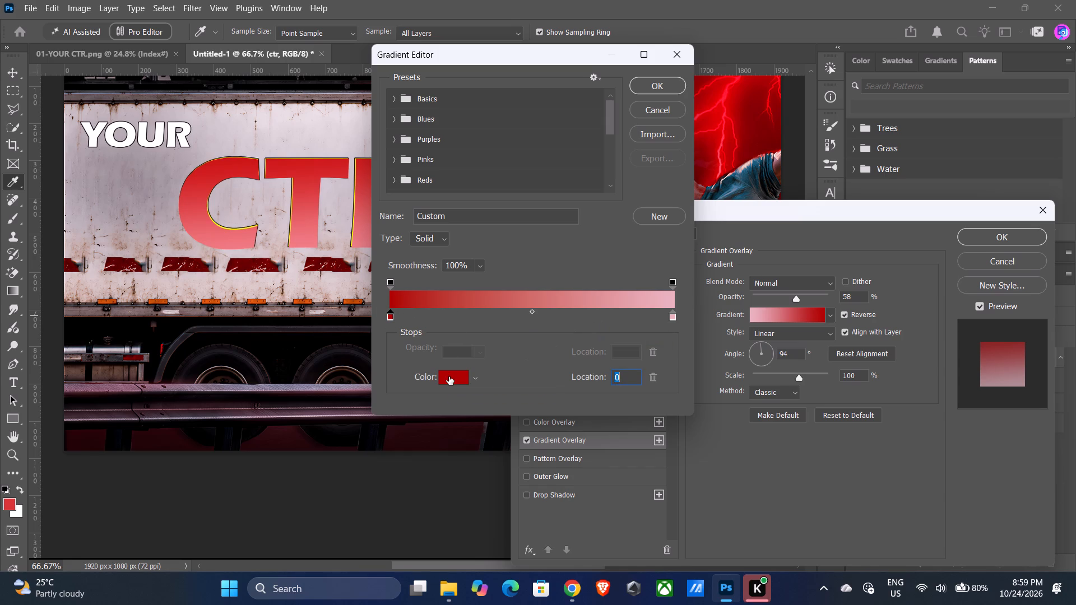
pyautogui.click(449, 376)
pyautogui.click(493, 422)
pyautogui.moveTo(497, 429); pyautogui.dragTo(498, 430)
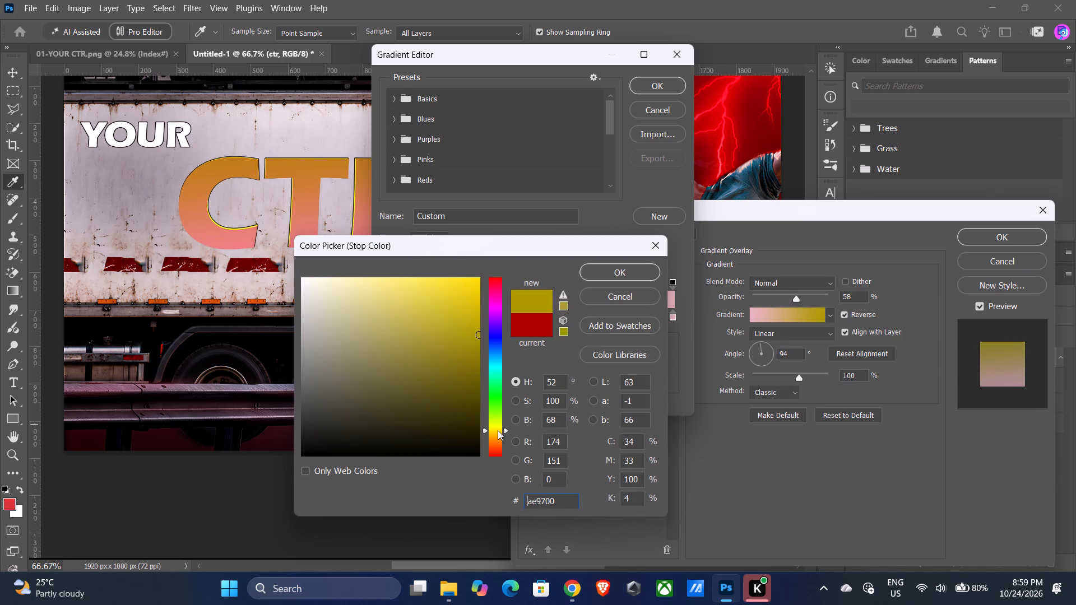
pyautogui.moveTo(498, 430); pyautogui.dragTo(505, 427)
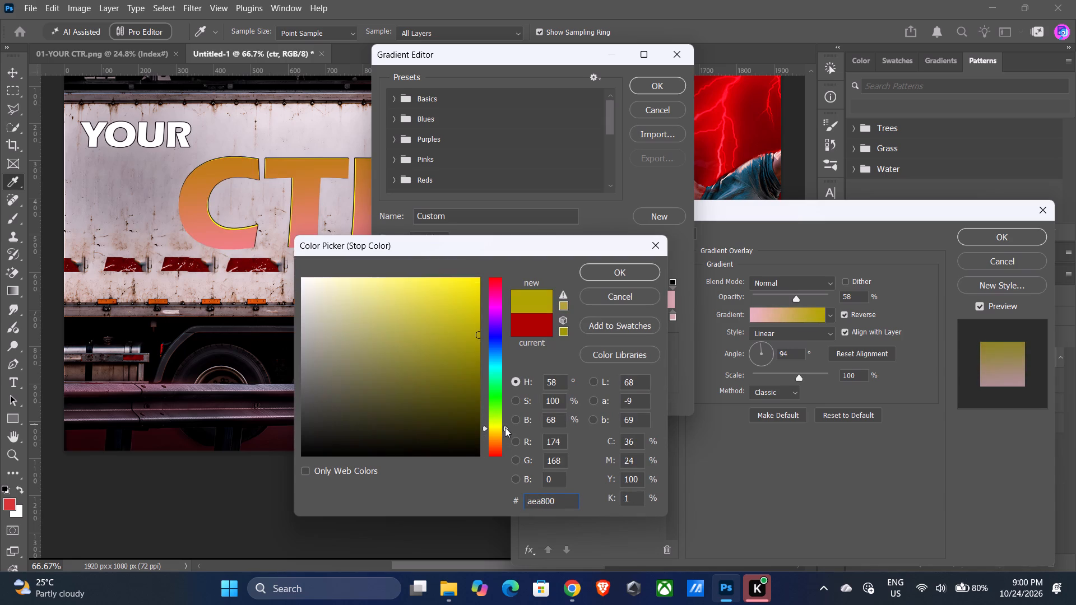
pyautogui.moveTo(505, 427); pyautogui.dragTo(511, 435)
pyautogui.moveTo(438, 355); pyautogui.dragTo(525, 234)
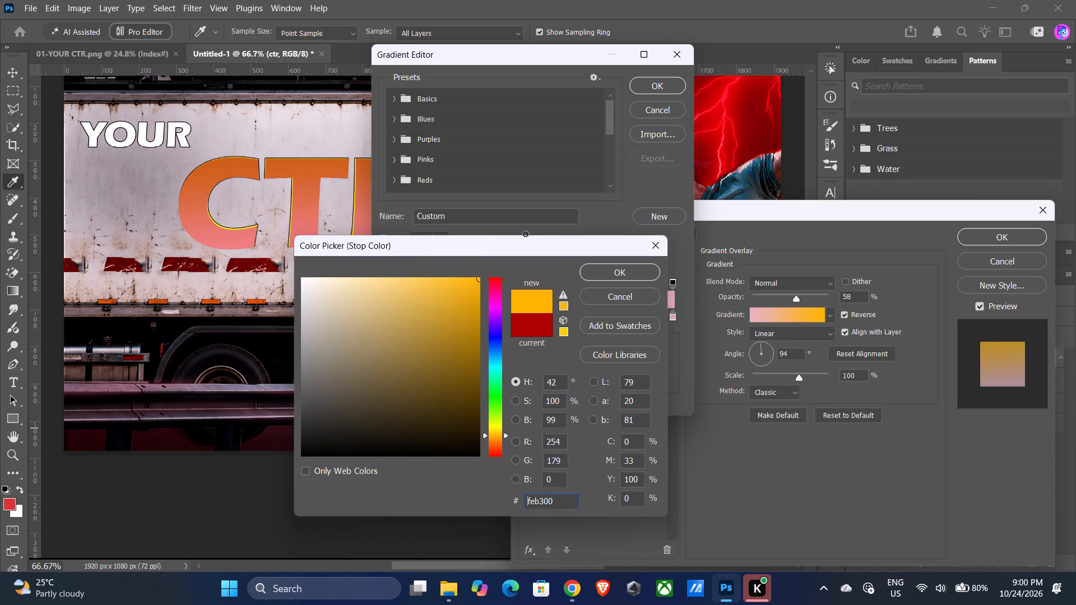
pyautogui.moveTo(525, 234); pyautogui.dragTo(546, 216)
pyautogui.click(627, 269)
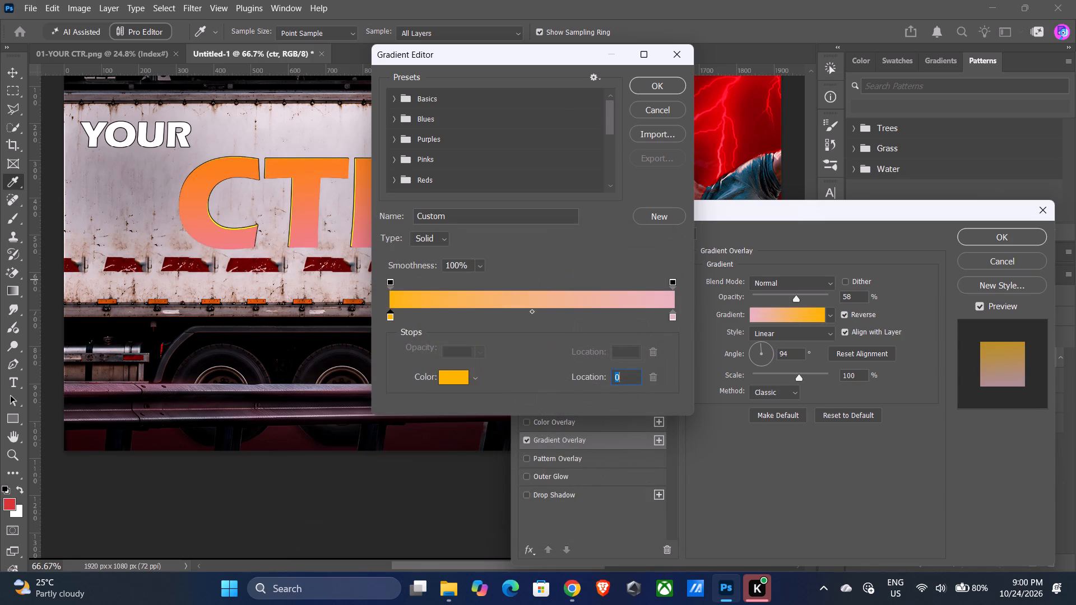
# Change the pink stop at the 100% end of the gradient to bright red #ff0036.
pyautogui.click(673, 316)
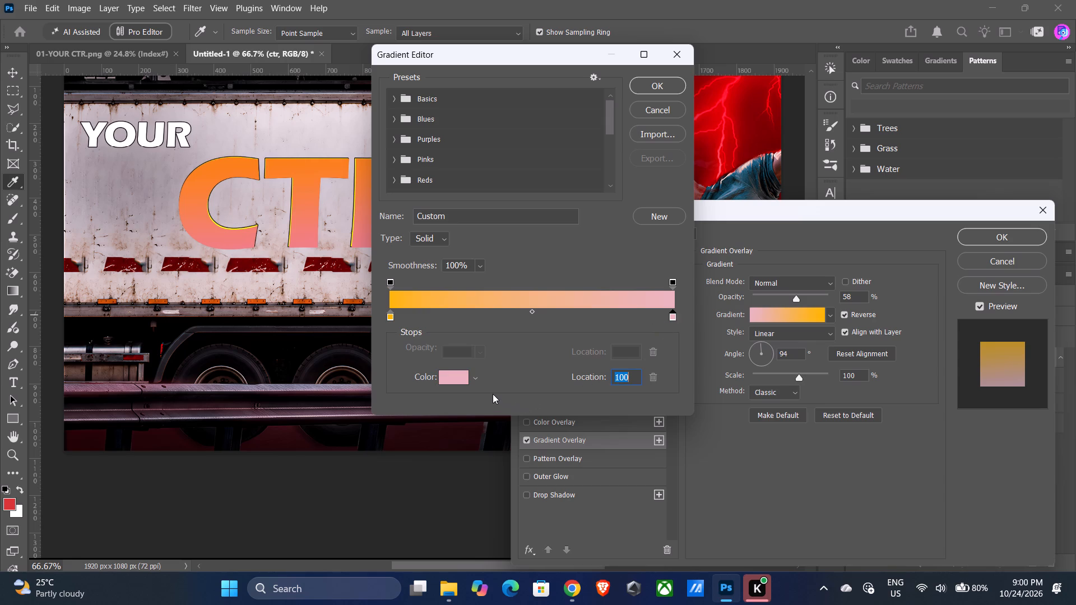
pyautogui.click(448, 380)
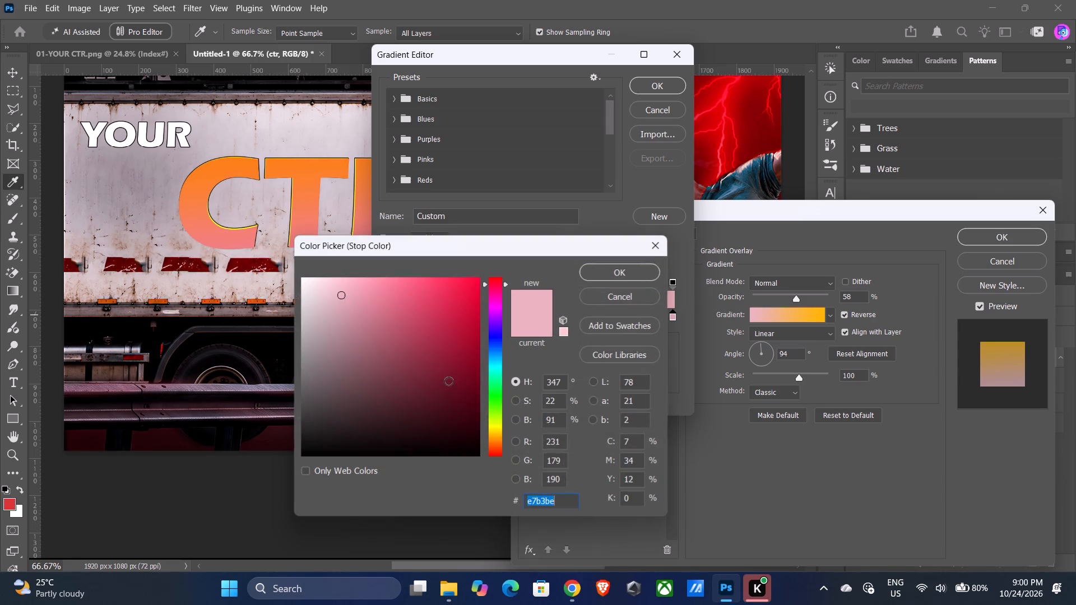
pyautogui.moveTo(437, 318); pyautogui.dragTo(486, 274)
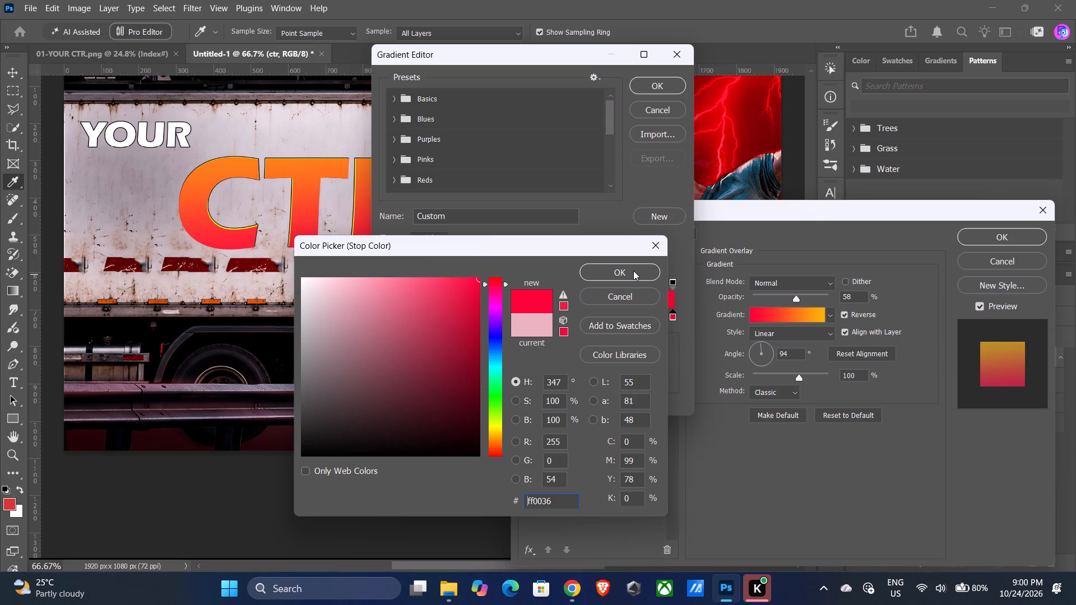
pyautogui.click(633, 271)
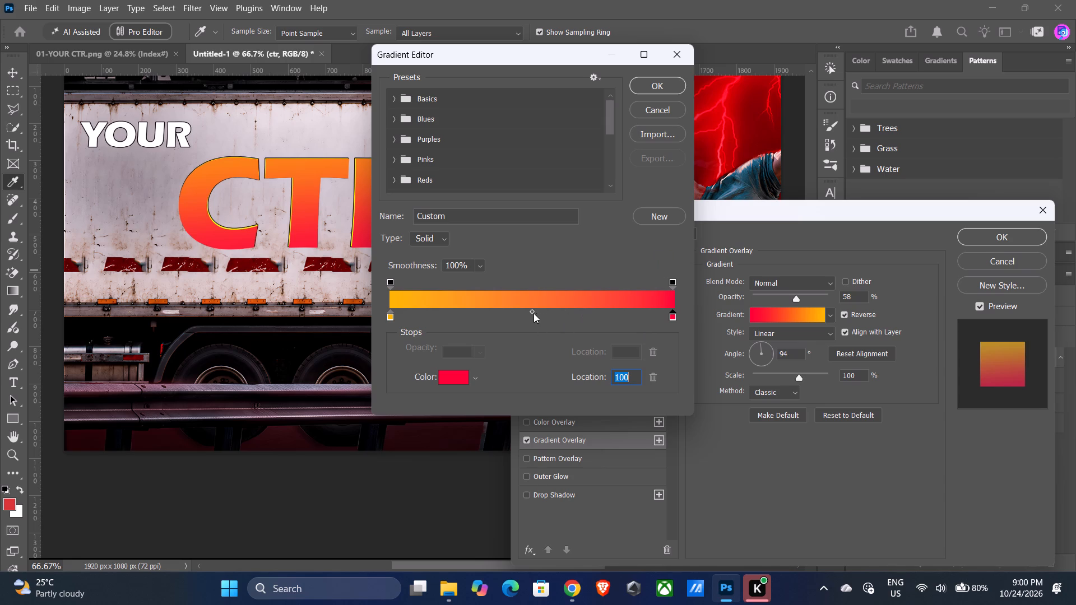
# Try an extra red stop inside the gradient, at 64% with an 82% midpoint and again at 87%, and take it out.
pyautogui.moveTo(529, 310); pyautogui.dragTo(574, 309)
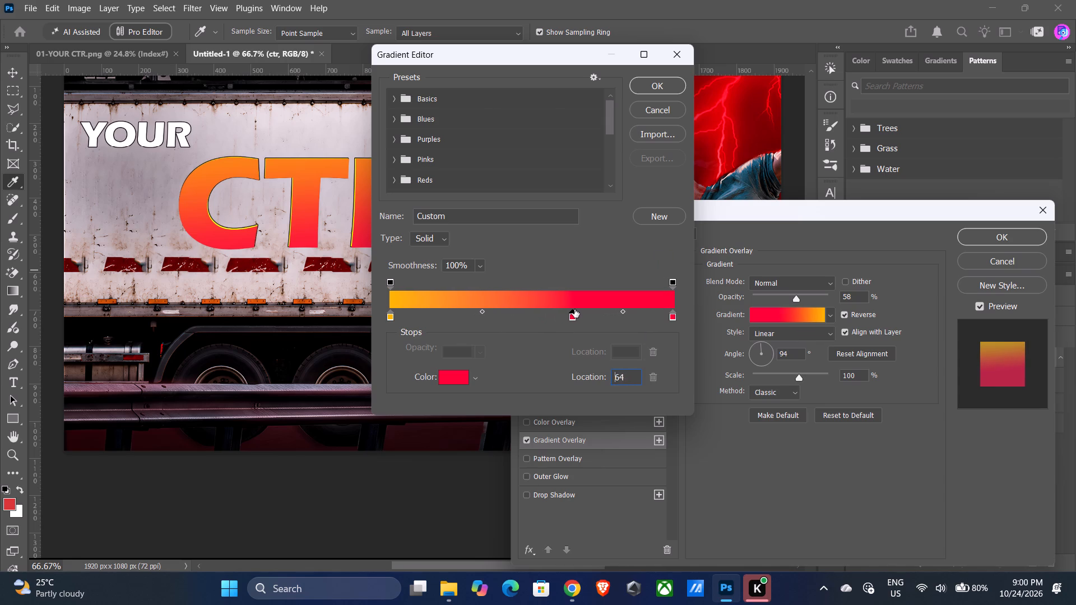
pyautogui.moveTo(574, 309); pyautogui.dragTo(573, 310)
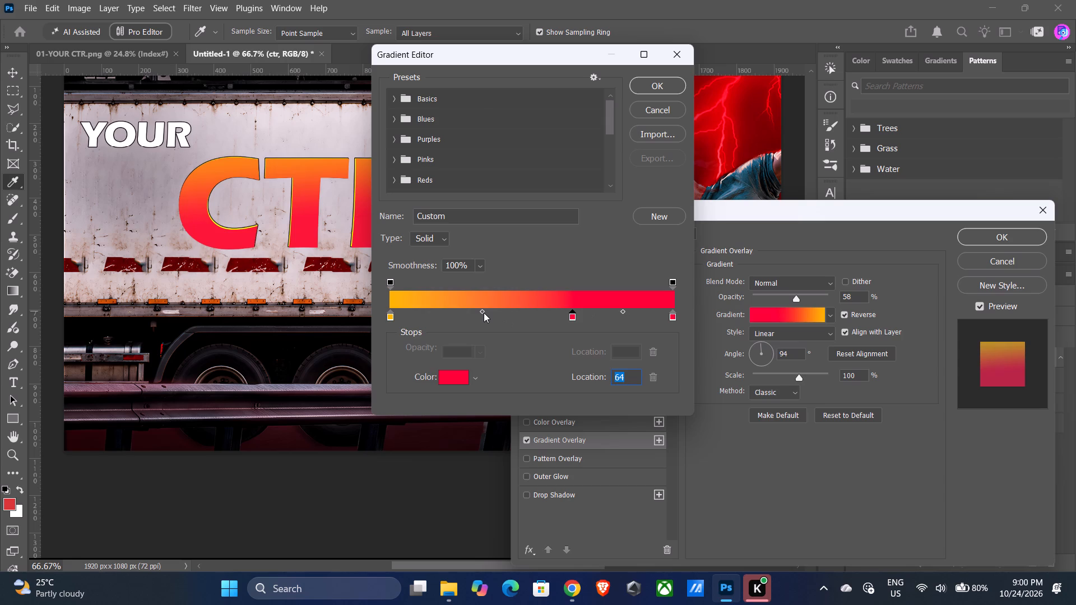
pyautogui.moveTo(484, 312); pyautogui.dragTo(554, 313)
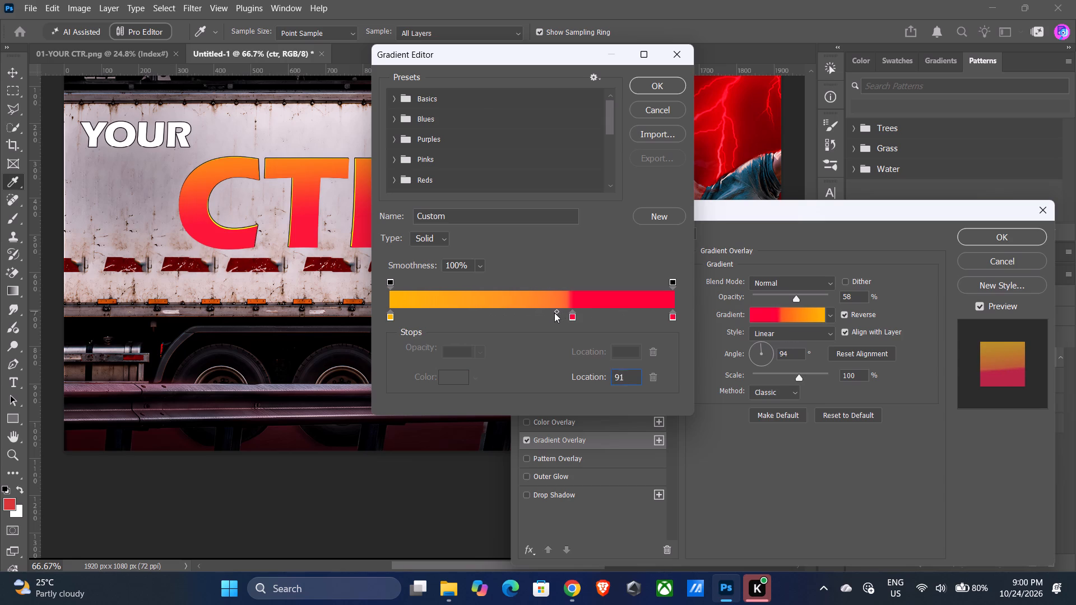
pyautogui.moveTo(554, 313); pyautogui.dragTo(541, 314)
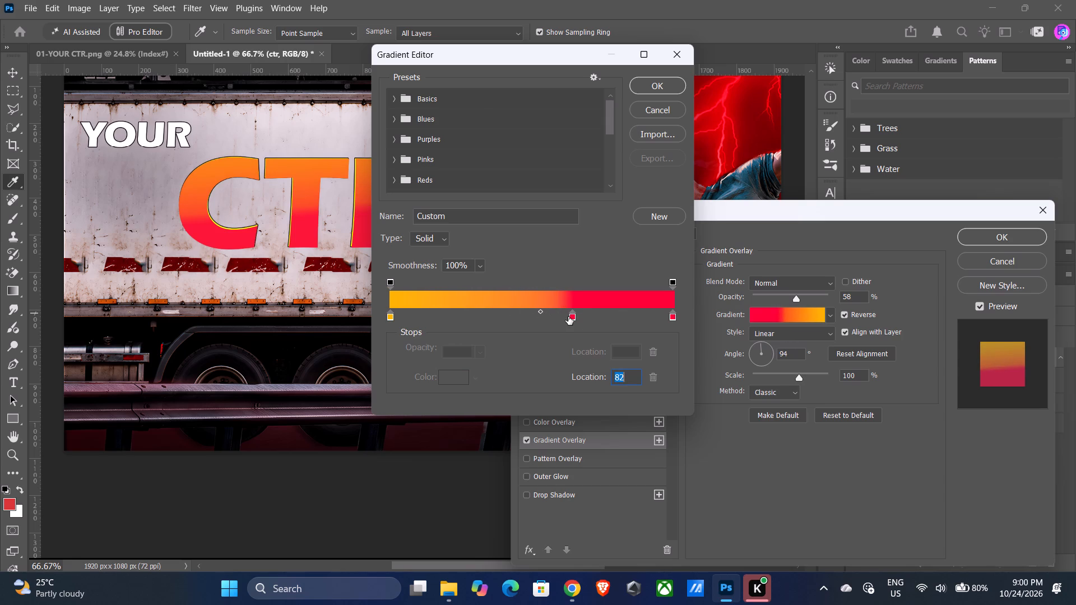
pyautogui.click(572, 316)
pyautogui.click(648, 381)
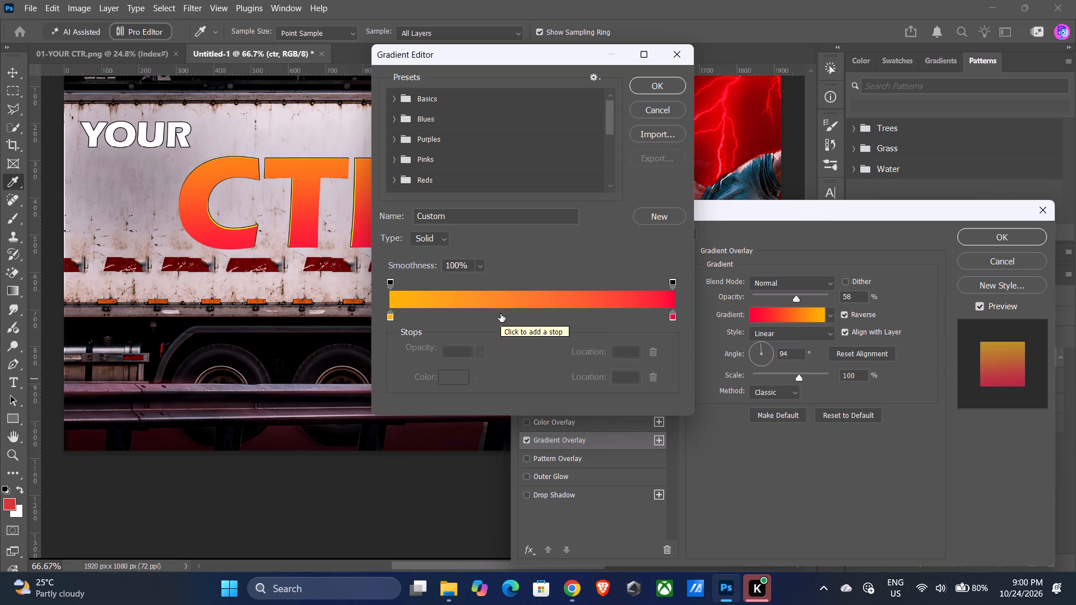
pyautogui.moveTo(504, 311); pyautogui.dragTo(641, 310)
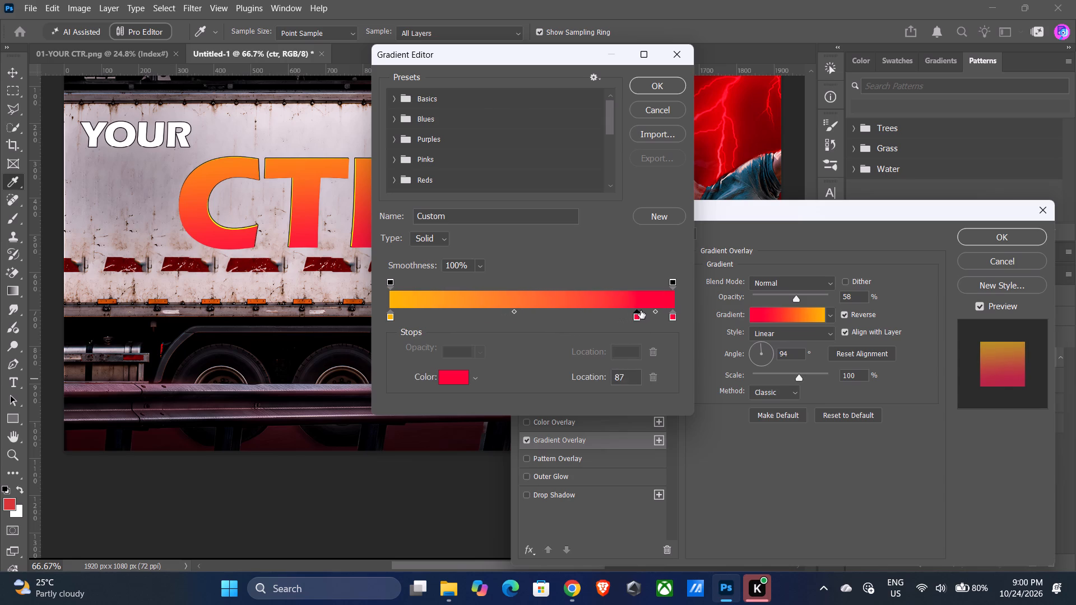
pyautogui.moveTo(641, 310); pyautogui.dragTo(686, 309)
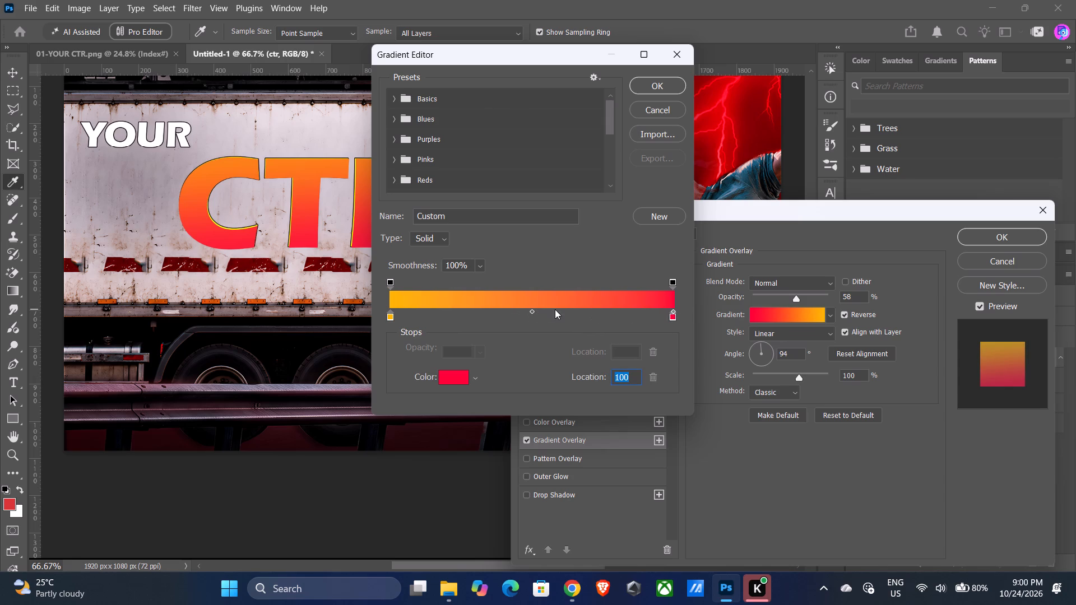
# Shift the gradient's colour midpoint moderately from the centre toward the red end and accept the edited gradient.
pyautogui.moveTo(530, 310); pyautogui.dragTo(537, 310)
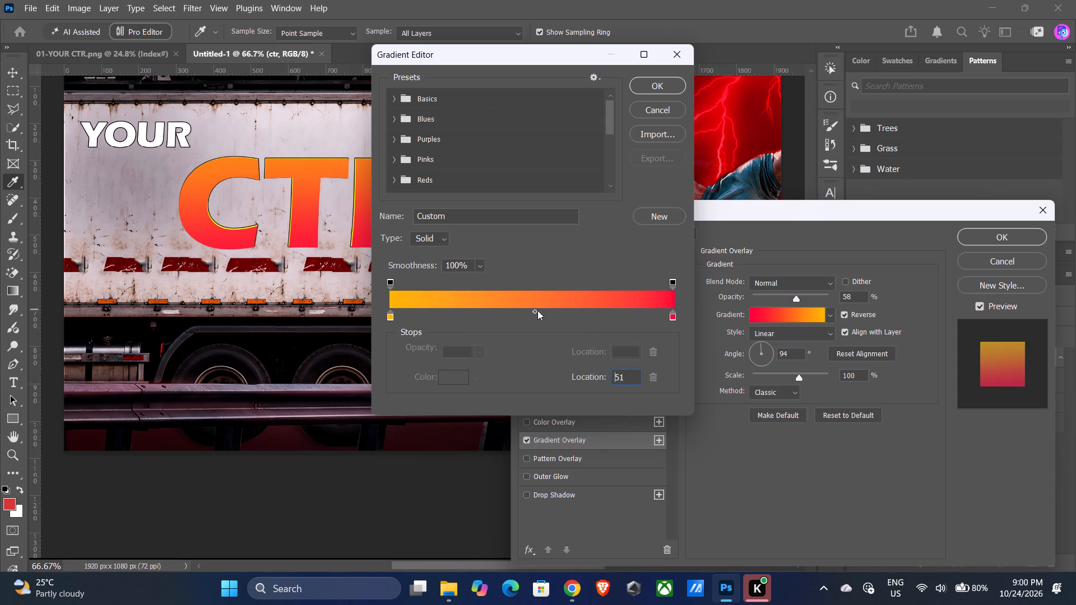
pyautogui.moveTo(537, 310); pyautogui.dragTo(619, 310)
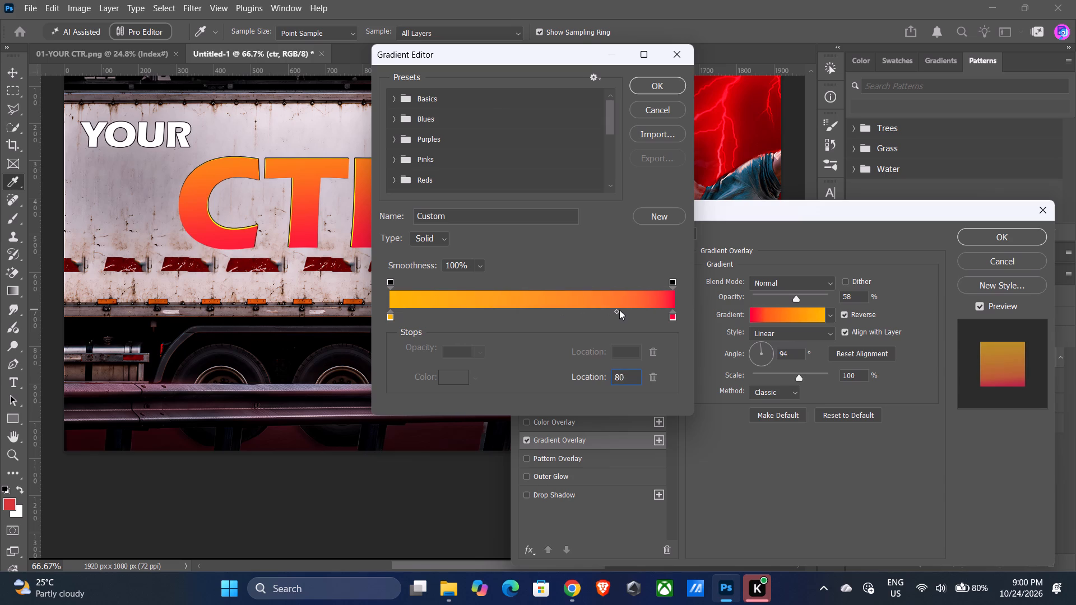
pyautogui.moveTo(619, 310); pyautogui.dragTo(676, 305)
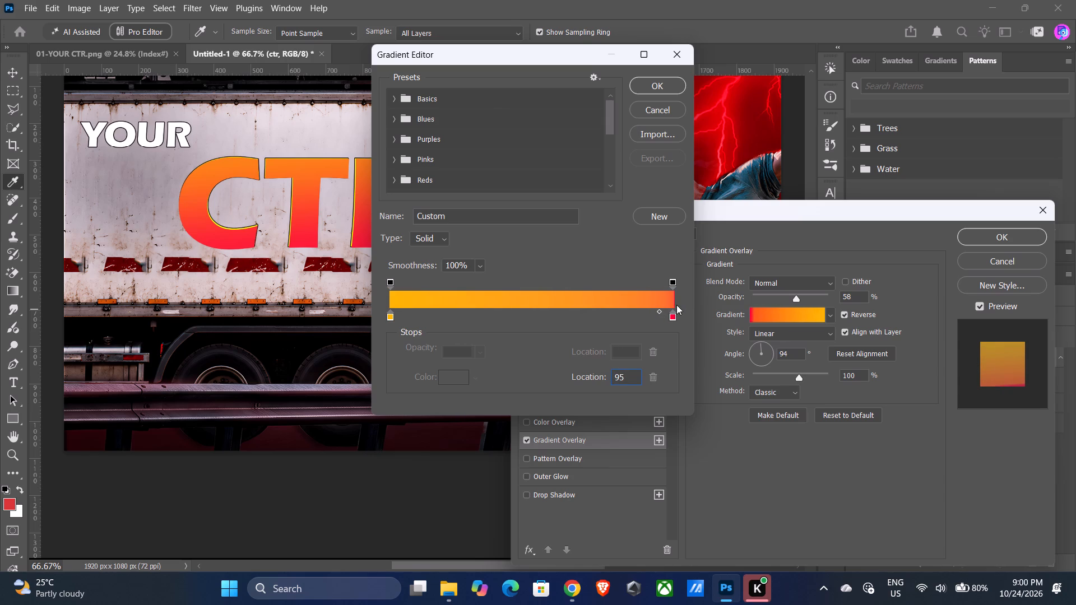
pyautogui.moveTo(676, 305); pyautogui.dragTo(601, 317)
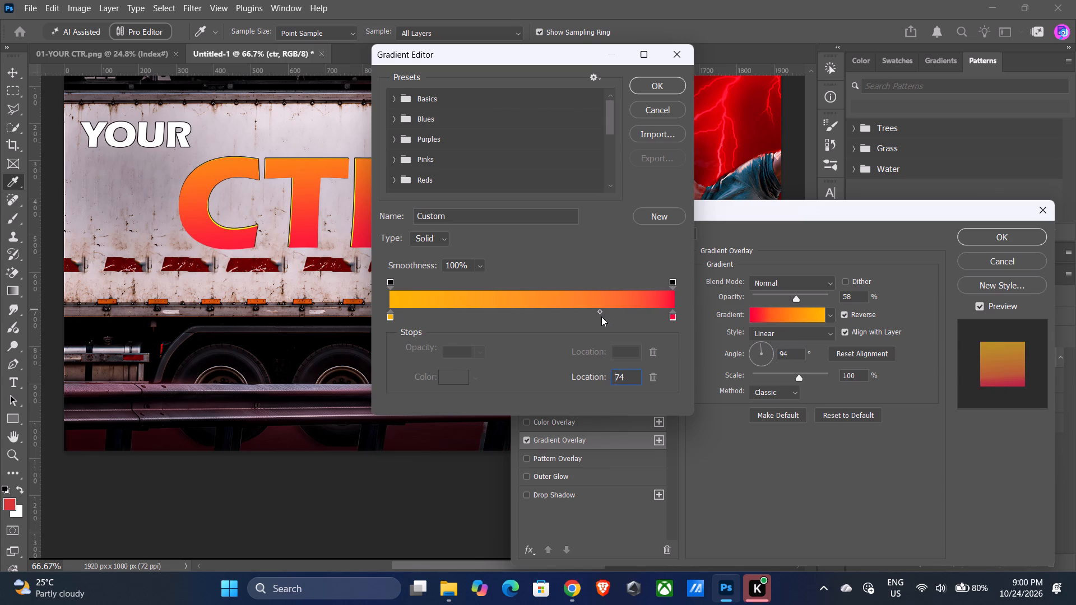
pyautogui.moveTo(601, 317); pyautogui.dragTo(564, 318)
pyautogui.click(653, 81)
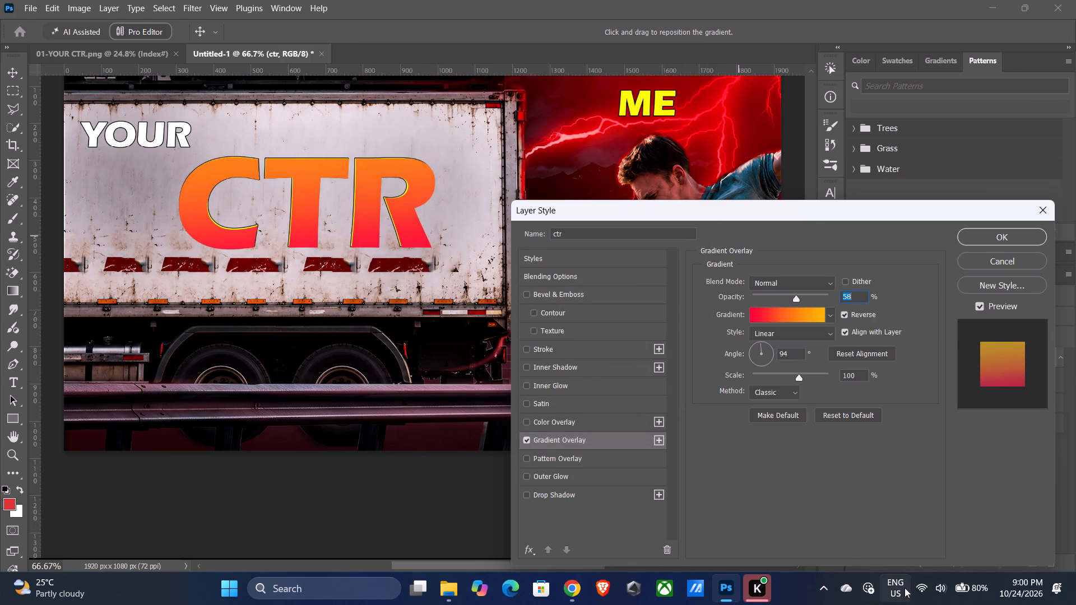
# Add a 3 px black outside stroke to the CTR lettering and accept the layer style.
pyautogui.click(590, 348)
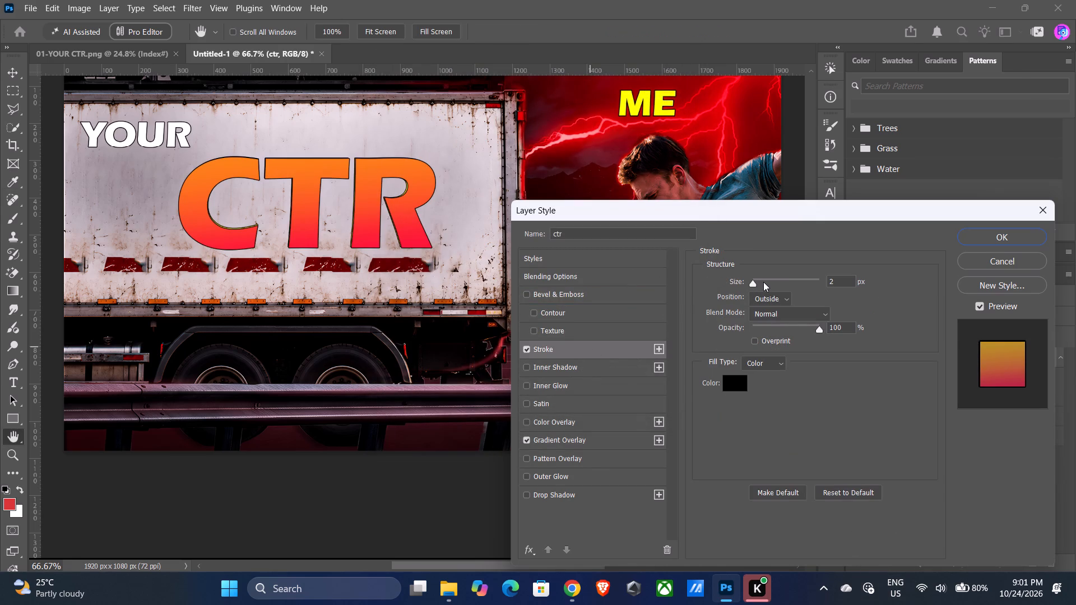
pyautogui.click(836, 281)
pyautogui.press('BackSpace')
pyautogui.press('3')
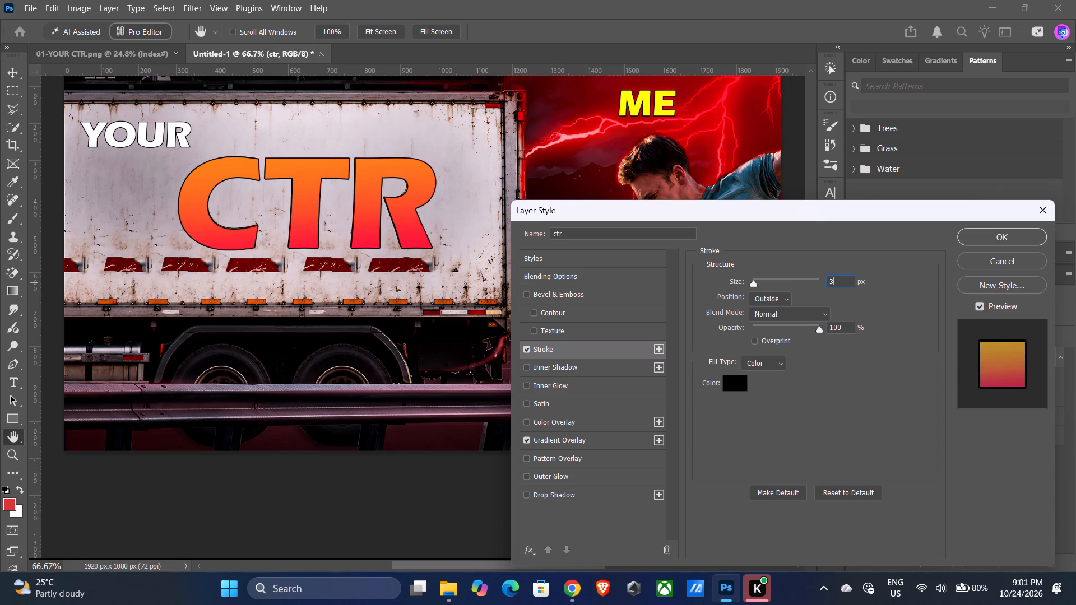
pyautogui.click(884, 359)
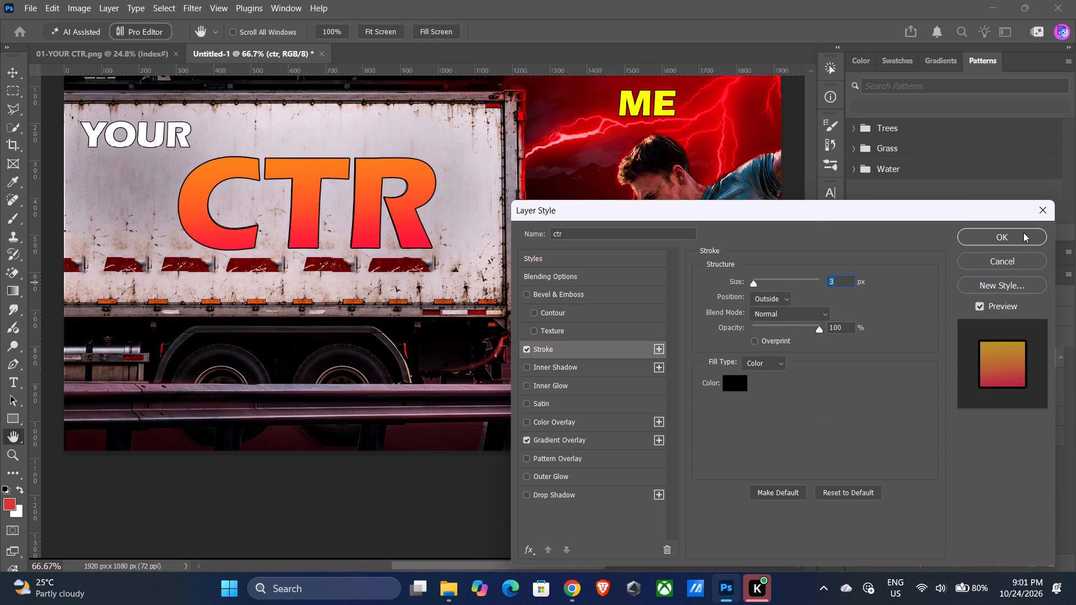
pyautogui.click(1023, 232)
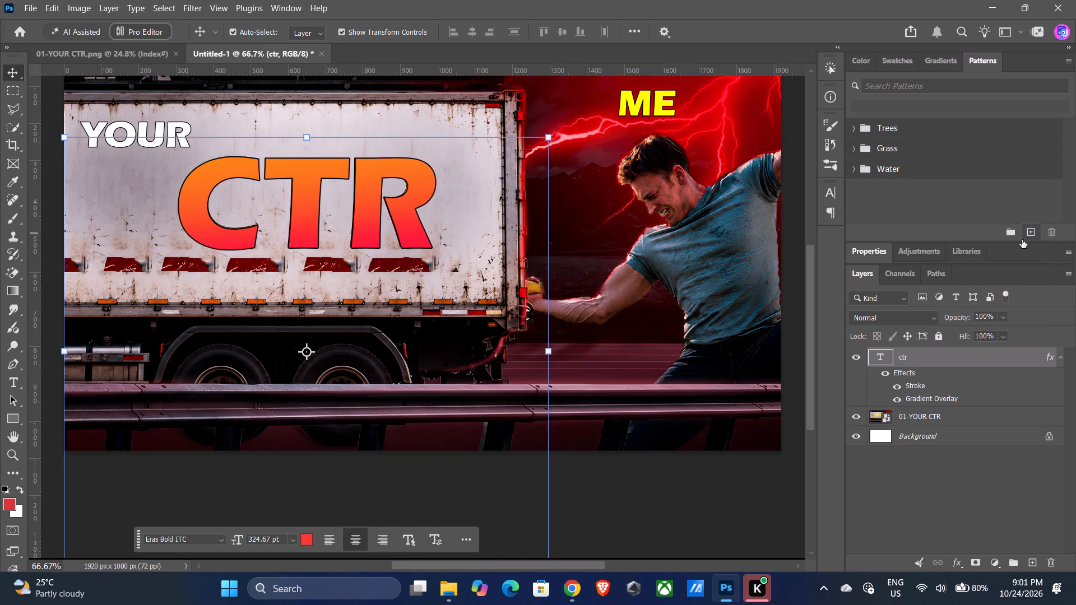
# Switch to Pinterest in Chrome and search for "damage texture png".
pyautogui.click(562, 586)
pyautogui.click(370, 0)
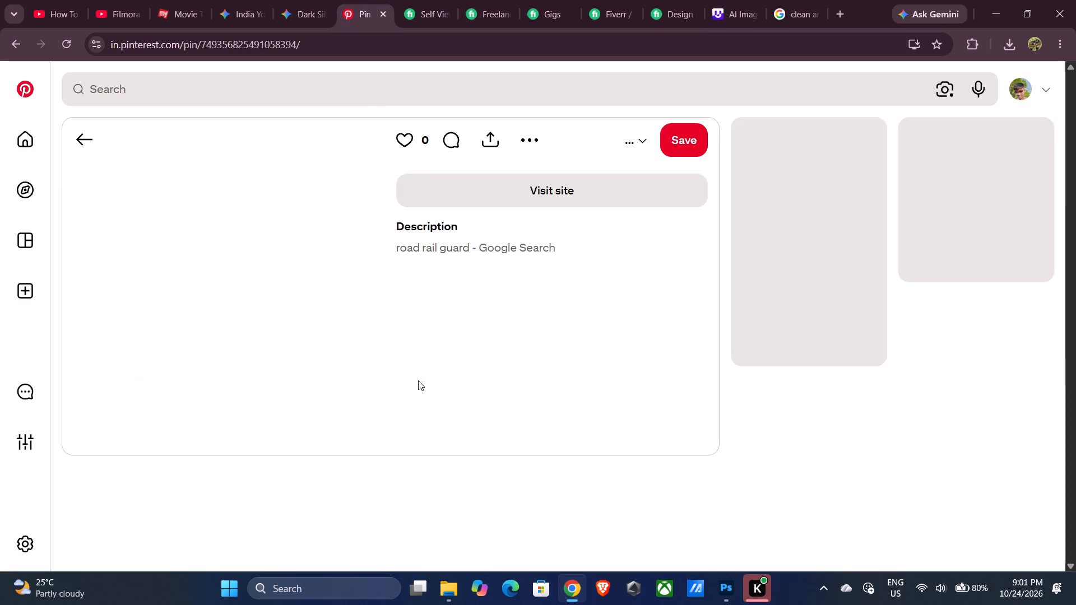
pyautogui.scroll(-2, 473, 370)
pyautogui.click(473, 370)
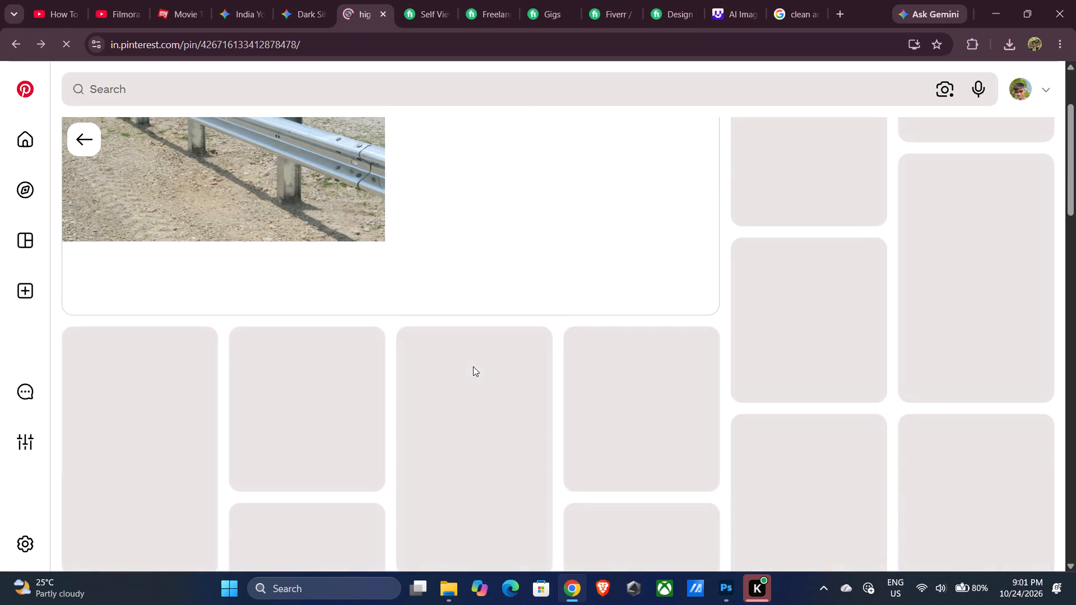
pyautogui.moveTo(473, 366); pyautogui.dragTo(480, 366)
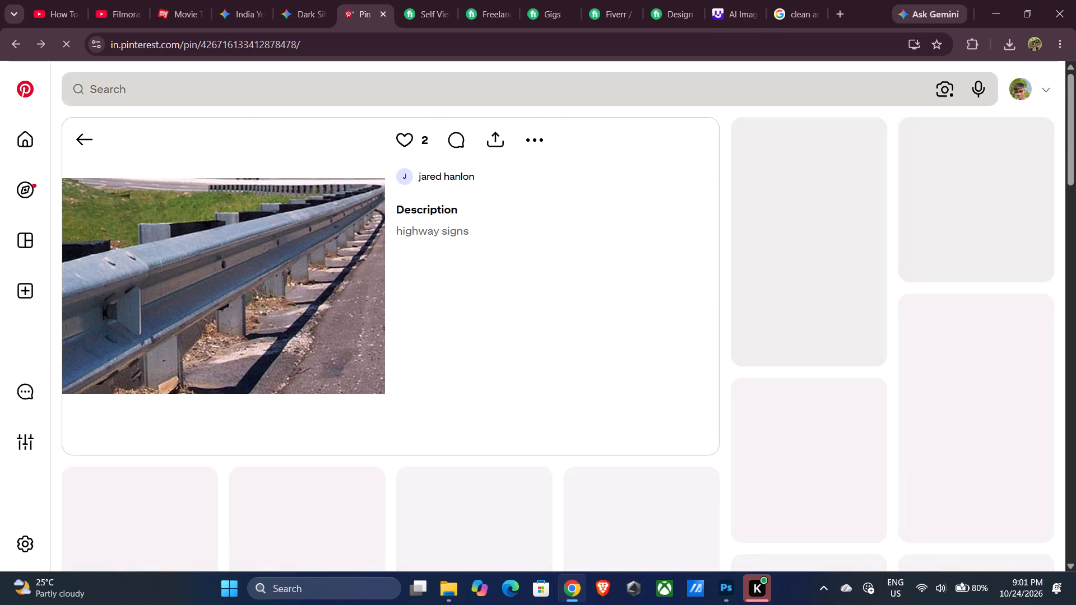
pyautogui.click(229, 91)
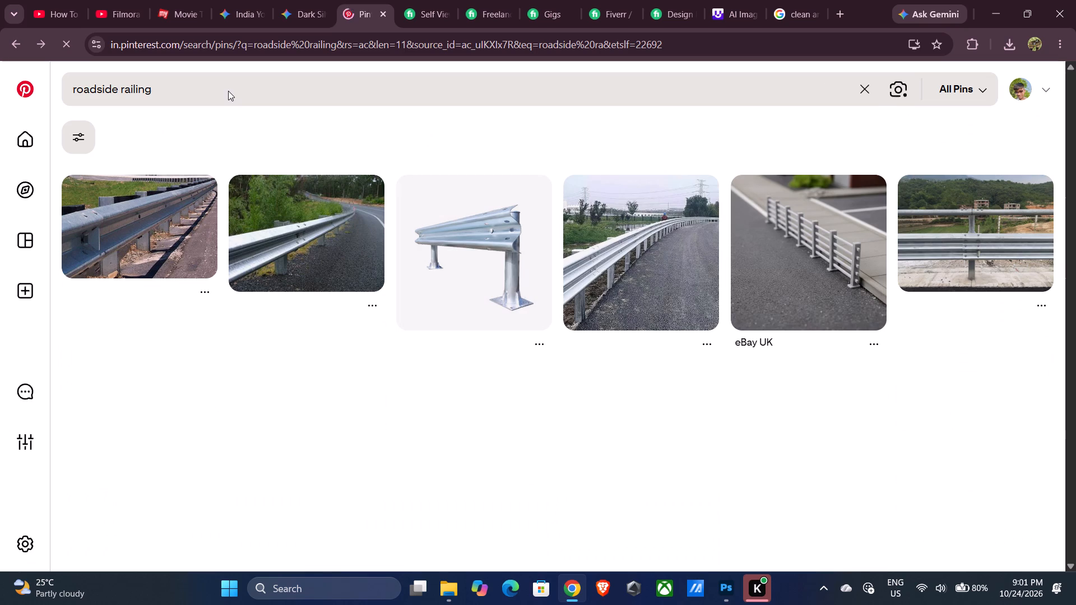
pyautogui.write('danage')
pyautogui.press('space')
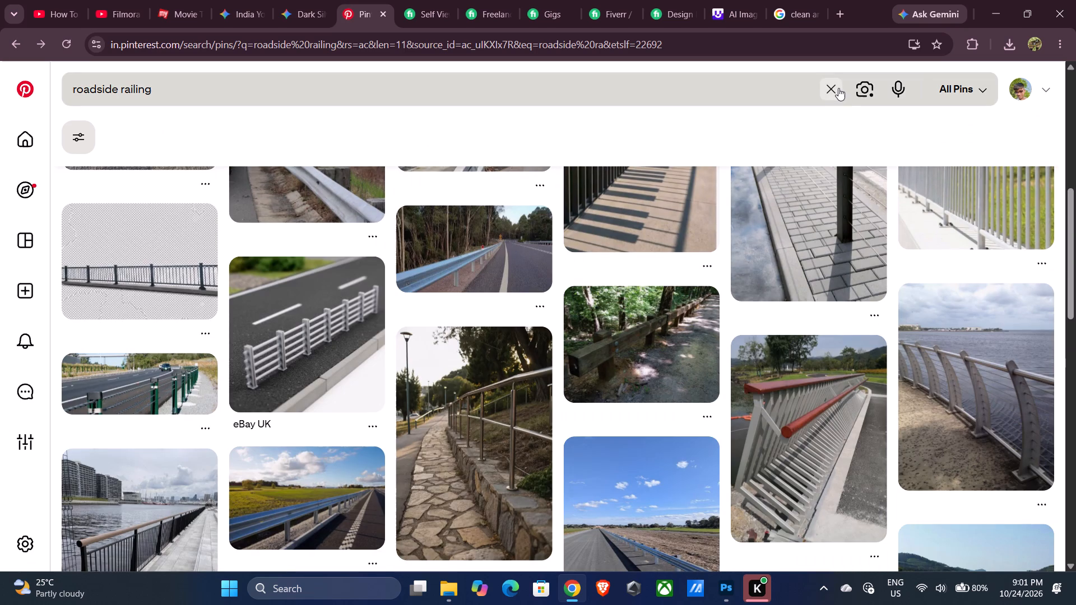
pyautogui.click(838, 88)
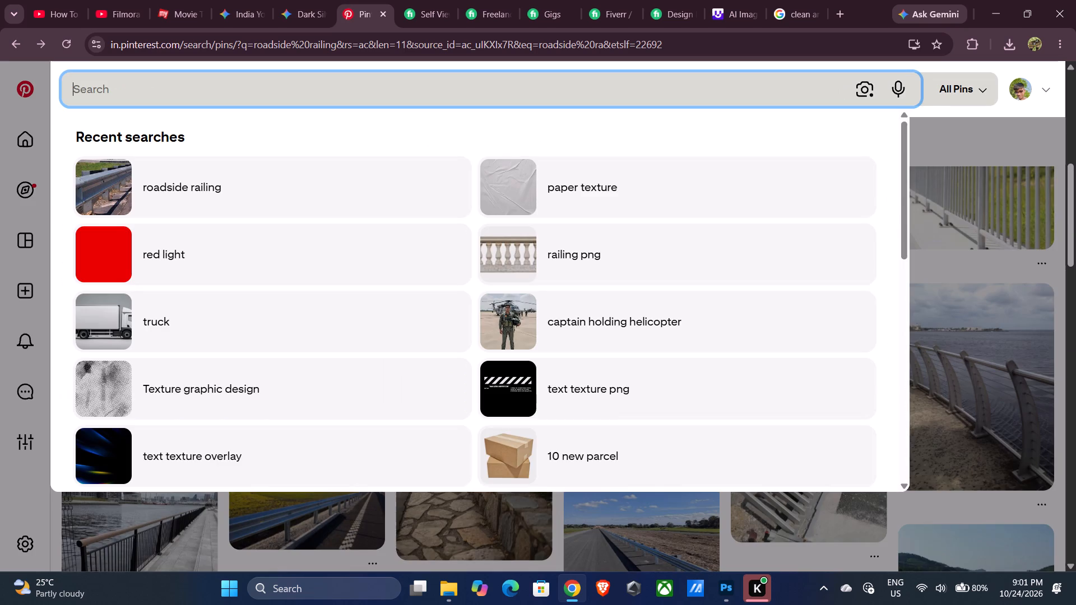
pyautogui.write('damage texture')
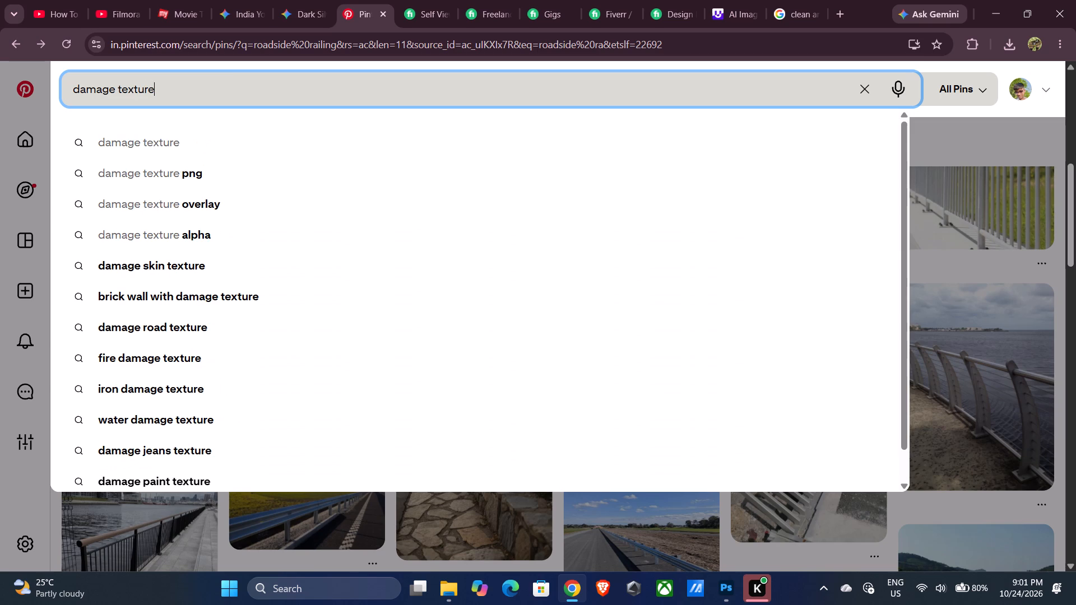
pyautogui.click(373, 133)
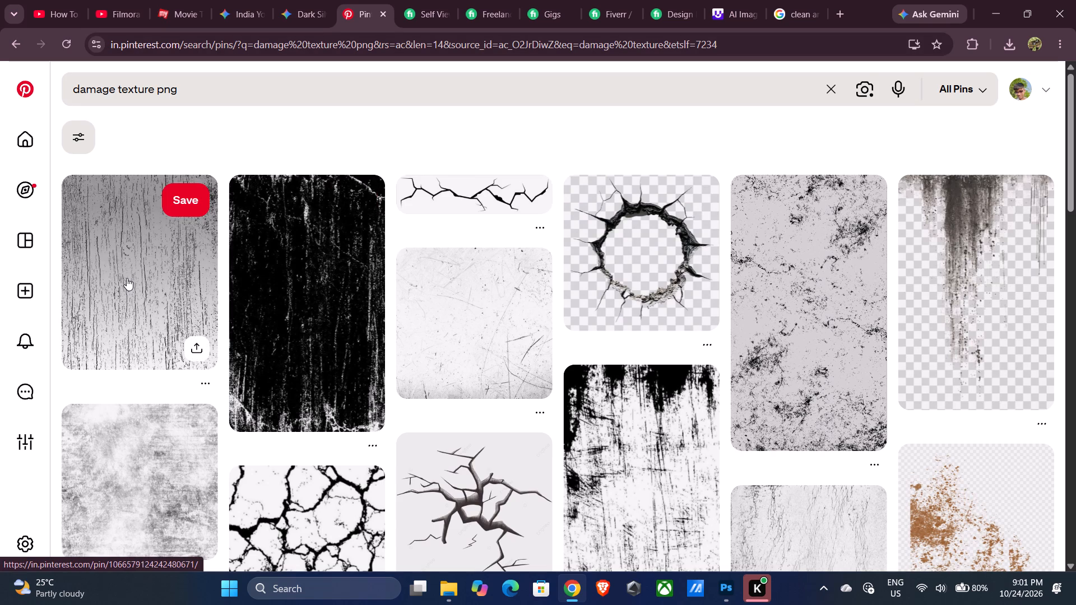
# Copy the white scratched-surface texture image from its pin and paste it above the CTR text in the Photoshop thumbnail.
pyautogui.click(420, 325)
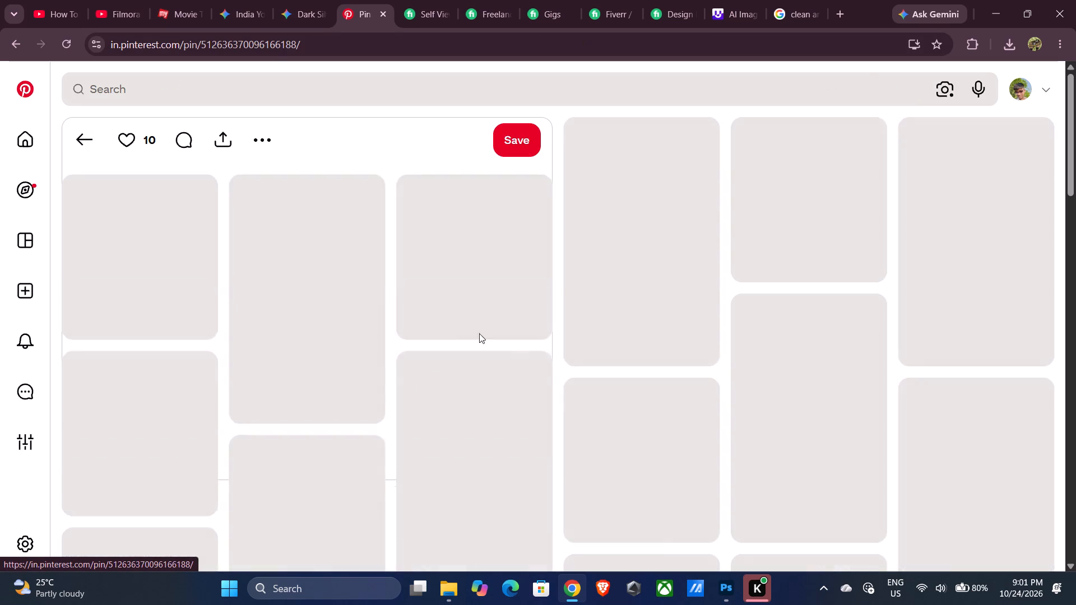
pyautogui.rightClick(364, 348)
pyautogui.click(447, 407)
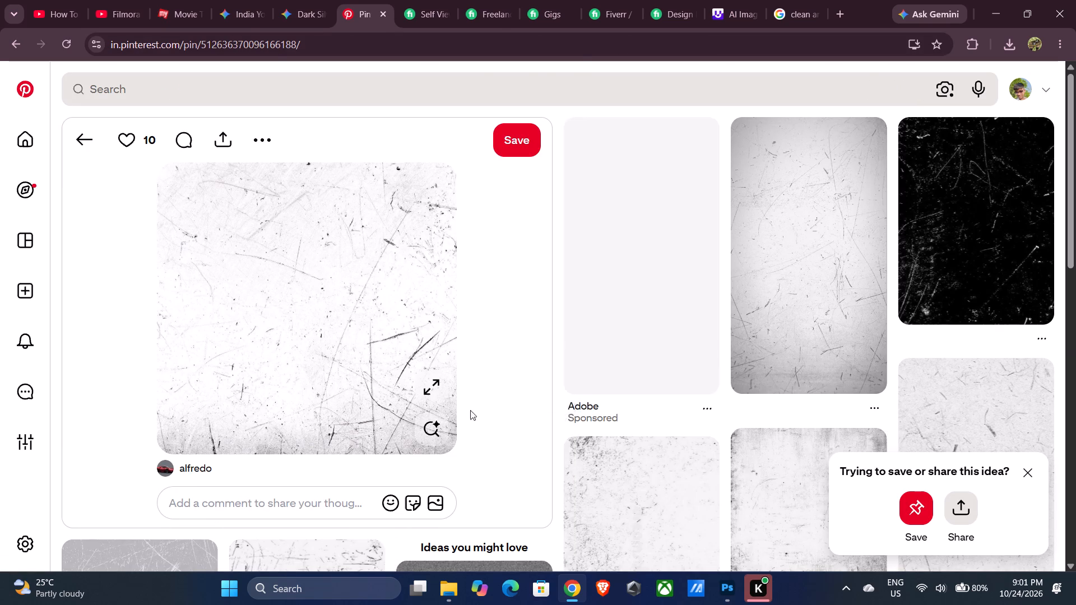
pyautogui.click(750, 589)
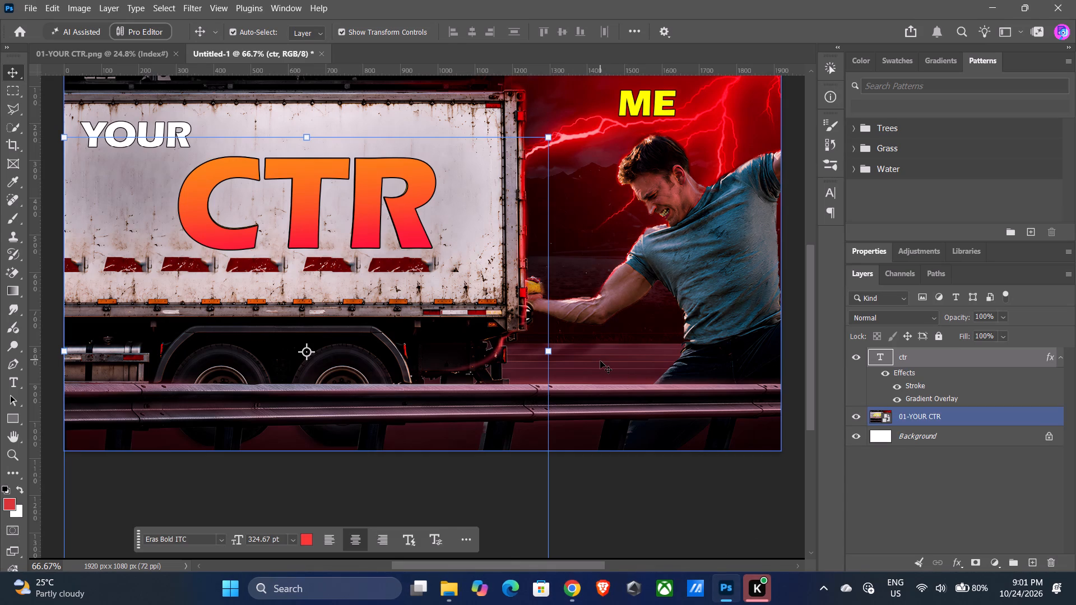
pyautogui.scroll(-4, 597, 468)
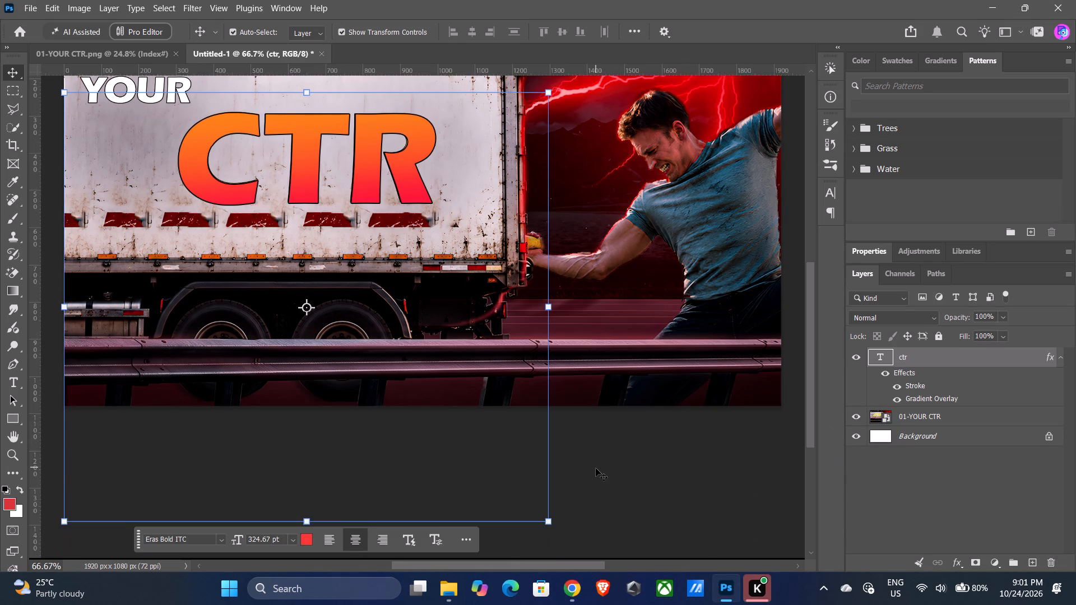
pyautogui.scroll(-4, 596, 468)
pyautogui.scroll(9, 593, 471)
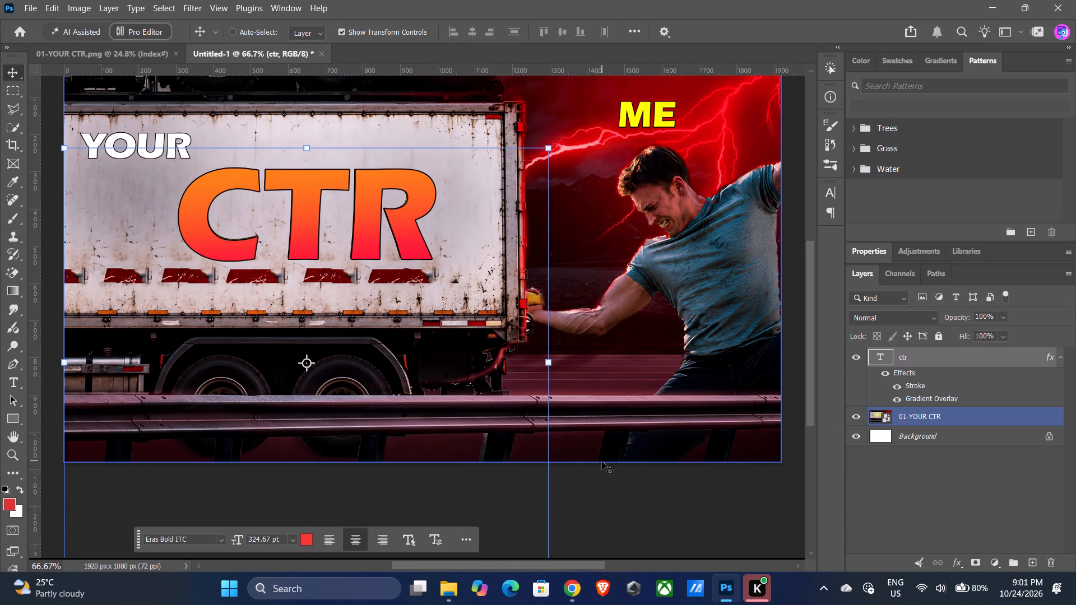
pyautogui.hotkey('ctrl', 'v')
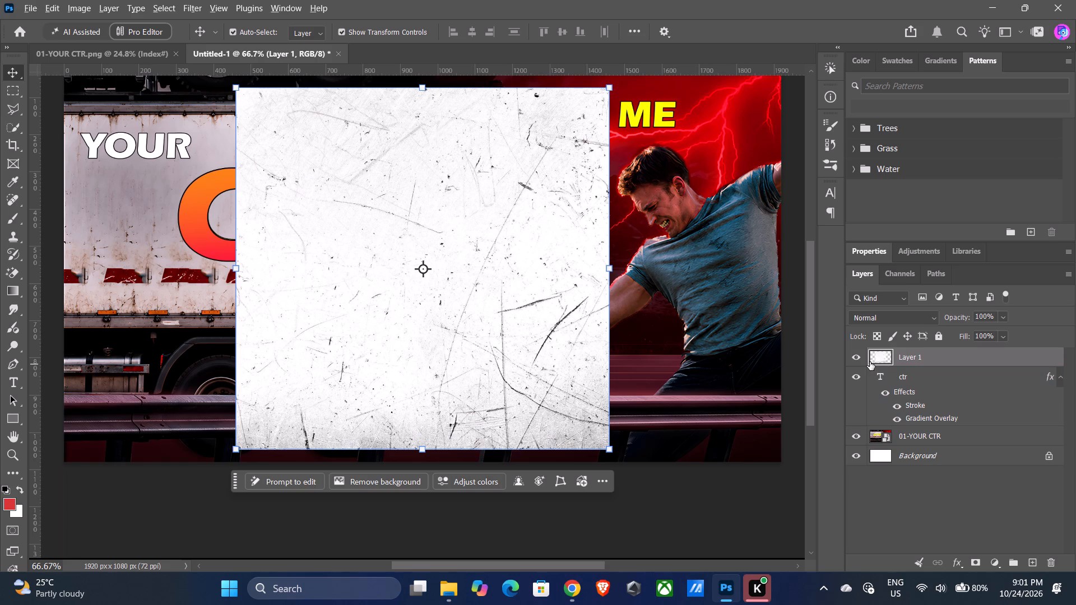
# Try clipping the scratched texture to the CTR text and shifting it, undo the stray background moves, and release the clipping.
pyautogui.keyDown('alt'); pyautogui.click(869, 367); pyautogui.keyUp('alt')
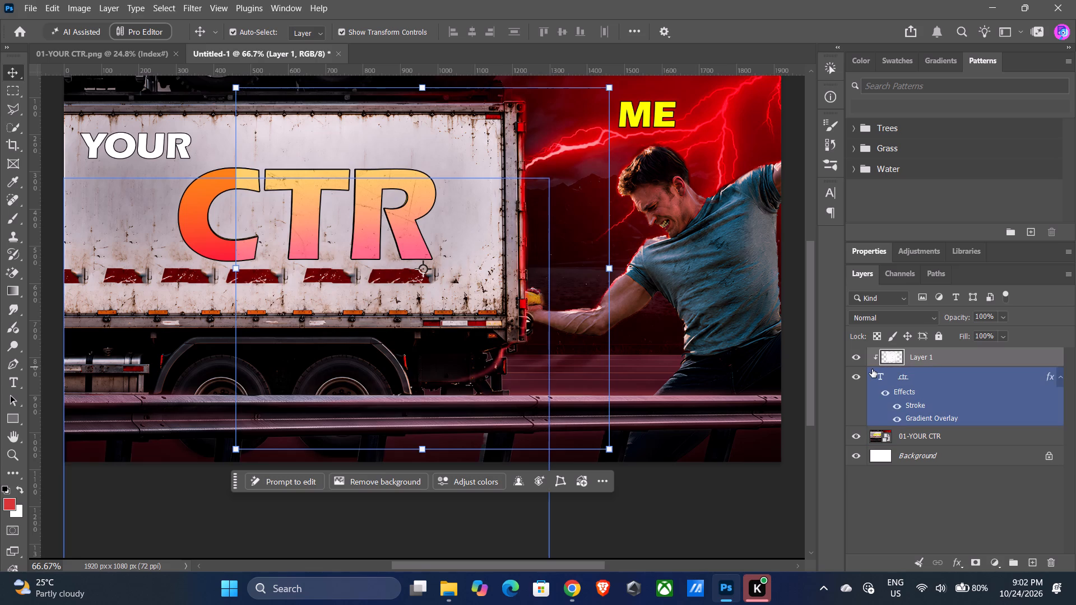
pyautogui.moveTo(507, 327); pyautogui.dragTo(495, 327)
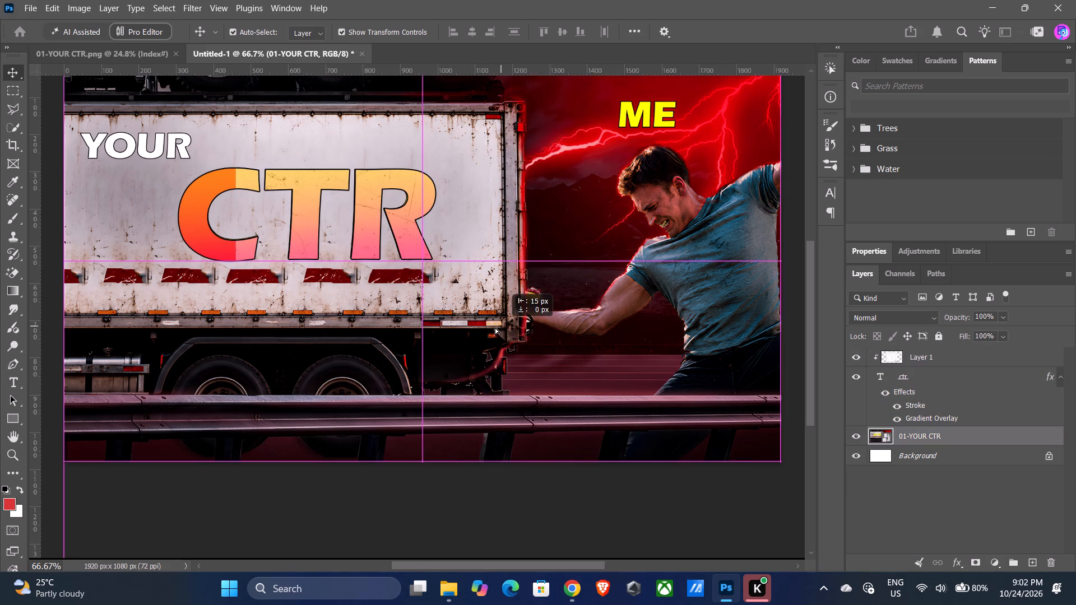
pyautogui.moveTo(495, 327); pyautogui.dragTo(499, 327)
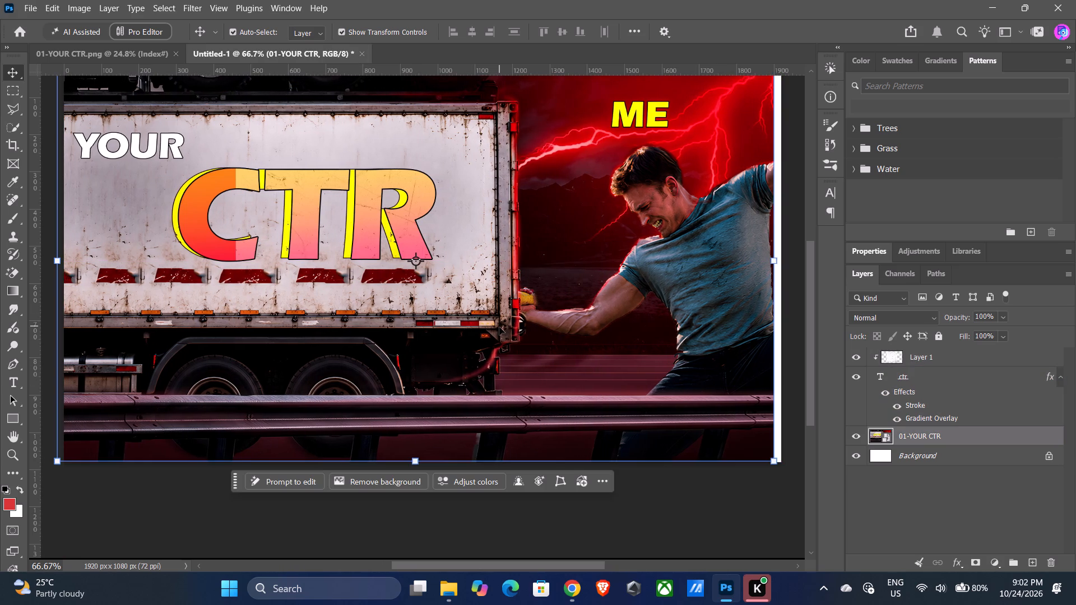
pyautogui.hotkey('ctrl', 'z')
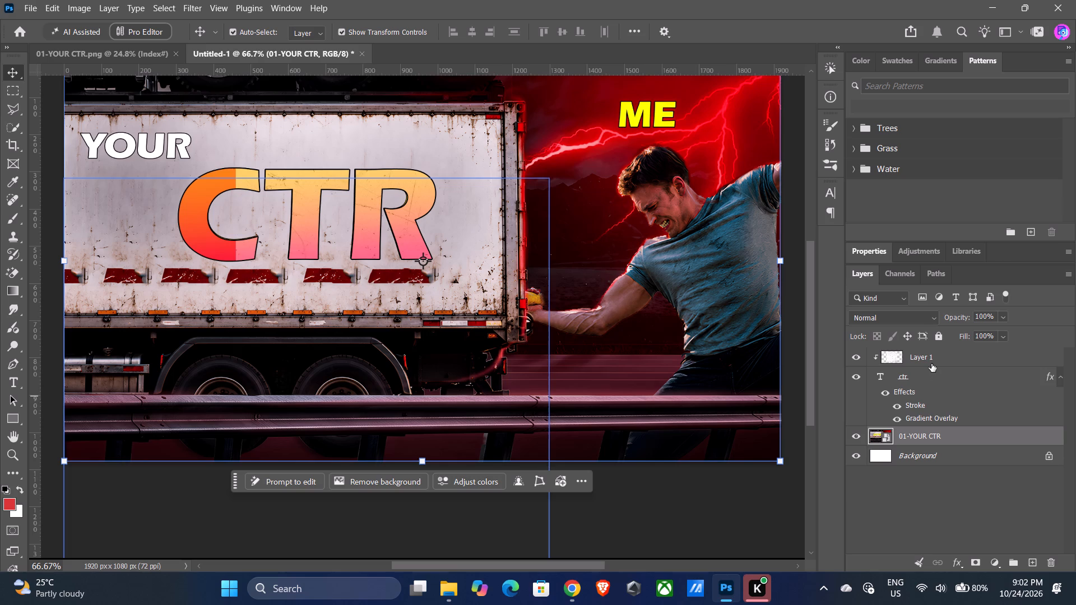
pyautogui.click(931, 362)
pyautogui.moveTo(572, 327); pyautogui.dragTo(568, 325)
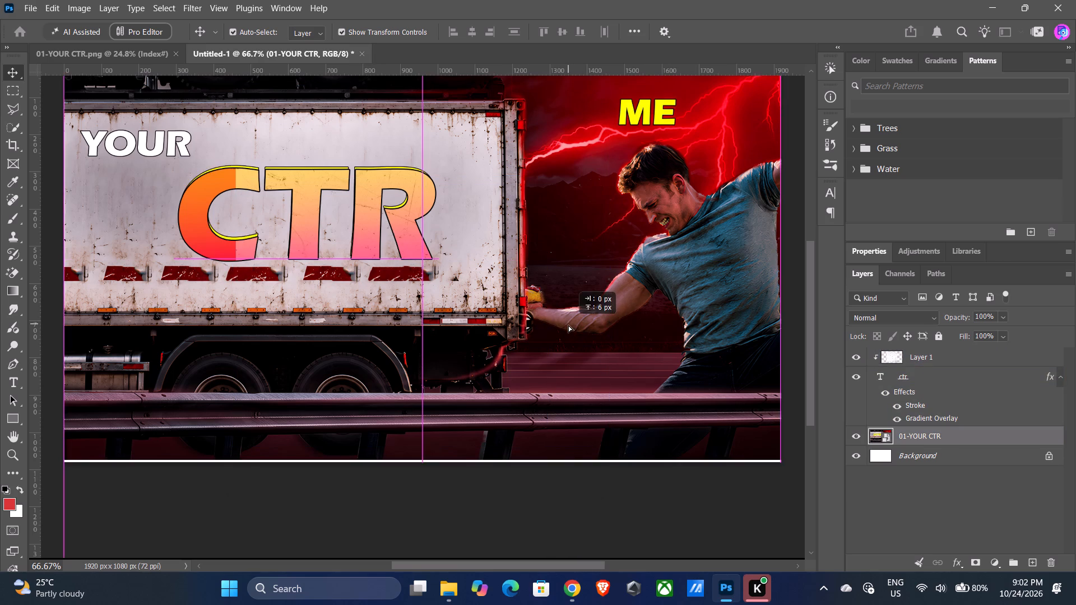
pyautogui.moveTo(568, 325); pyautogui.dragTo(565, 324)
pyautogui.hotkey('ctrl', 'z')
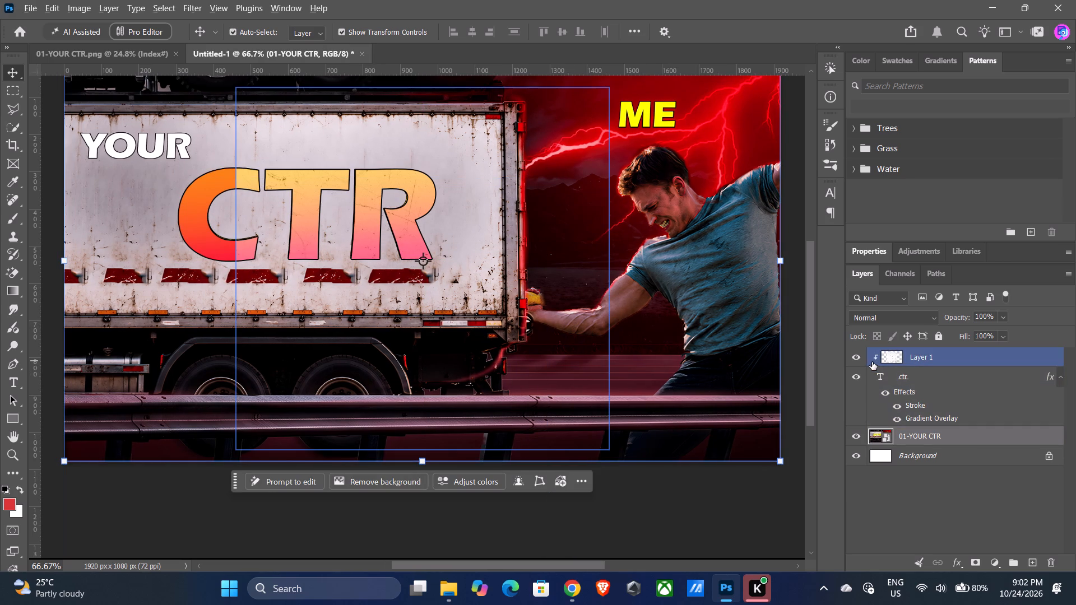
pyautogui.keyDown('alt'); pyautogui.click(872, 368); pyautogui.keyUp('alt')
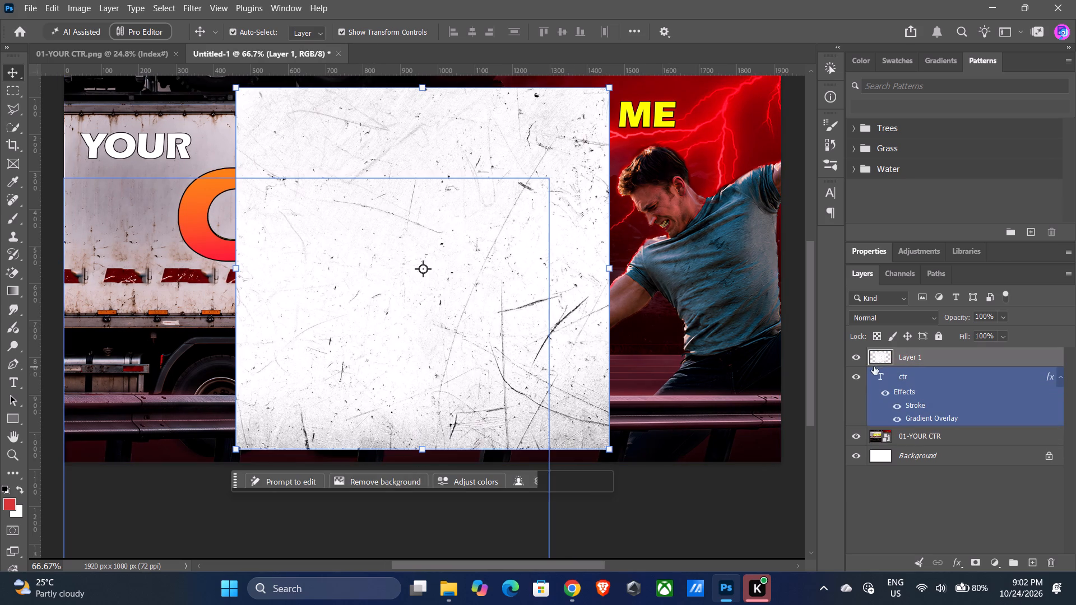
# Move the scratched texture over the CTR lettering and scale it down proportionally to about 89%.
pyautogui.moveTo(533, 315); pyautogui.dragTo(470, 314)
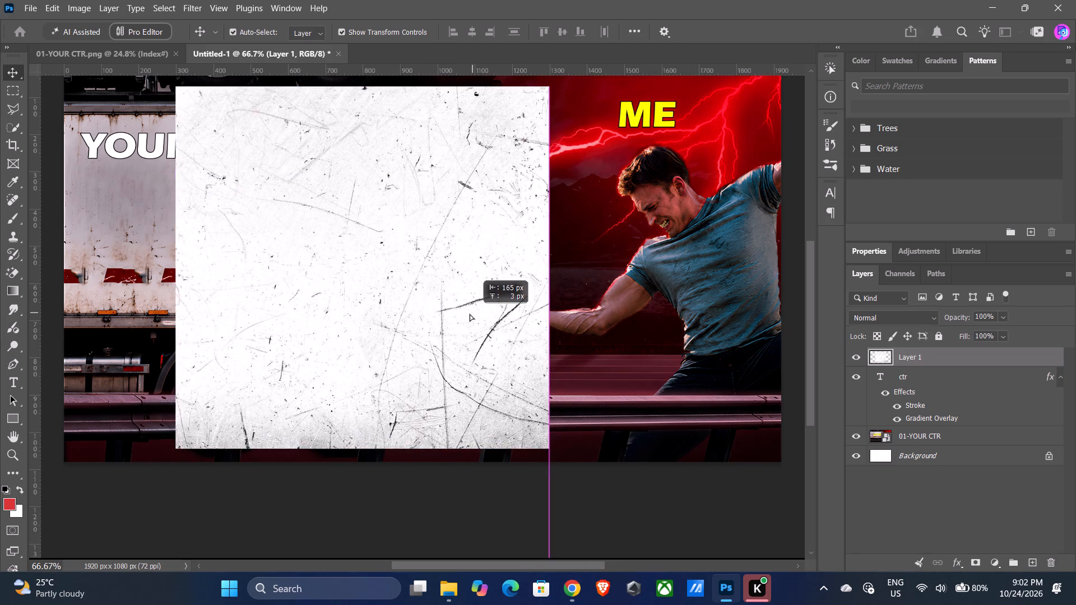
pyautogui.moveTo(470, 314); pyautogui.dragTo(467, 314)
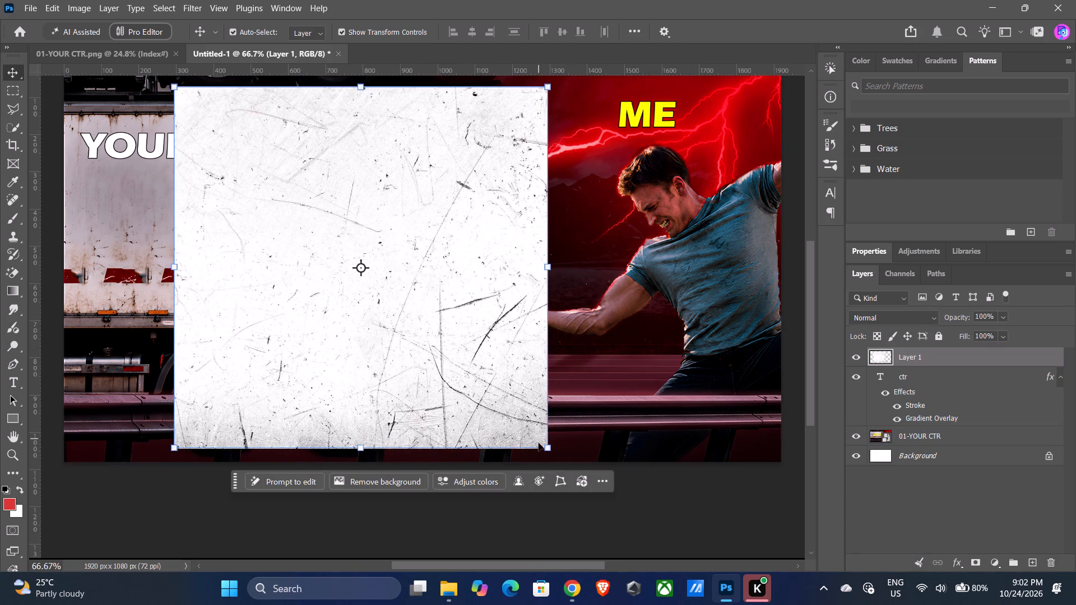
pyautogui.moveTo(545, 451); pyautogui.dragTo(509, 407)
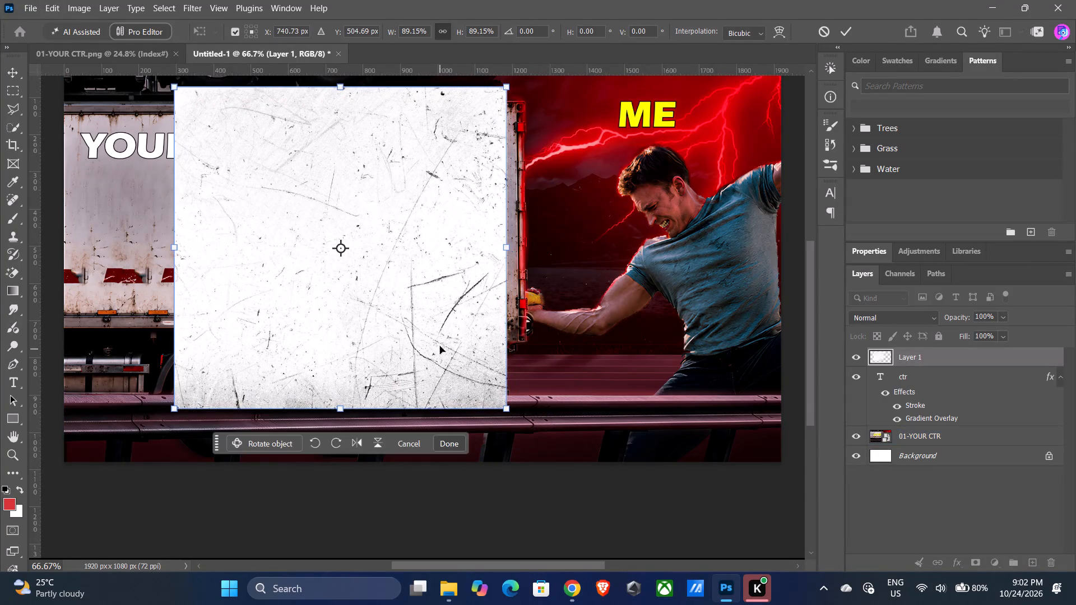
pyautogui.click(438, 333)
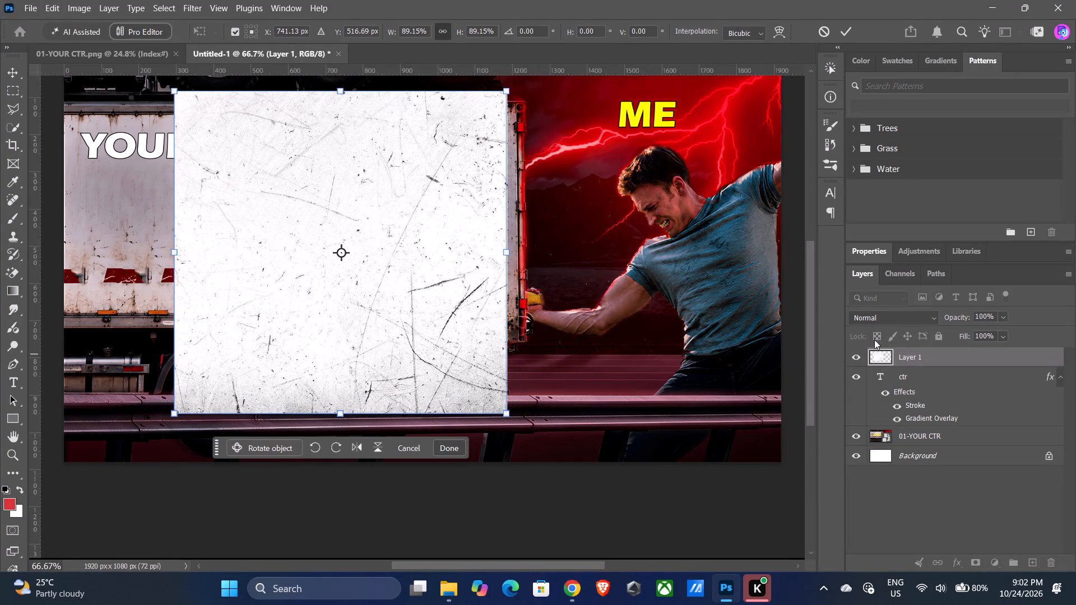
pyautogui.click(894, 316)
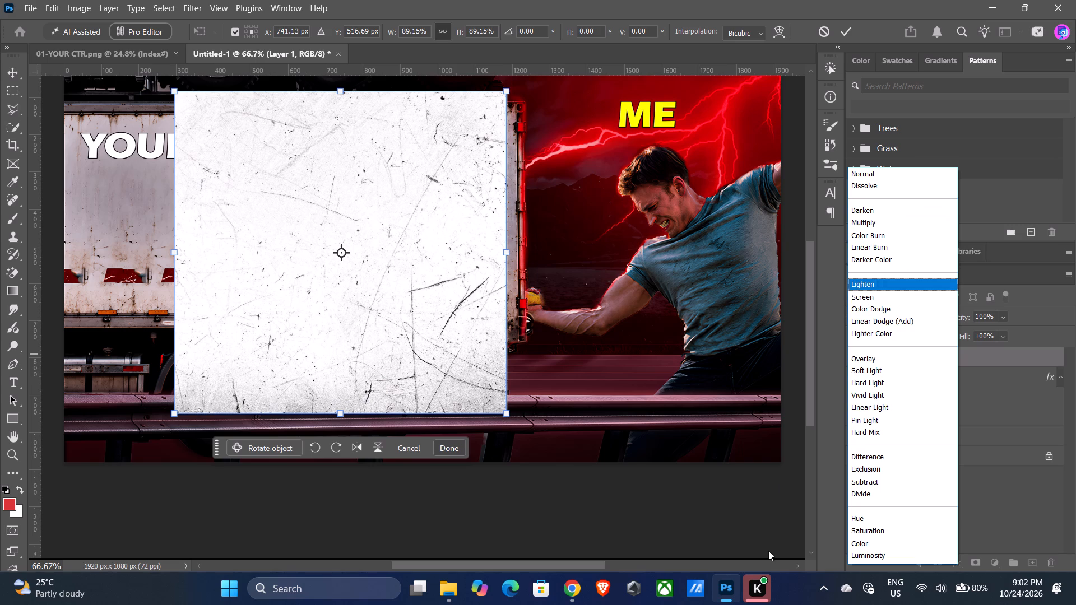
pyautogui.click(758, 505)
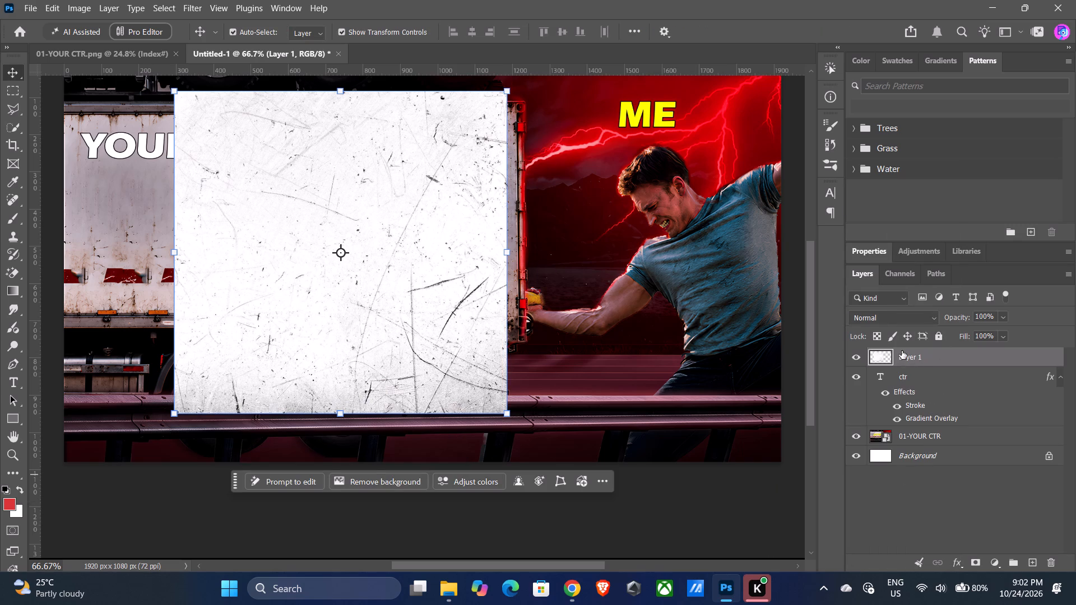
# Set the scratched texture layer's blend mode to Darken.
pyautogui.click(883, 318)
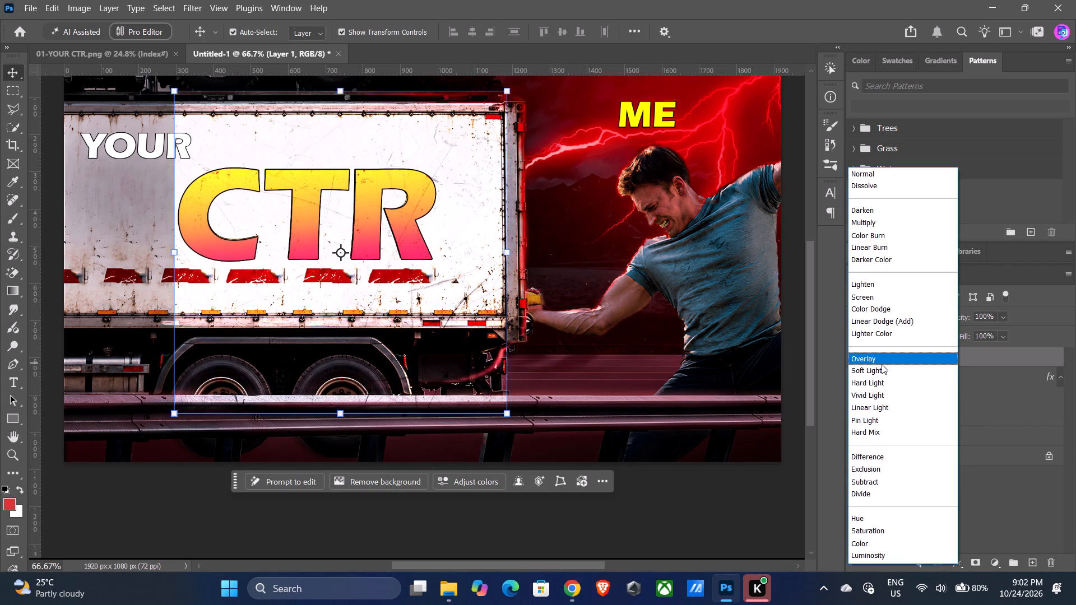
pyautogui.moveTo(882, 364); pyautogui.dragTo(886, 350)
pyautogui.click(887, 314)
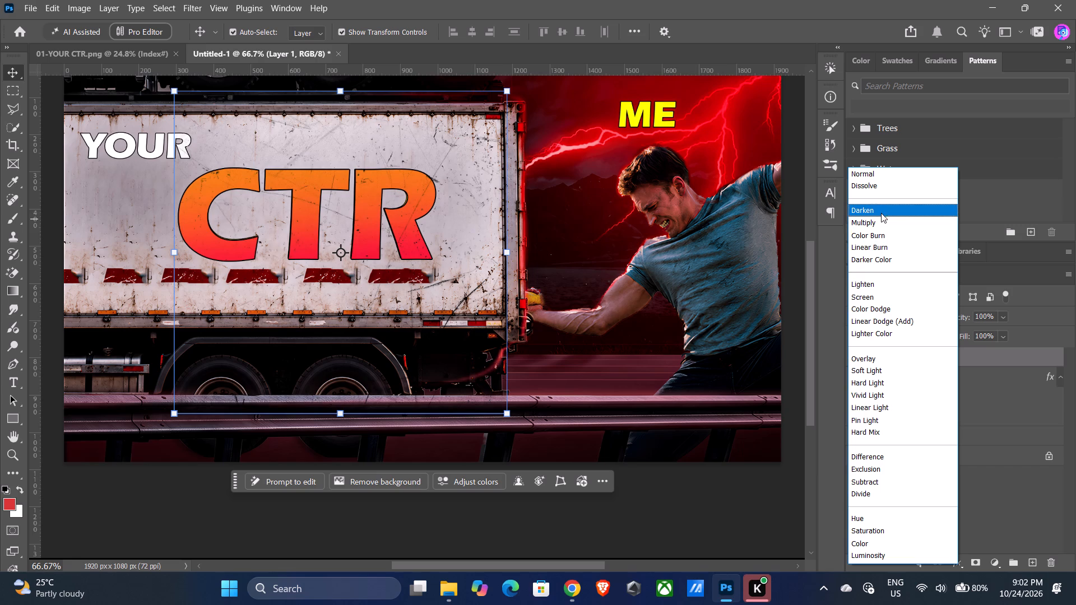
pyautogui.click(881, 212)
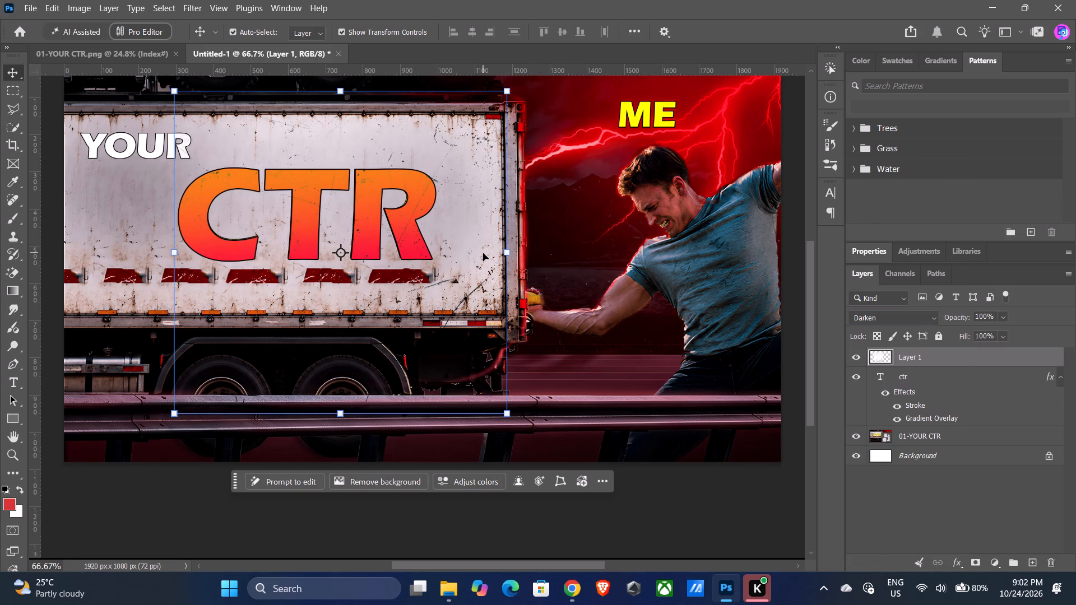
# Move the scratched texture down and to the left over the CTR lettering and scale it down proportionally to about 55%.
pyautogui.moveTo(483, 253); pyautogui.dragTo(446, 287)
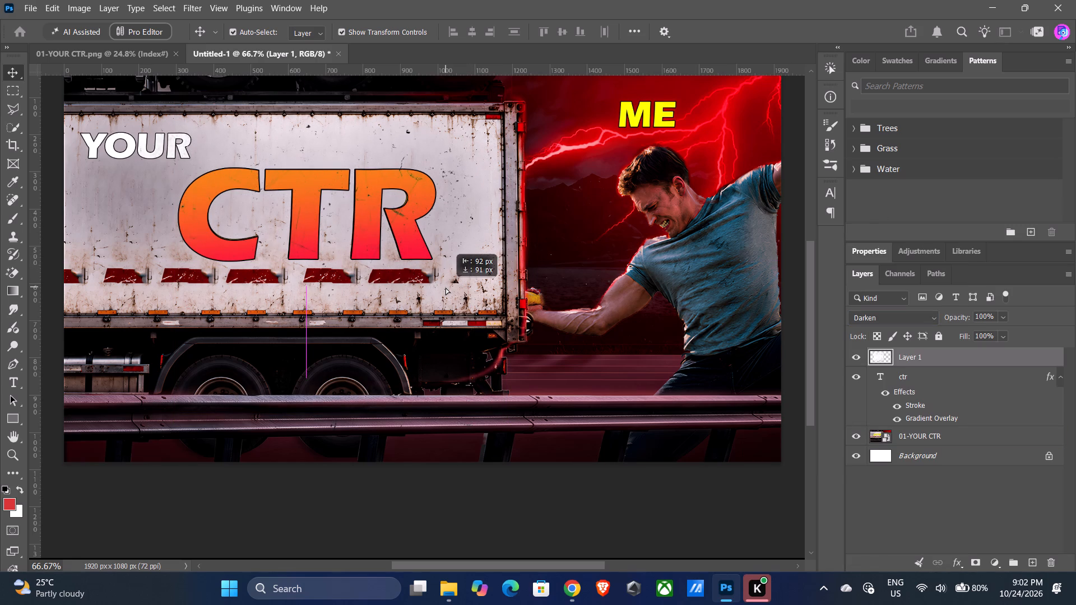
pyautogui.moveTo(446, 287); pyautogui.dragTo(428, 290)
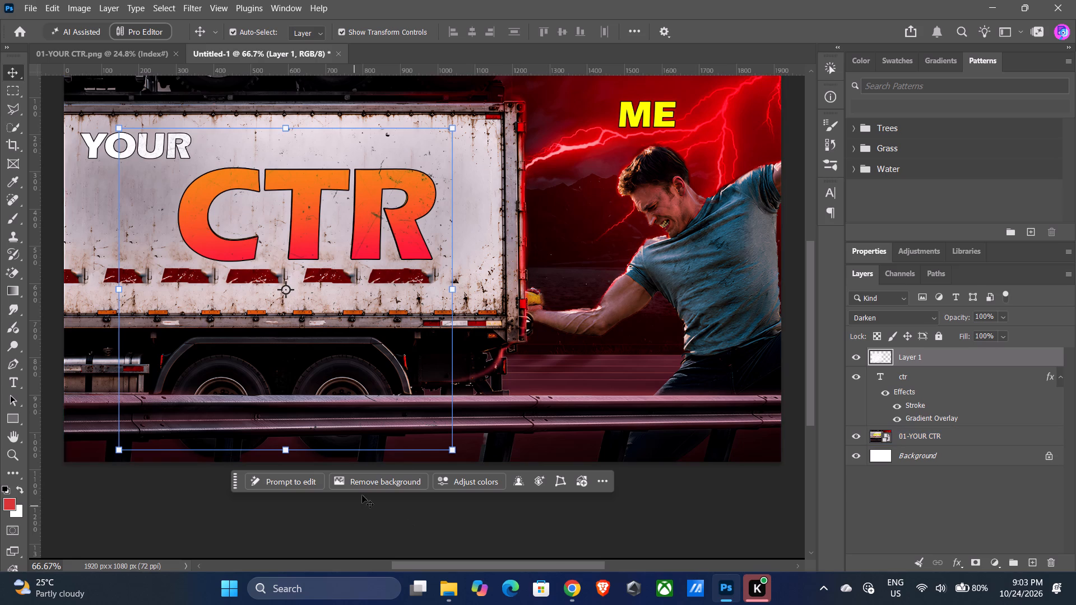
pyautogui.moveTo(451, 450); pyautogui.dragTo(423, 369)
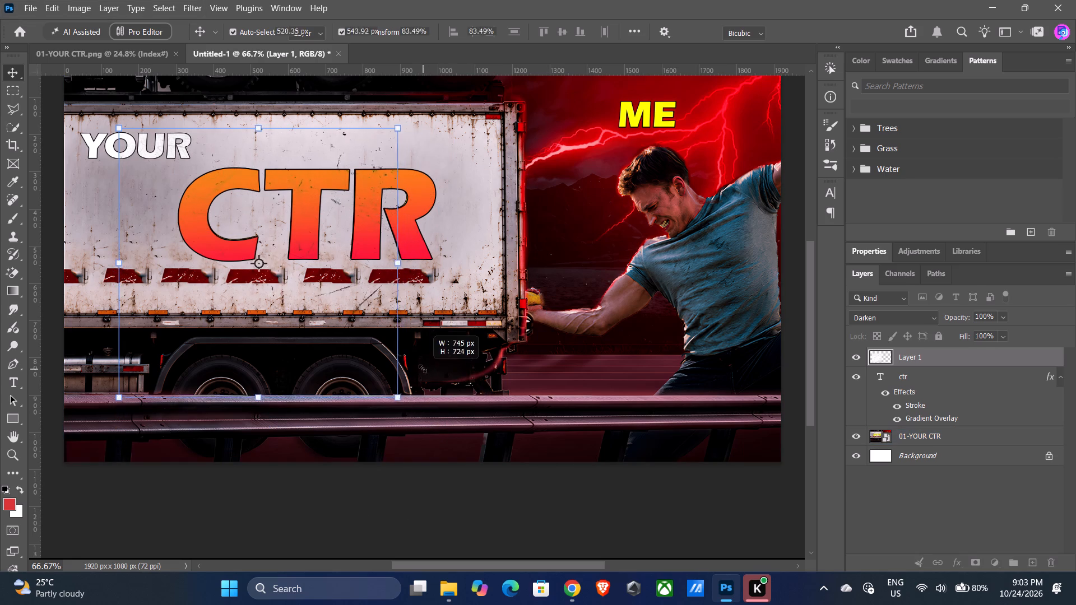
pyautogui.moveTo(423, 369); pyautogui.dragTo(319, 288)
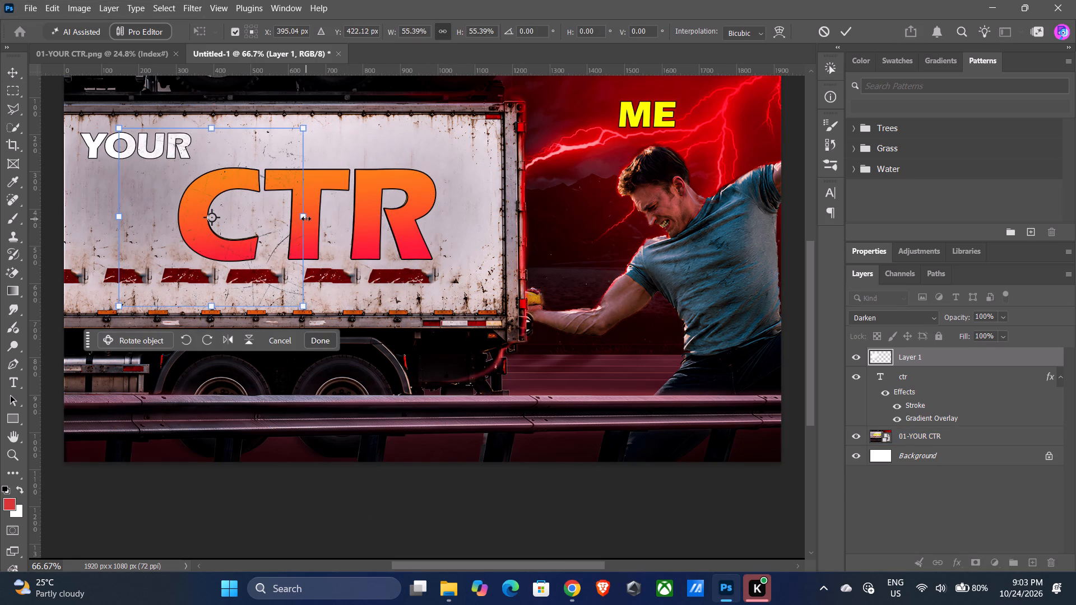
# Stretch the scratched texture sideways across the trailer panel to about 127% width at about 55% height, apply the transform and deselect the layer.
pyautogui.moveTo(305, 216); pyautogui.dragTo(318, 218)
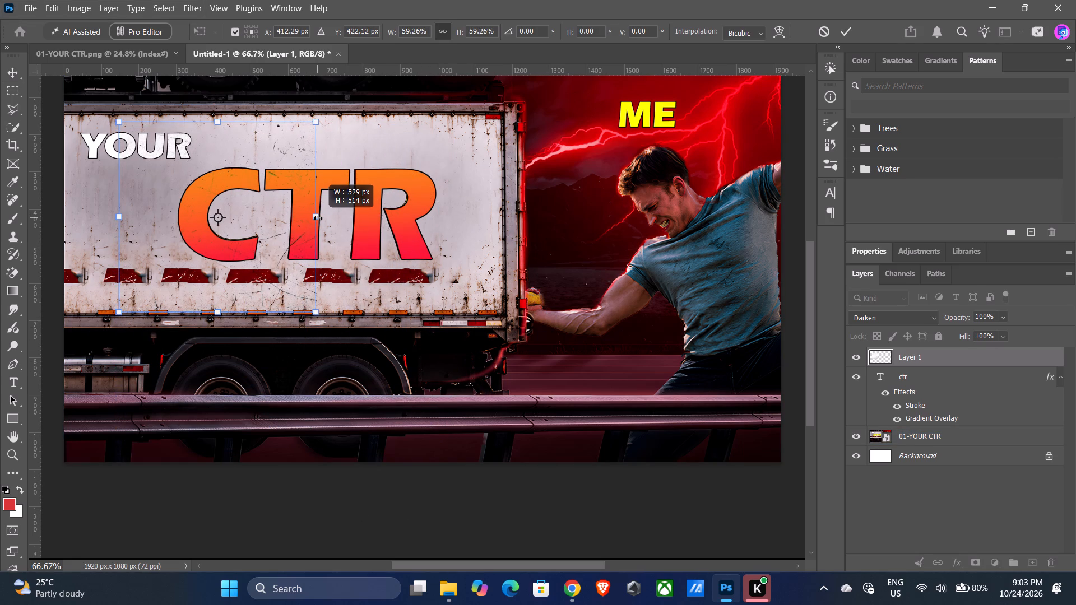
pyautogui.moveTo(318, 218); pyautogui.dragTo(409, 206)
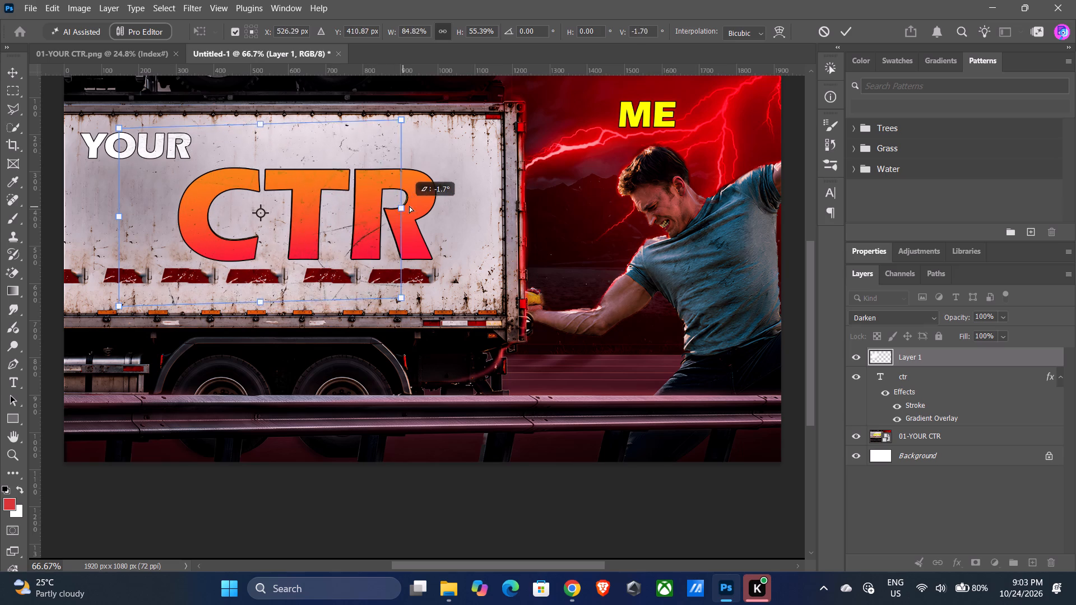
pyautogui.moveTo(409, 206); pyautogui.dragTo(454, 198)
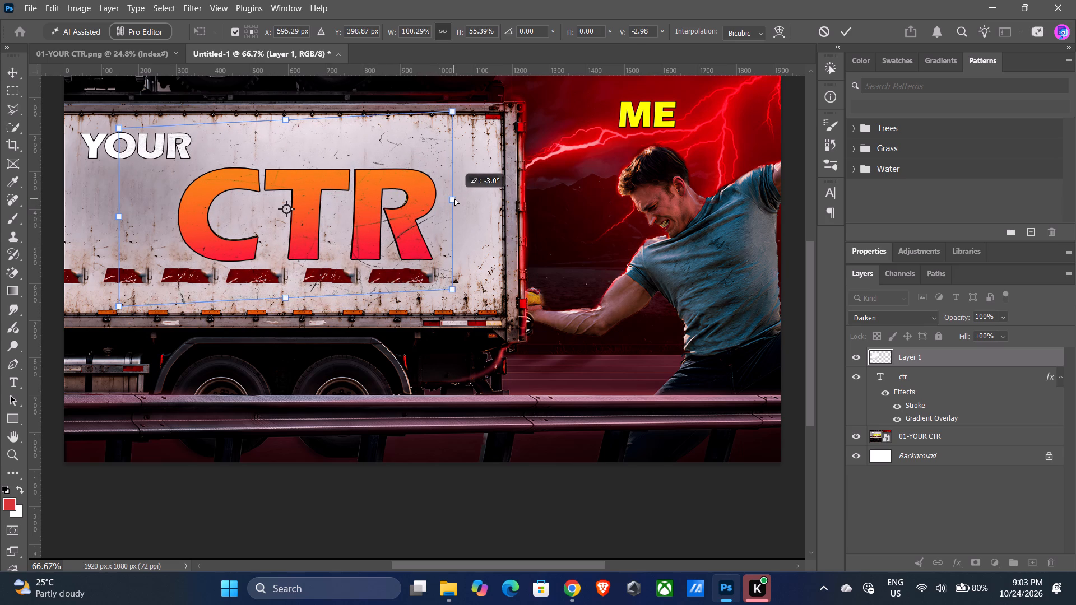
pyautogui.moveTo(454, 198); pyautogui.dragTo(461, 204)
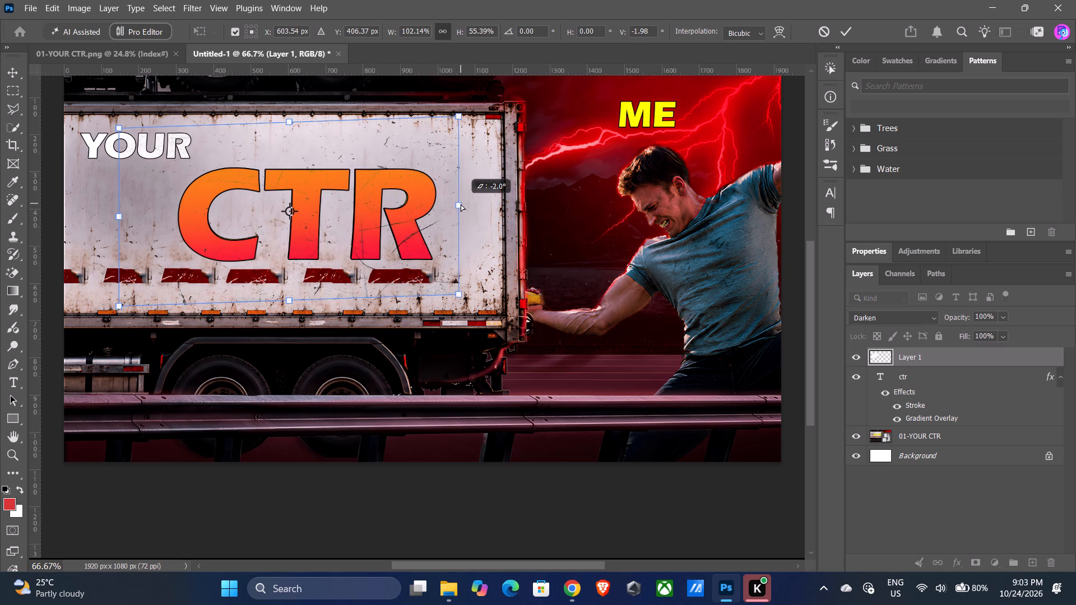
pyautogui.moveTo(461, 204); pyautogui.dragTo(466, 216)
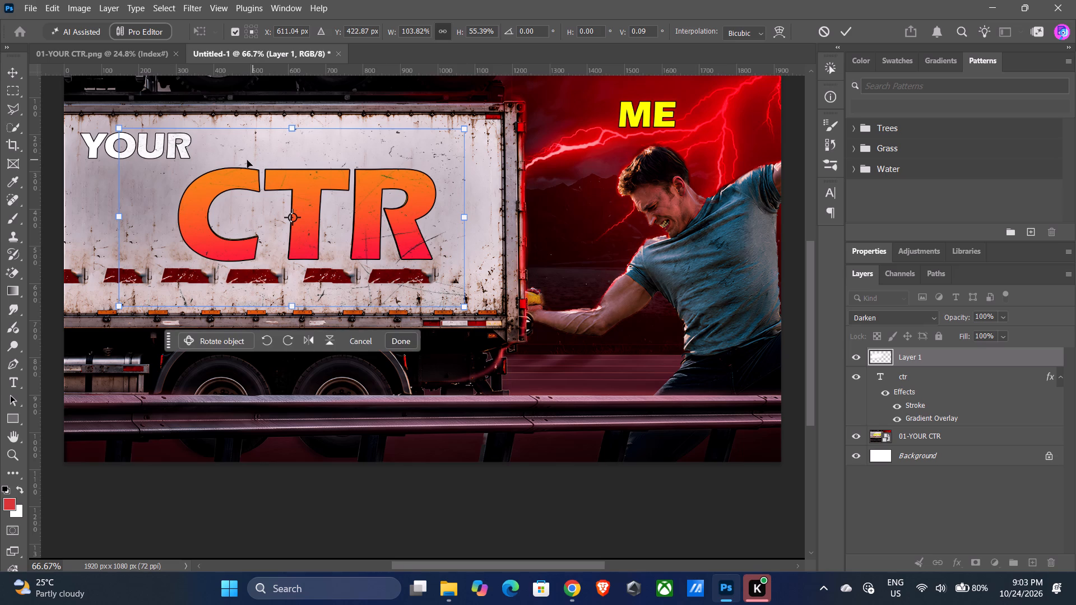
pyautogui.keyDown('ctrl'); pyautogui.moveTo(122, 218); pyautogui.dragTo(122, 217); pyautogui.keyUp('ctrl')
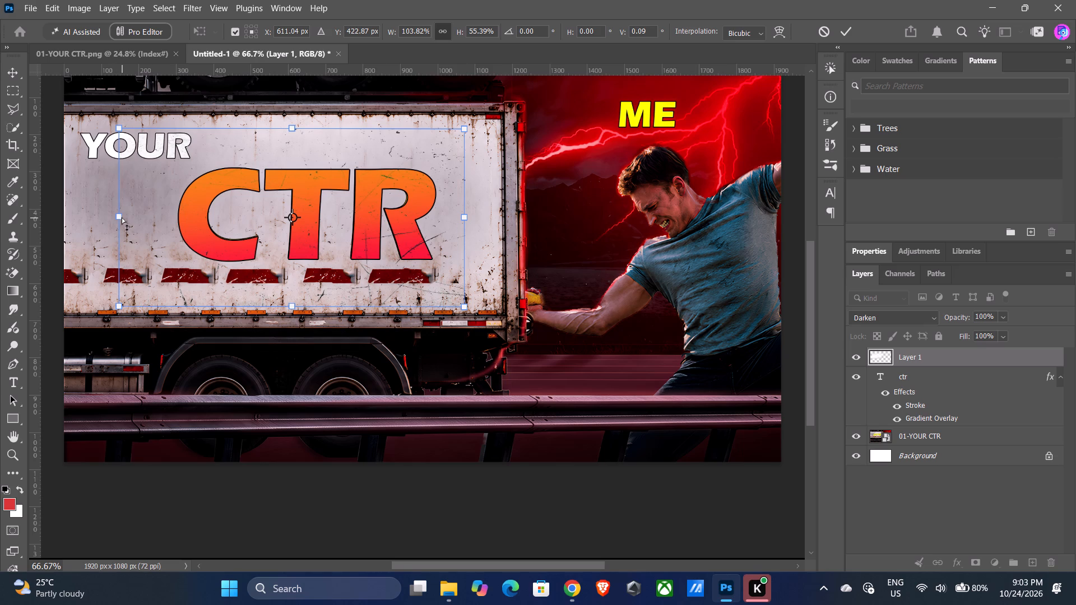
pyautogui.keyDown('ctrl'); pyautogui.moveTo(122, 217); pyautogui.dragTo(96, 222); pyautogui.keyUp('ctrl')
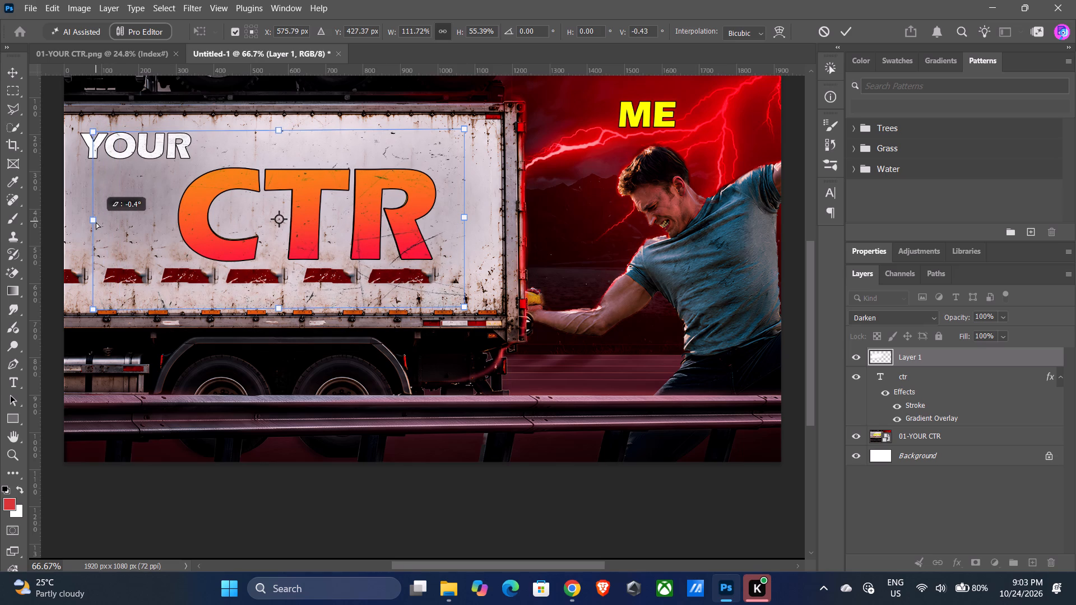
pyautogui.keyDown('ctrl'); pyautogui.moveTo(96, 222); pyautogui.dragTo(81, 217); pyautogui.keyUp('ctrl')
pyautogui.keyDown('ctrl'); pyautogui.moveTo(462, 217); pyautogui.dragTo(492, 211); pyautogui.keyUp('ctrl')
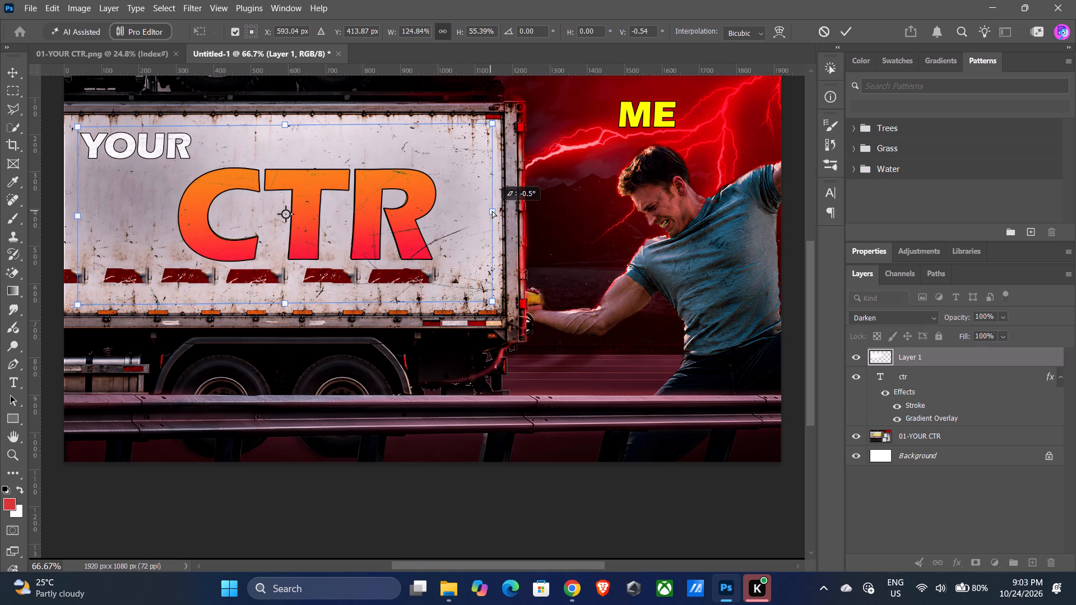
pyautogui.keyDown('ctrl'); pyautogui.moveTo(492, 211); pyautogui.dragTo(498, 215); pyautogui.keyUp('ctrl')
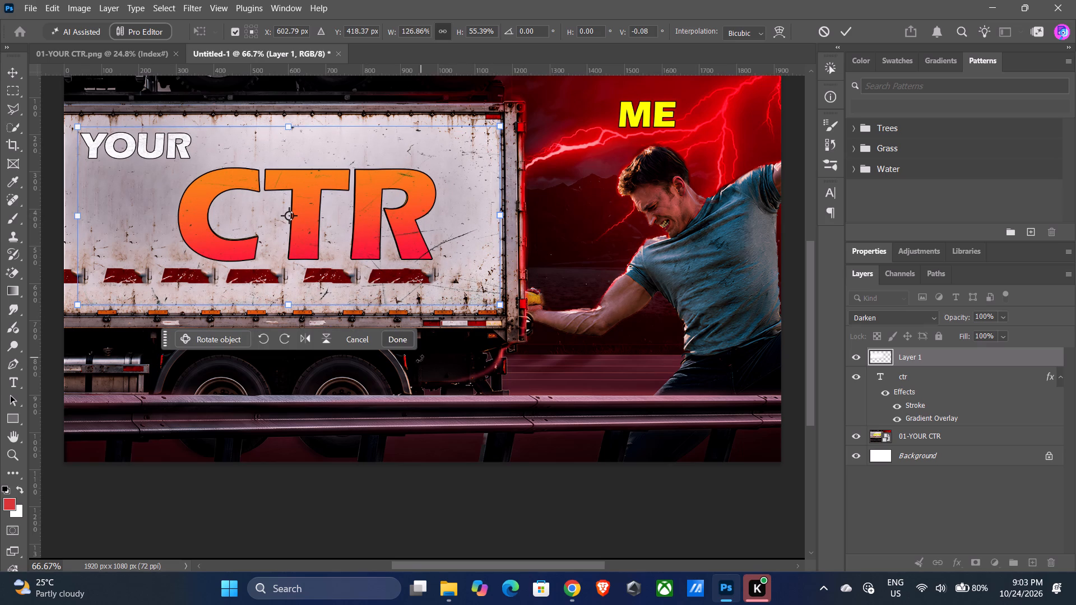
pyautogui.click(400, 336)
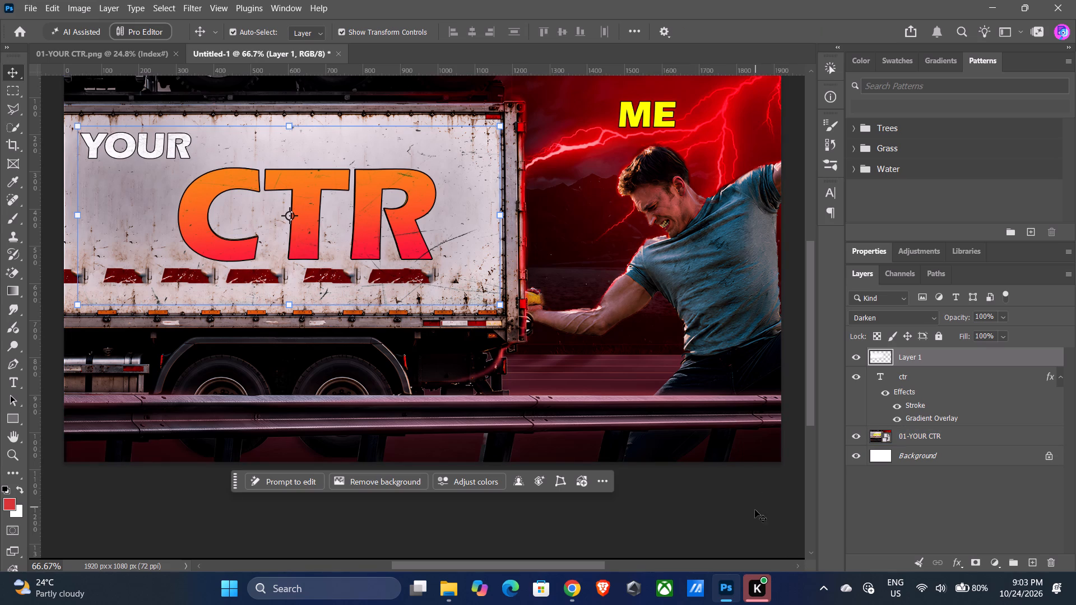
pyautogui.click(748, 516)
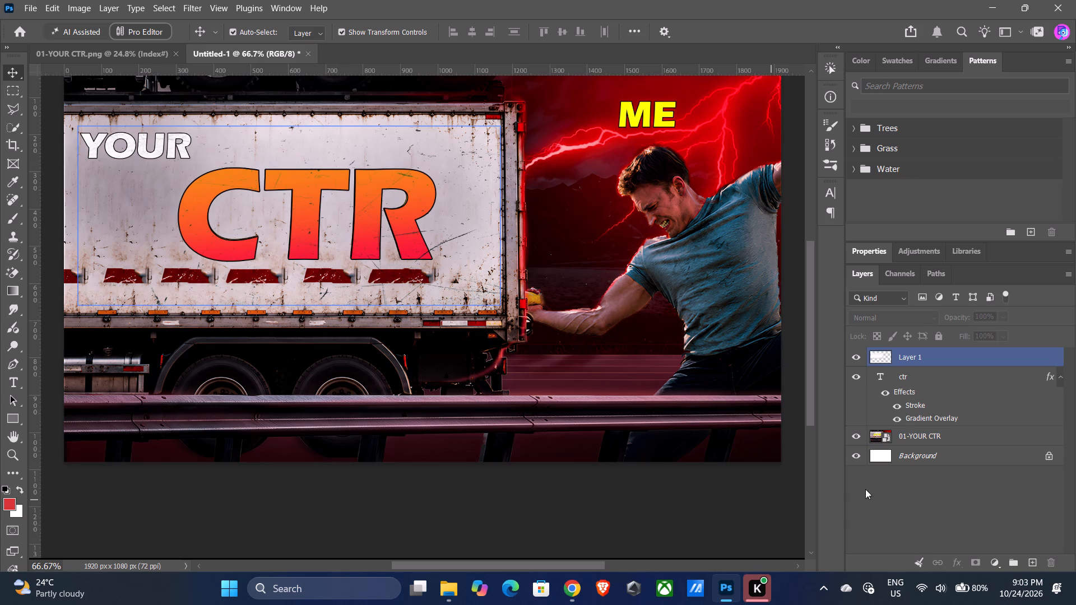
# Add a new empty layer above the scratched texture and reduce the brush size to 39 px.
pyautogui.click(1033, 567)
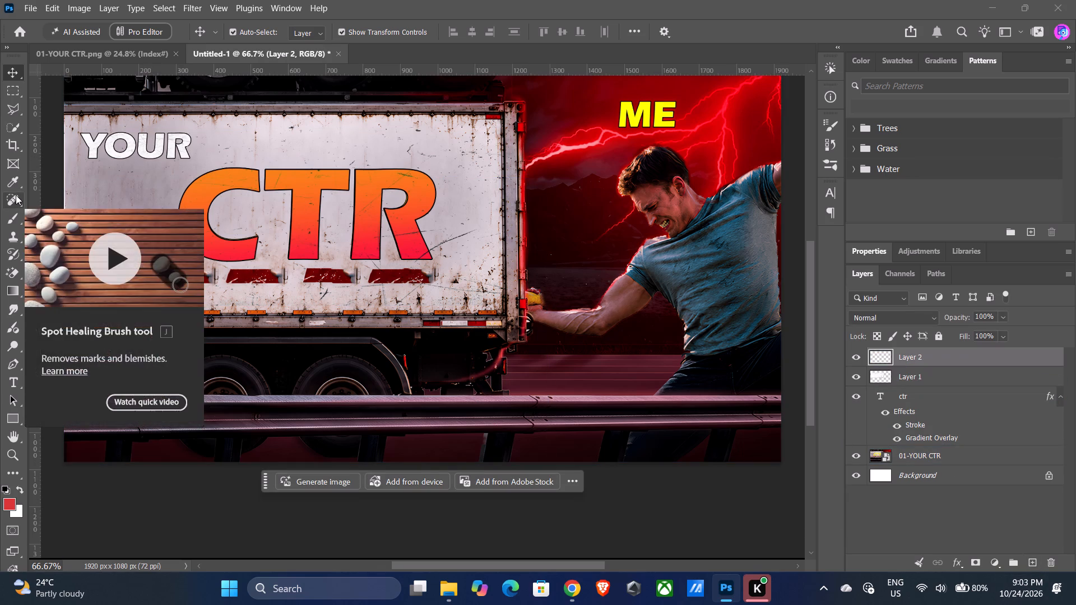
pyautogui.click(15, 217)
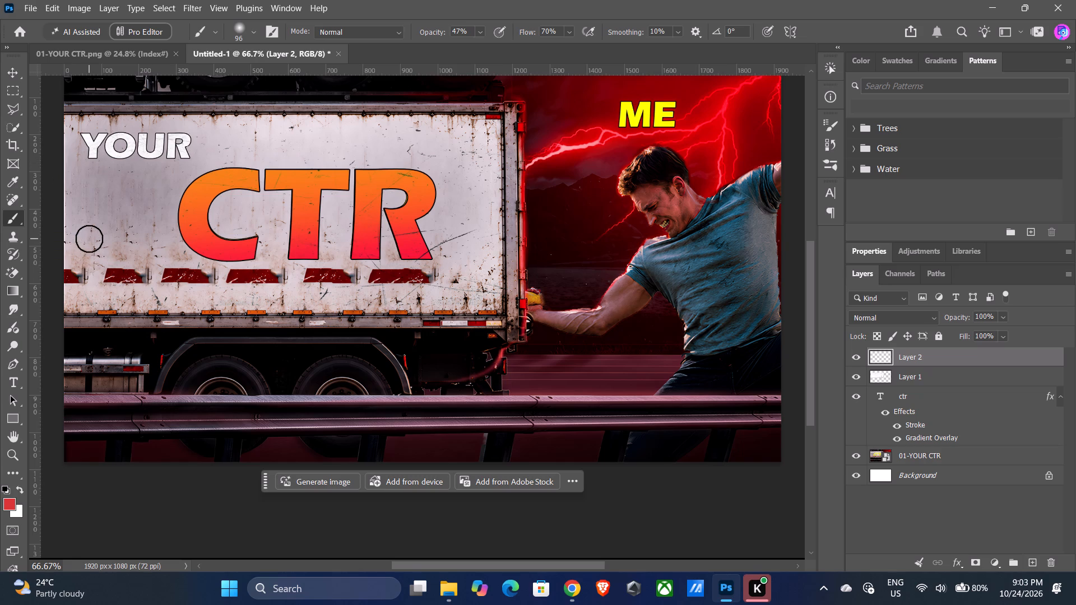
pyautogui.keyDown('alt'); pyautogui.moveTo(89, 238); pyautogui.dragTo(77, 241, button='right'); pyautogui.keyUp('alt')
pyautogui.keyDown('alt'); pyautogui.moveTo(98, 221); pyautogui.dragTo(93, 223, button='right'); pyautogui.keyUp('alt')
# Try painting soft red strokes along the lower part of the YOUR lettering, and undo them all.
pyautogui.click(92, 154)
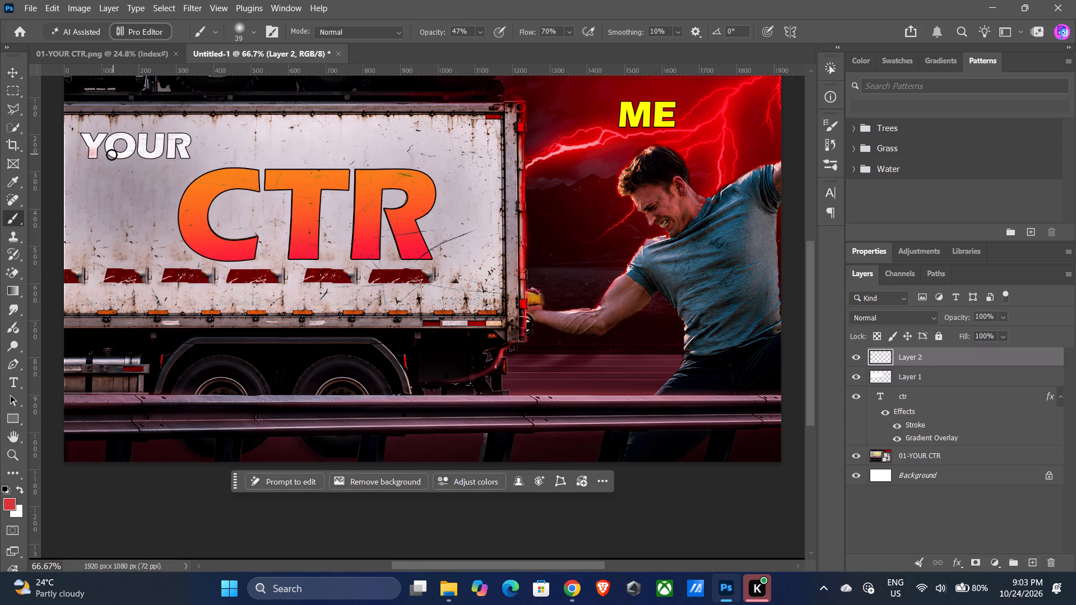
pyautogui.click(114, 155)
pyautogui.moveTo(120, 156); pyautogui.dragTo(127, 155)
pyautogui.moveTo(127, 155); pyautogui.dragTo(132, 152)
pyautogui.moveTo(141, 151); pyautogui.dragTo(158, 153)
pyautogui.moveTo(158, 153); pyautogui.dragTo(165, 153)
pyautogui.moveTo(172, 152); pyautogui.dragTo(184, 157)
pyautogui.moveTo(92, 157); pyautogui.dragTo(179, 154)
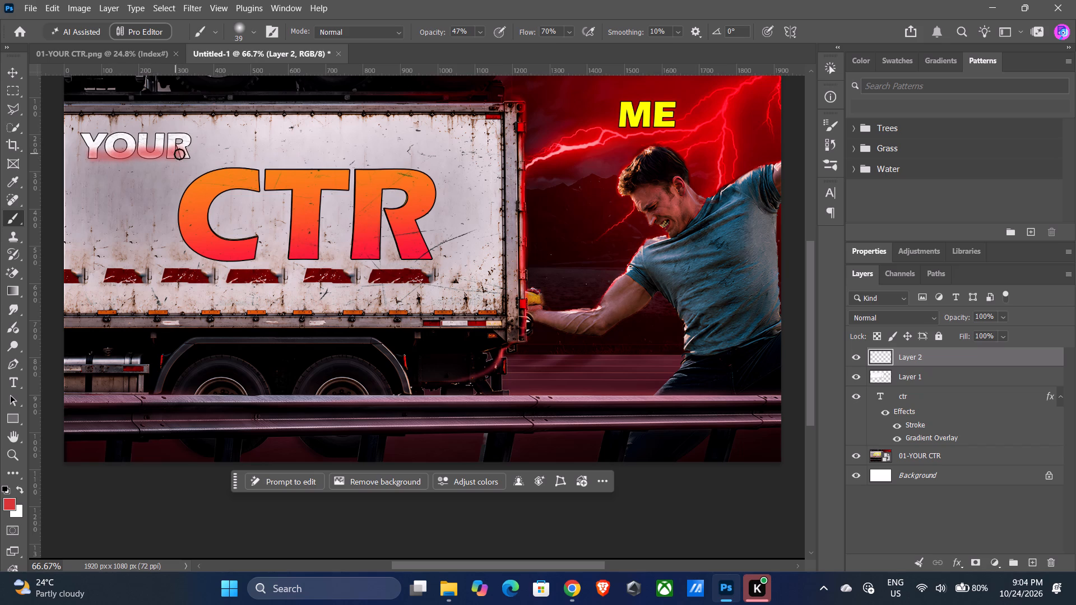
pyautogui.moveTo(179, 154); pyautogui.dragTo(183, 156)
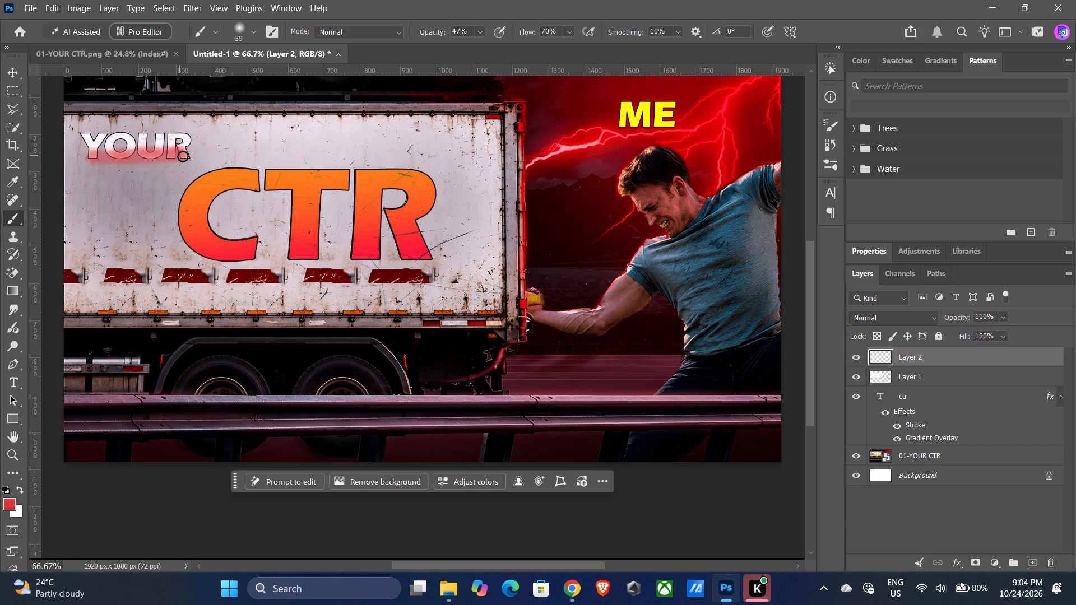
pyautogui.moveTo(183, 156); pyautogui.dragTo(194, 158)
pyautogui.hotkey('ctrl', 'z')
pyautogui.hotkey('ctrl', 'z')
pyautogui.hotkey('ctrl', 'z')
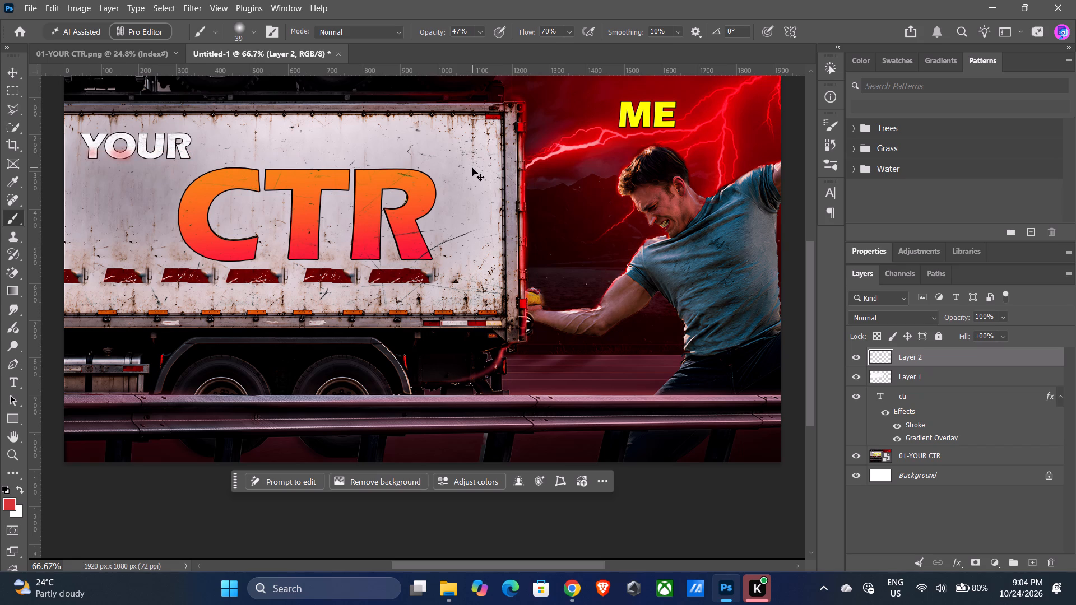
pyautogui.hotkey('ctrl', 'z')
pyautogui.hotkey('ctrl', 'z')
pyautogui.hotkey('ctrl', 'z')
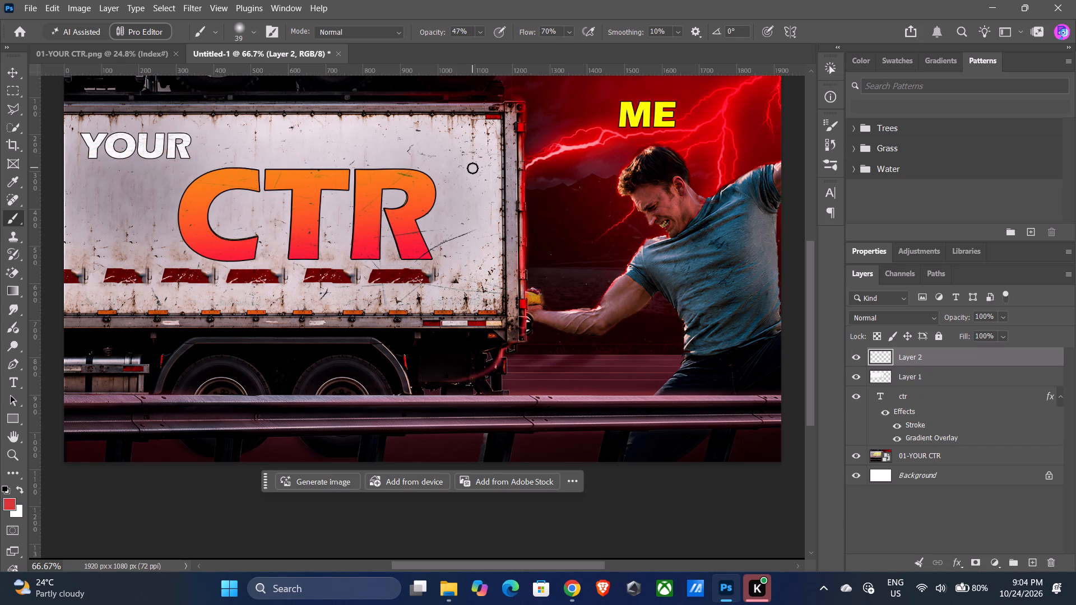
# Dab soft red paint over the lower part of each letter of YOUR with individual brush dabs on the new layer.
pyautogui.click(92, 152)
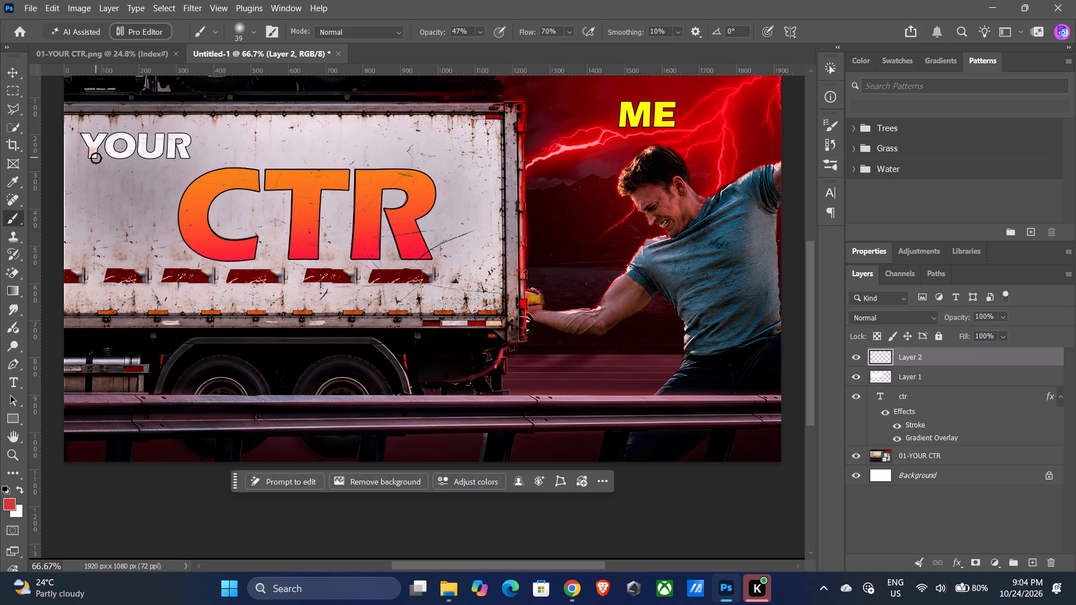
pyautogui.click(94, 155)
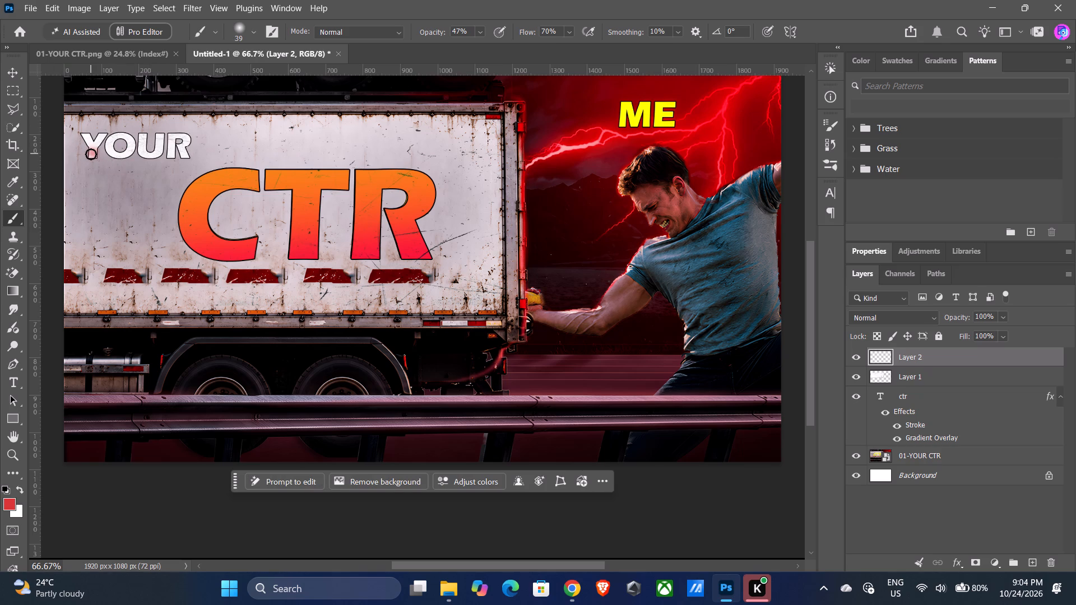
pyautogui.click(92, 154)
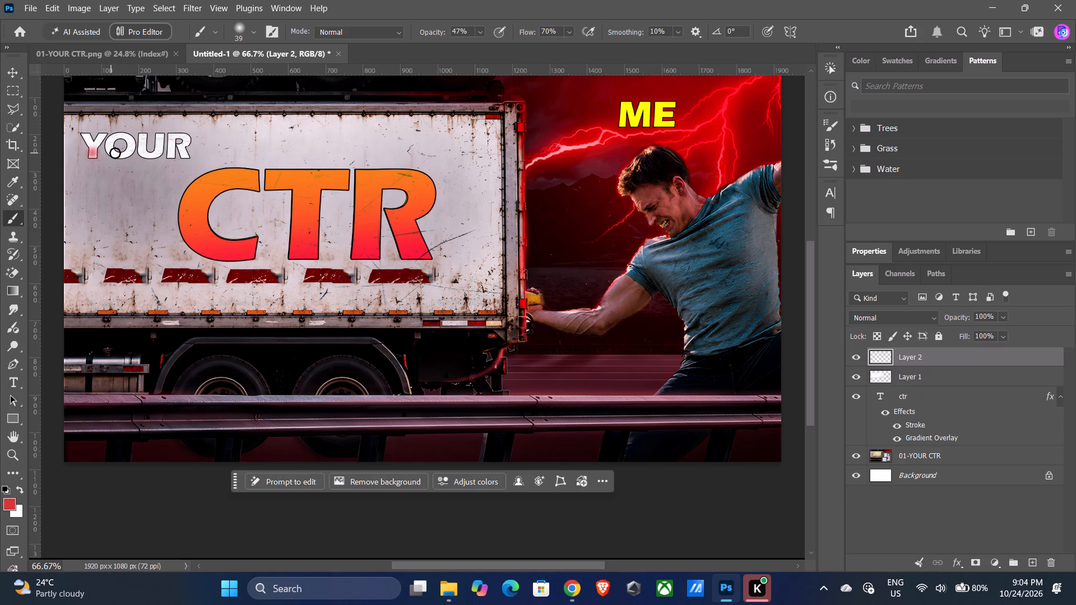
pyautogui.click(115, 153)
pyautogui.click(122, 156)
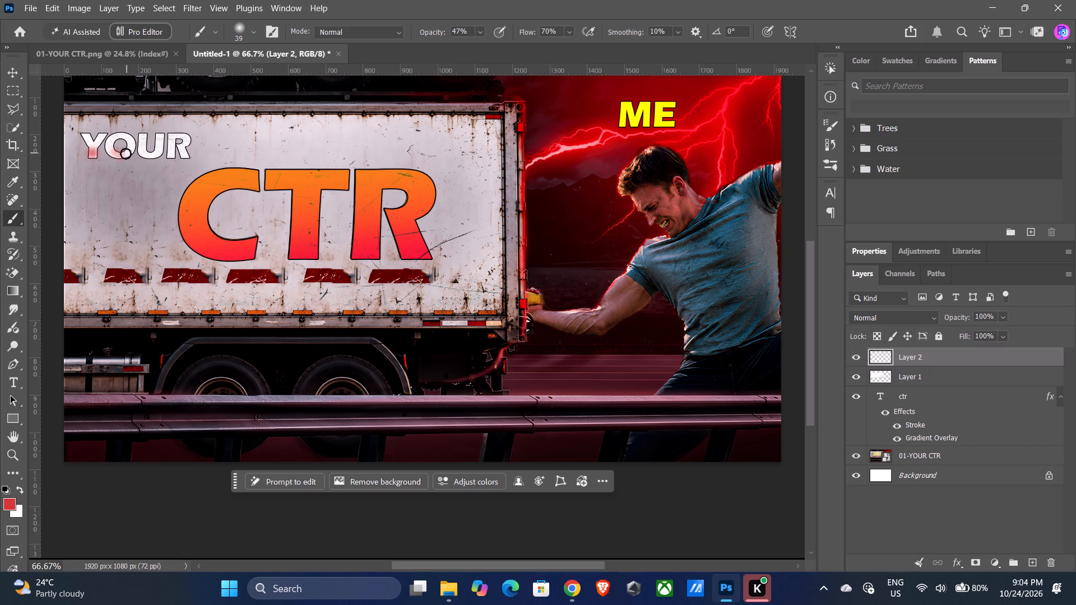
pyautogui.click(126, 153)
pyautogui.click(129, 152)
pyautogui.click(114, 153)
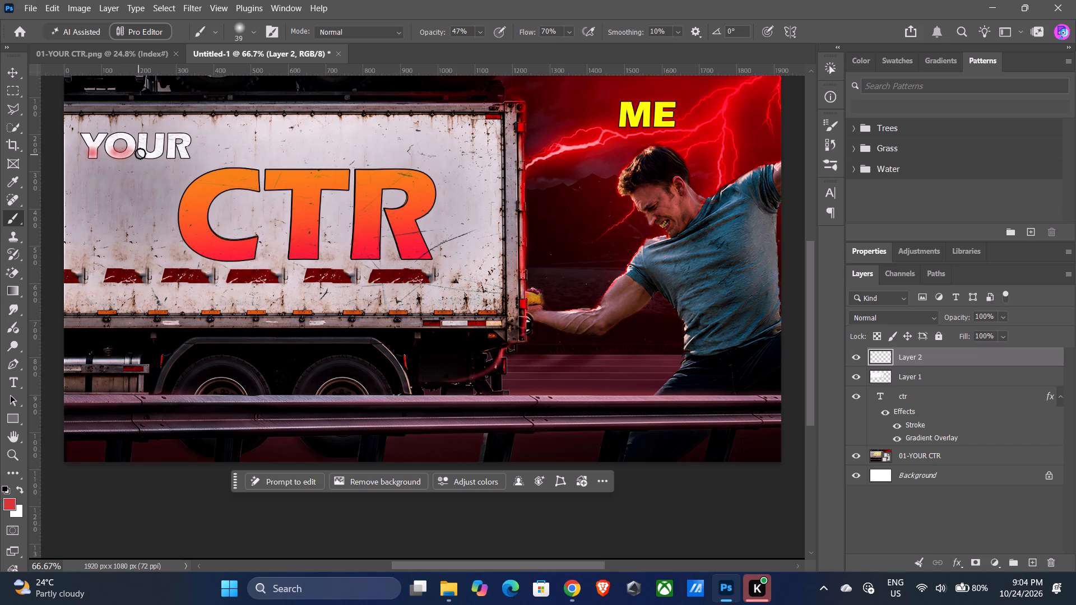
pyautogui.click(143, 152)
pyautogui.doubleClick(147, 154)
pyautogui.click(156, 155)
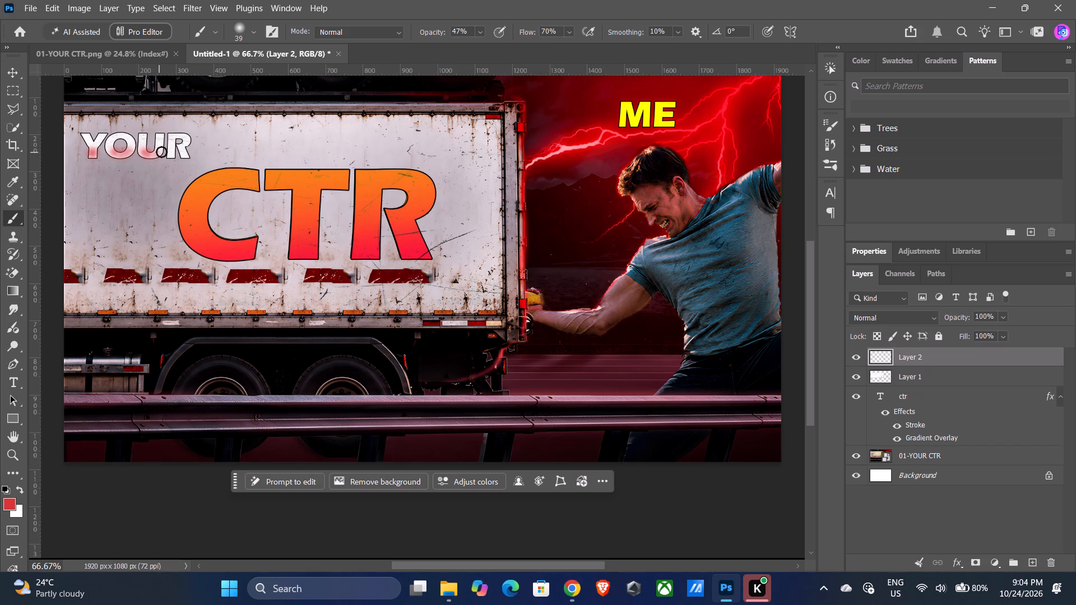
pyautogui.click(170, 153)
pyautogui.doubleClick(170, 154)
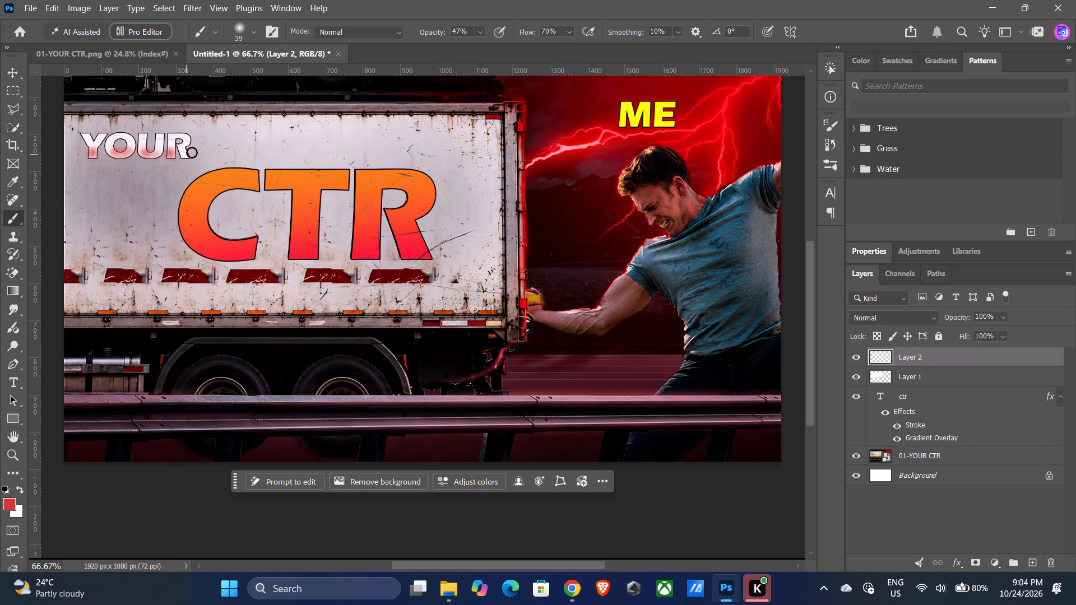
pyautogui.tripleClick(184, 154)
# Dab soft red paint over the lower and middle parts of the yellow ME lettering on the paint layer.
pyautogui.keyDown('alt'); pyautogui.scroll(-4, 490, 351); pyautogui.keyUp('alt')
pyautogui.keyDown('alt'); pyautogui.scroll(3, 571, 377); pyautogui.keyUp('alt')
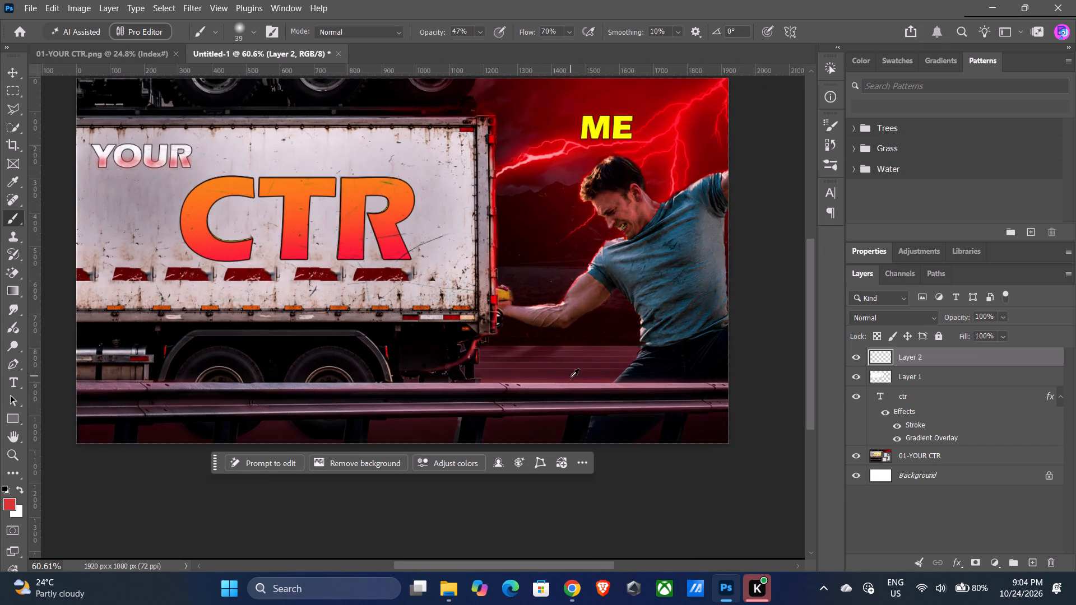
pyautogui.keyDown('alt'); pyautogui.scroll(2, 544, 392); pyautogui.keyUp('alt')
pyautogui.keyDown('alt'); pyautogui.scroll(-4, 540, 383); pyautogui.keyUp('alt')
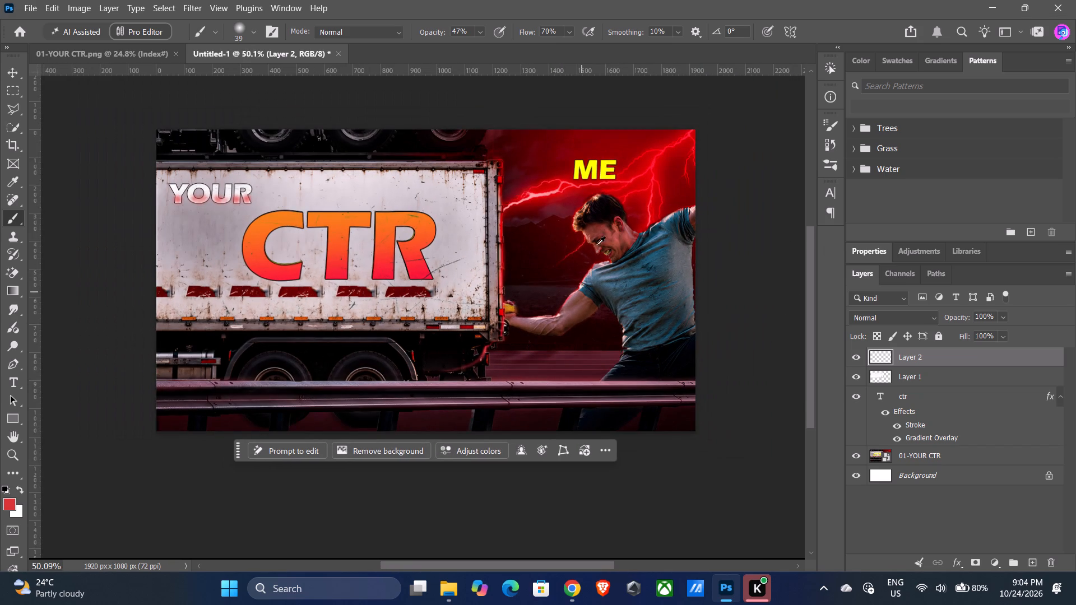
pyautogui.doubleClick(593, 177)
pyautogui.moveTo(616, 176); pyautogui.dragTo(557, 178)
pyautogui.click(579, 164)
pyautogui.click(598, 163)
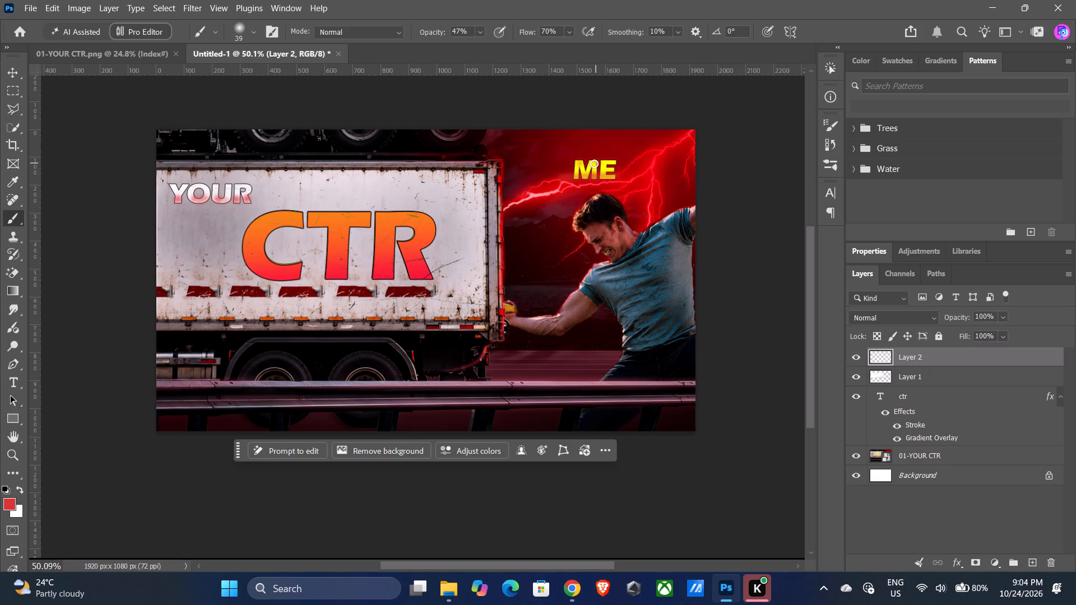
pyautogui.click(595, 164)
pyautogui.click(615, 164)
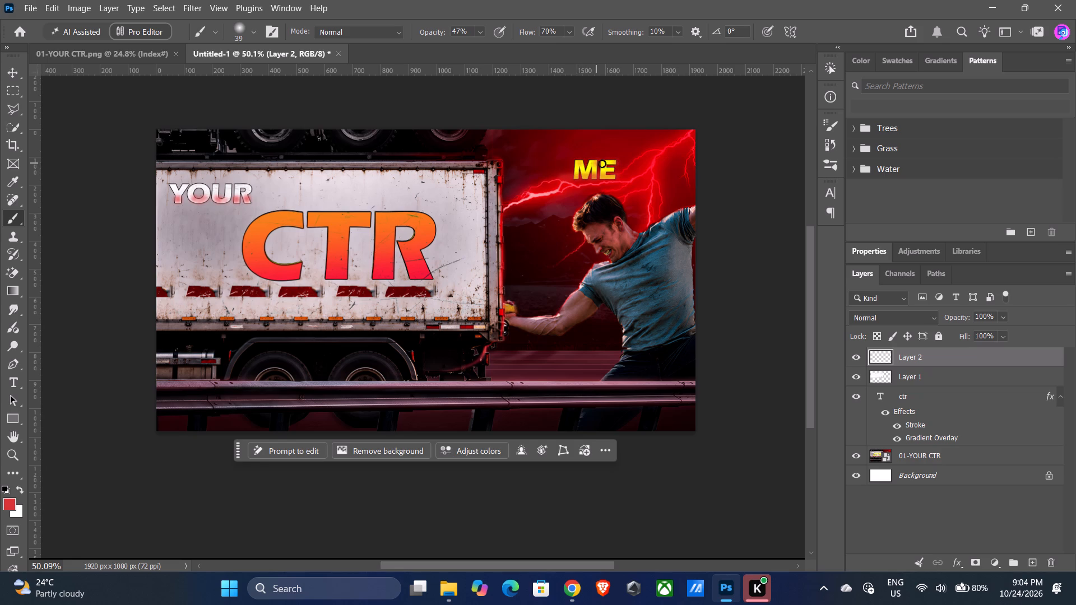
pyautogui.click(605, 163)
# Add the text "your" in red 75 pt Eras Bold ITC over the original YOUR lettering, in a box about 331 by 108 px.
pyautogui.click(16, 384)
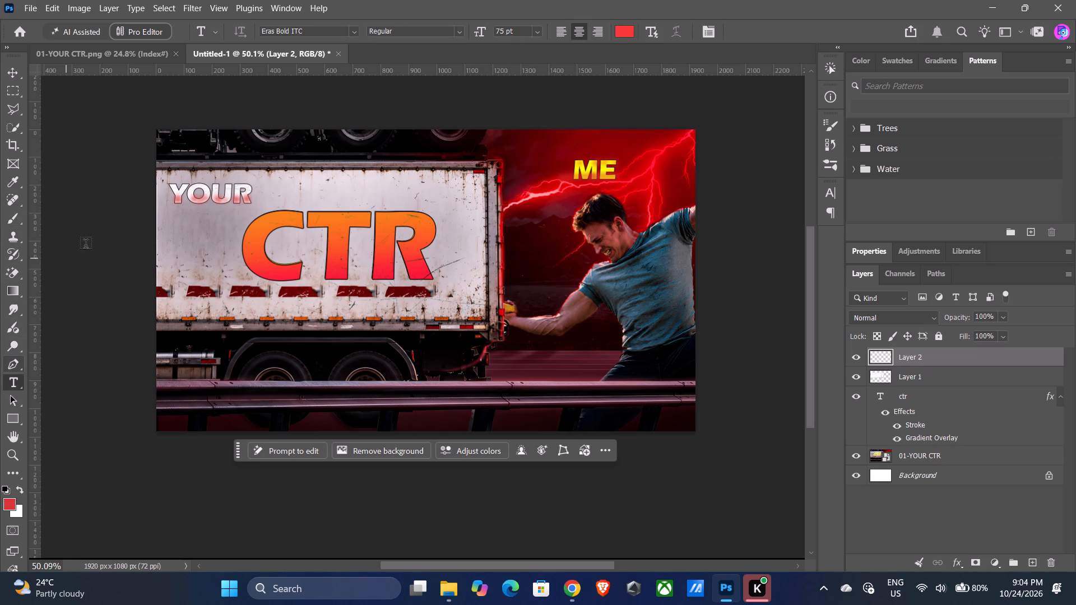
pyautogui.moveTo(169, 188); pyautogui.dragTo(245, 211)
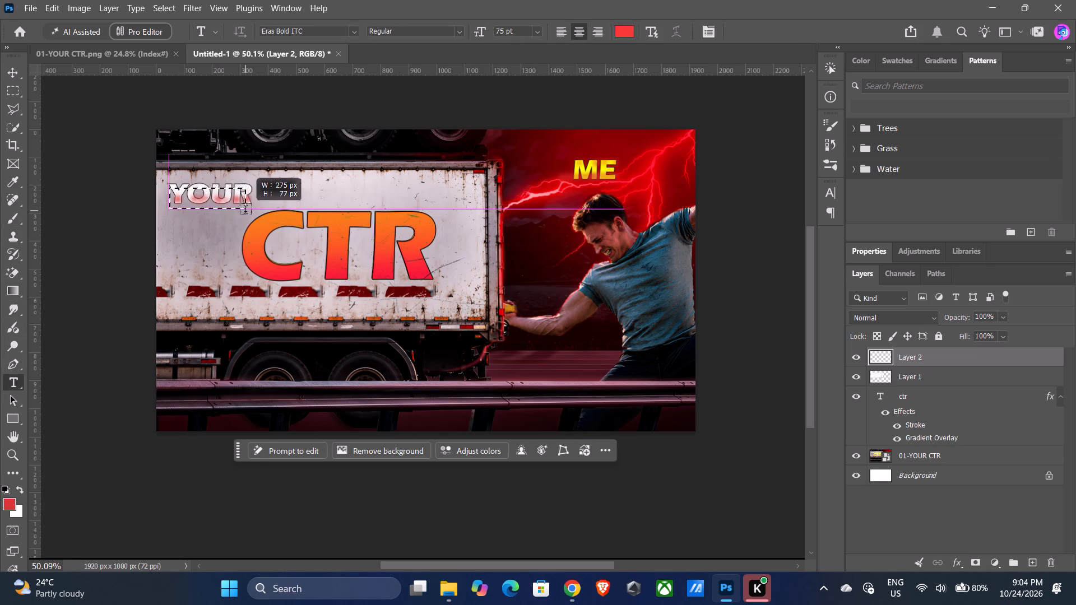
pyautogui.moveTo(245, 211); pyautogui.dragTo(257, 217)
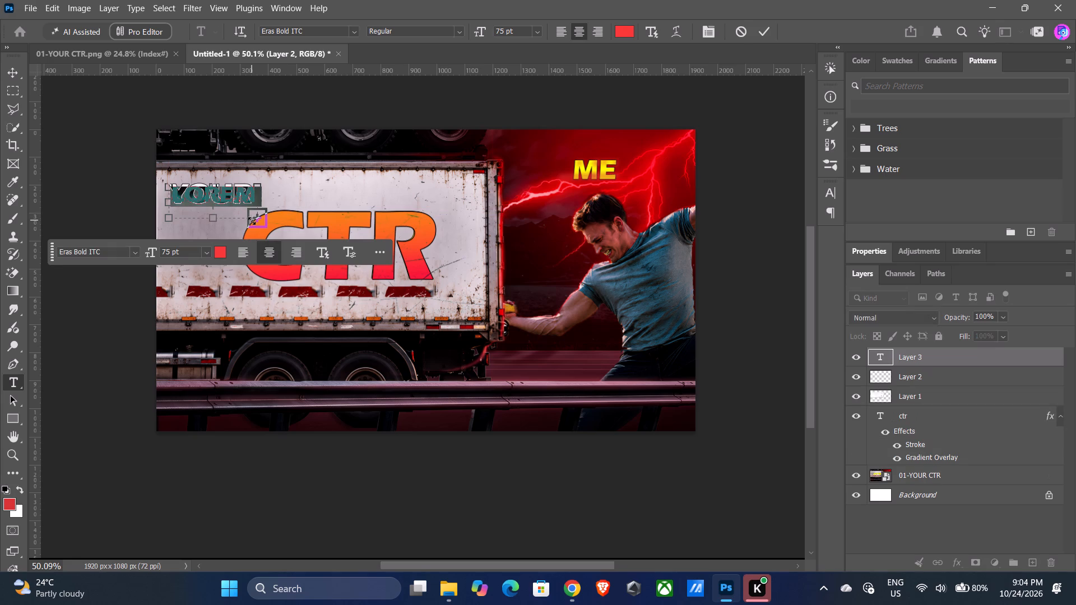
pyautogui.click(238, 204)
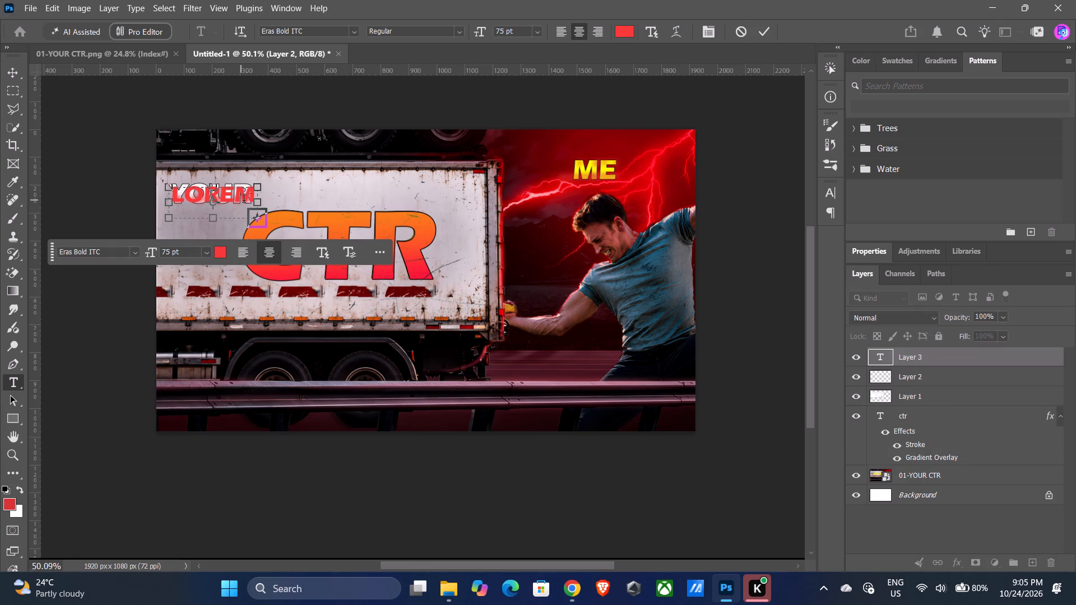
pyautogui.click(215, 198)
pyautogui.hotkey('ctrl', 'a')
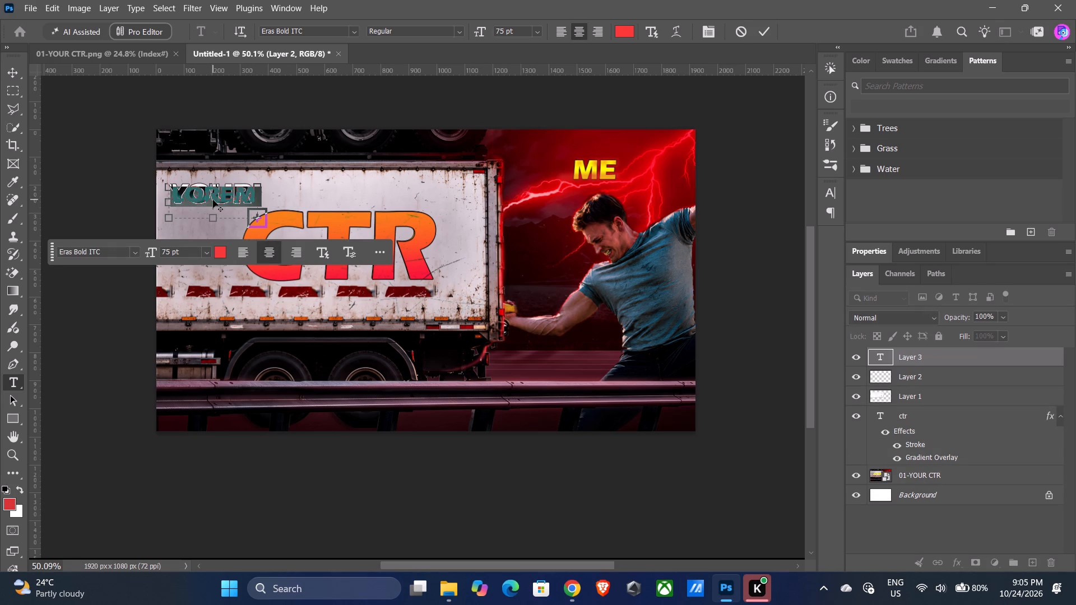
pyautogui.press('y')
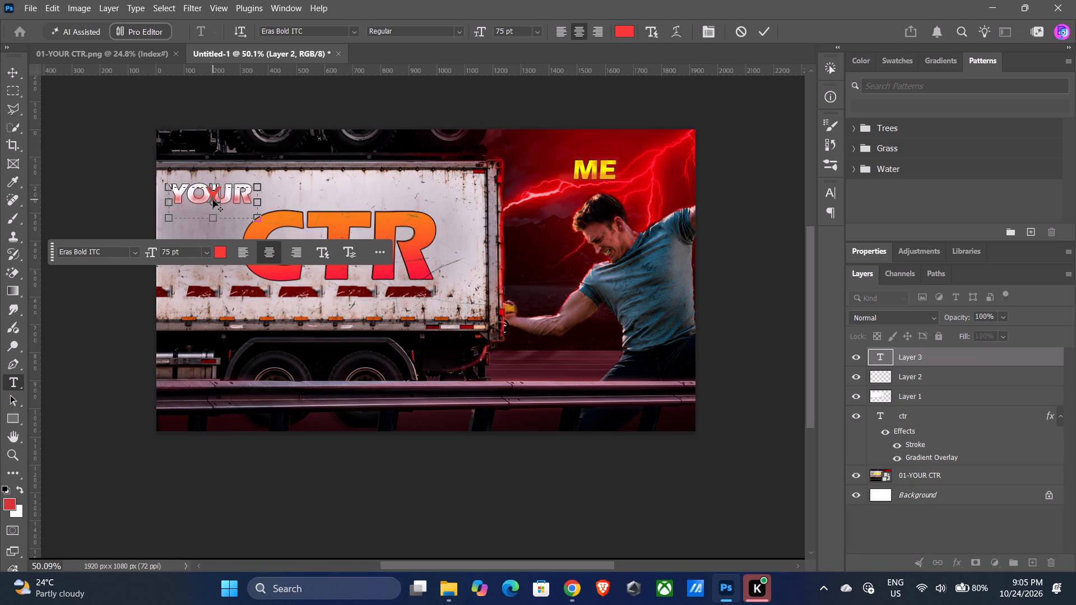
pyautogui.write('our')
pyautogui.click(254, 217)
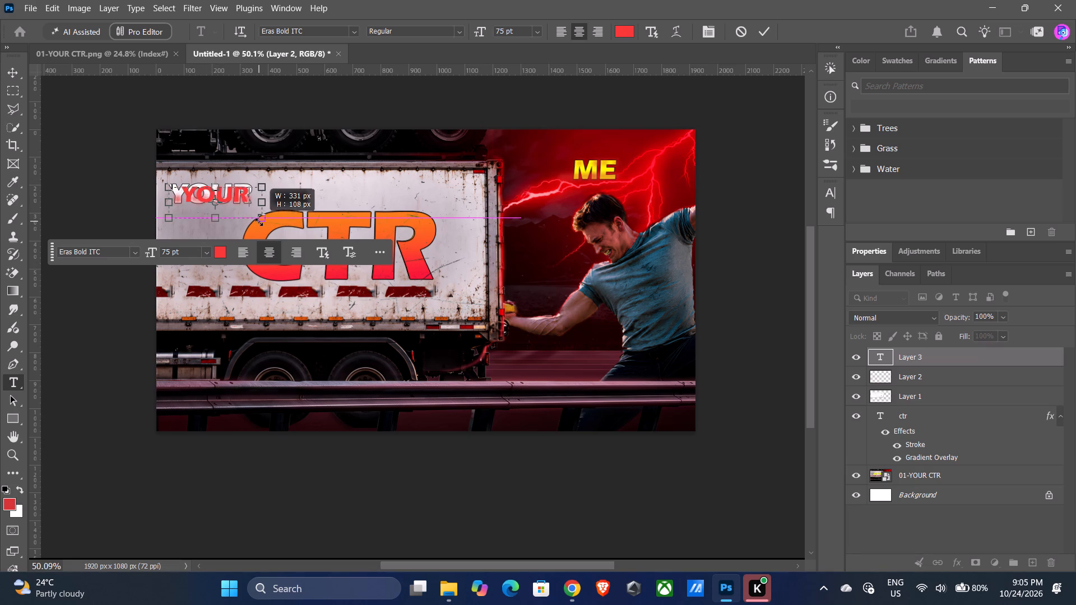
# Scale the new red YOUR text proportionally to about 125%, position it over the original YOUR lettering, and apply the transform.
pyautogui.click(4, 70)
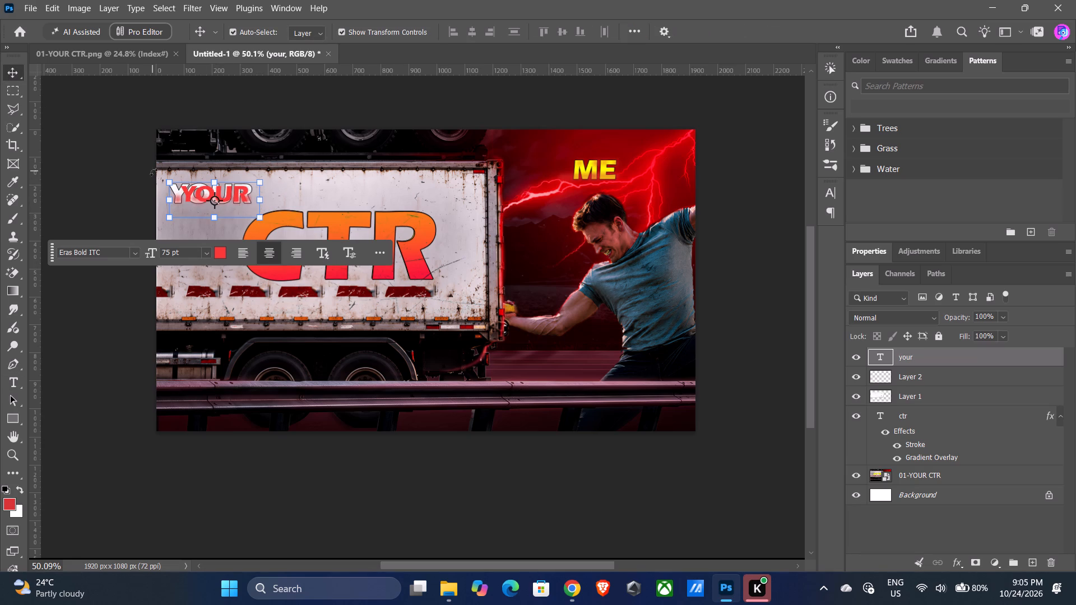
pyautogui.moveTo(258, 217); pyautogui.dragTo(272, 229)
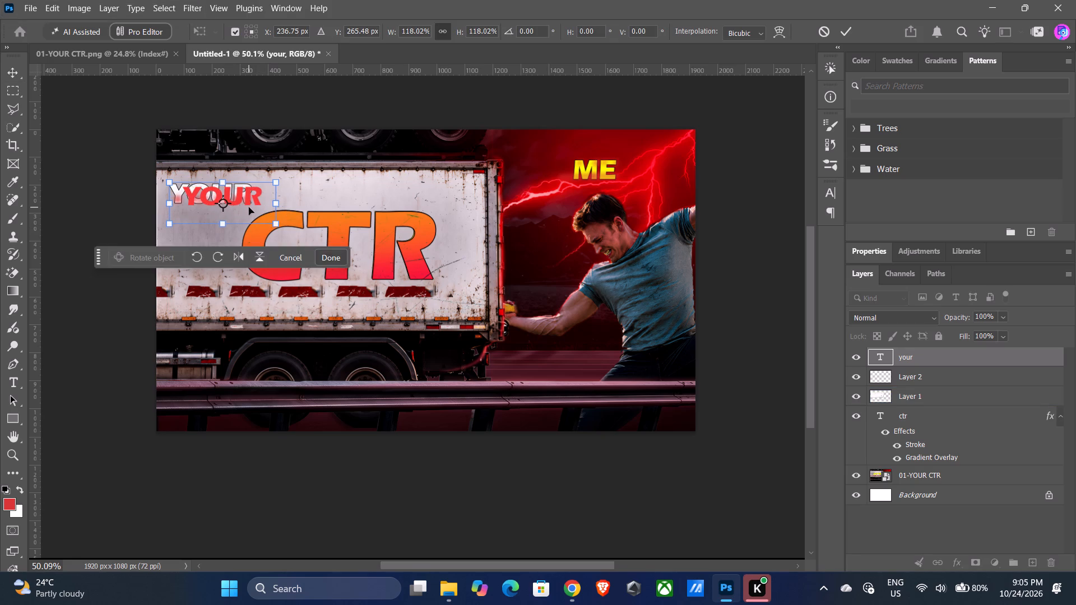
pyautogui.moveTo(248, 205); pyautogui.dragTo(233, 204)
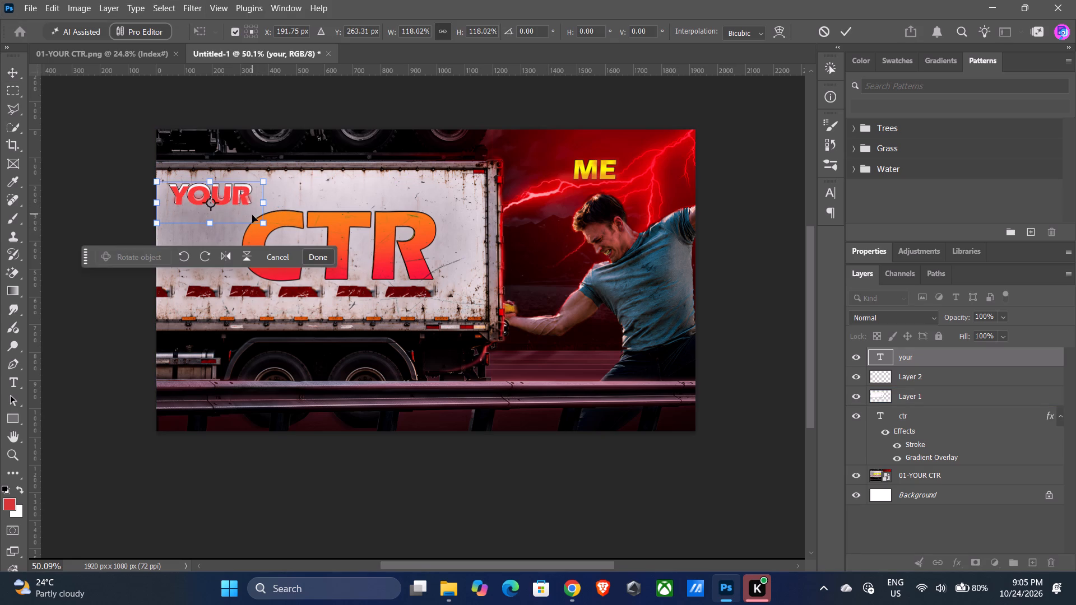
pyautogui.click(262, 223)
pyautogui.moveTo(235, 208); pyautogui.dragTo(233, 207)
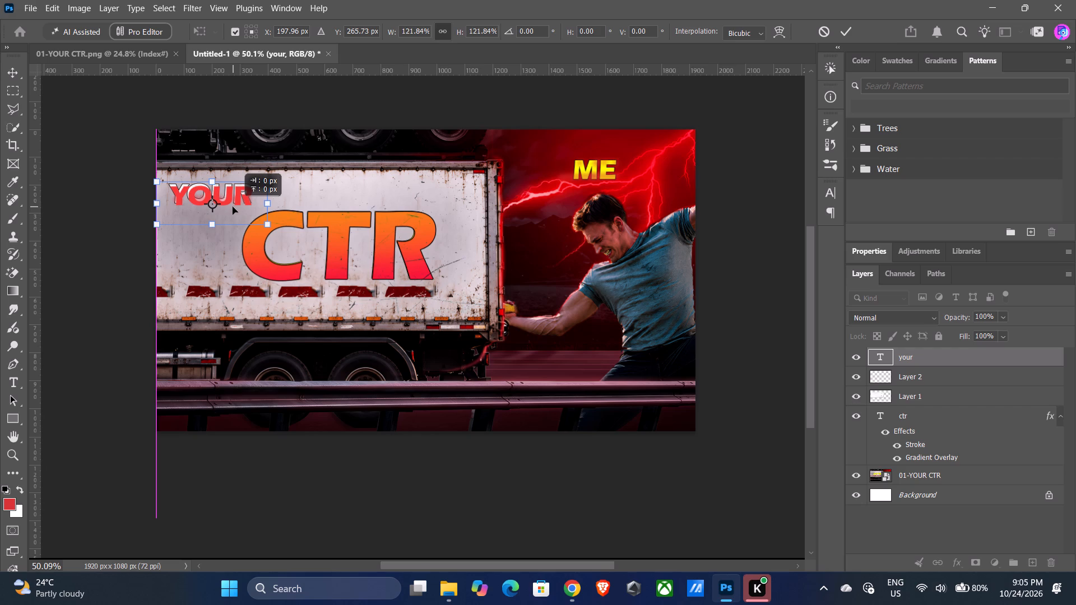
pyautogui.moveTo(233, 207); pyautogui.dragTo(229, 206)
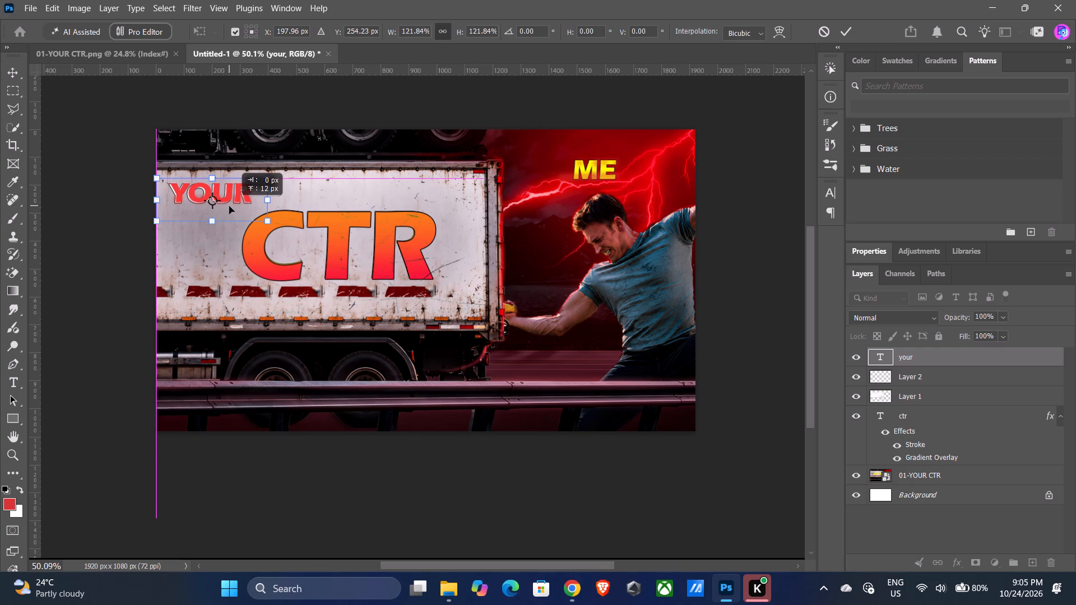
pyautogui.moveTo(229, 206); pyautogui.dragTo(230, 208)
pyautogui.click(265, 227)
pyautogui.click(236, 202)
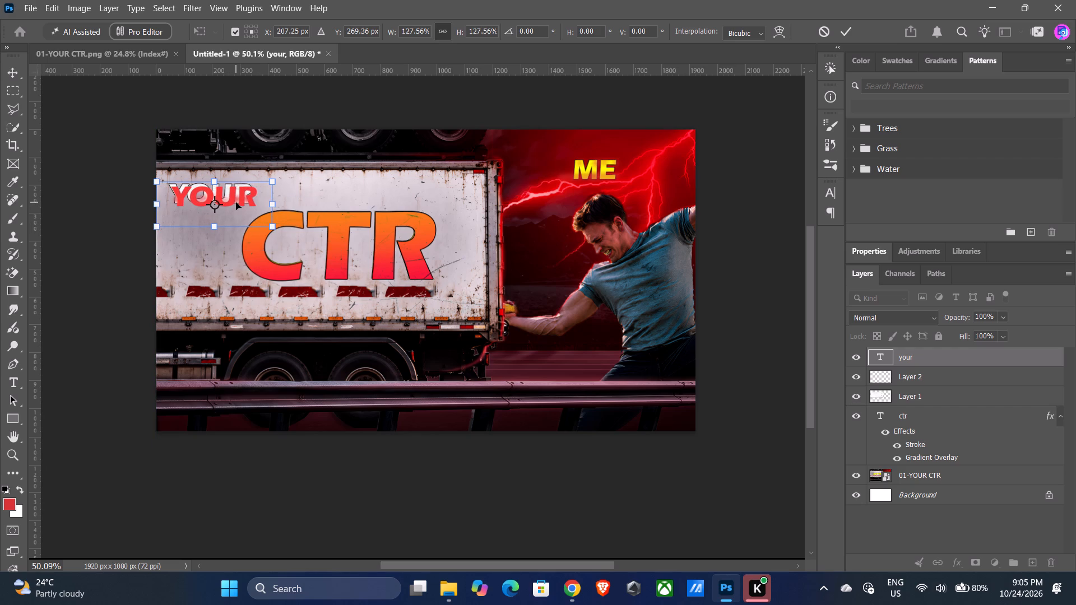
pyautogui.moveTo(242, 202); pyautogui.dragTo(240, 199)
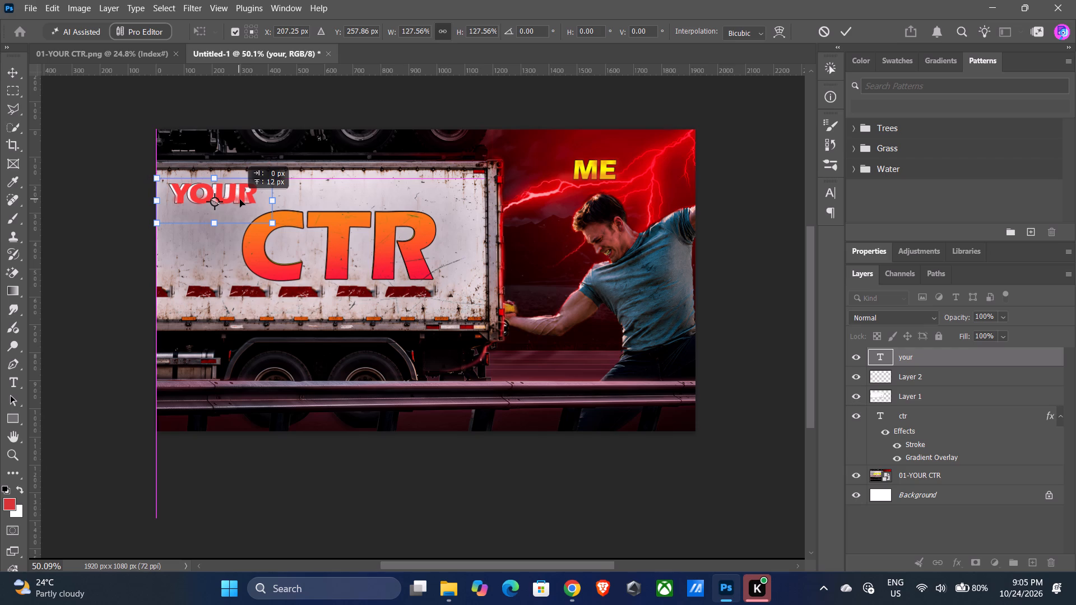
pyautogui.moveTo(240, 199); pyautogui.dragTo(237, 199)
pyautogui.moveTo(237, 199); pyautogui.dragTo(237, 200)
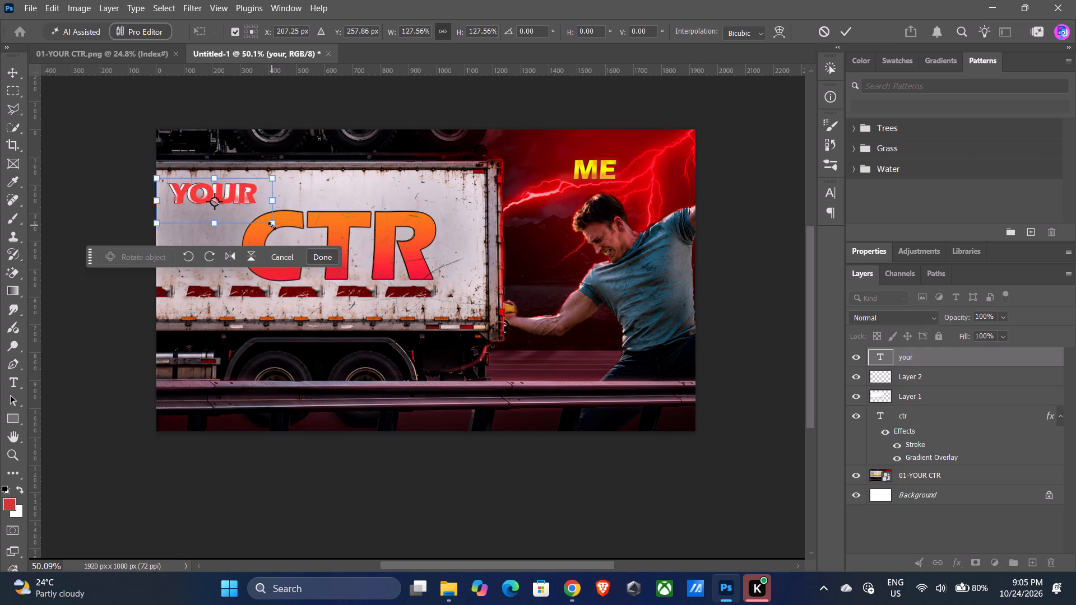
pyautogui.moveTo(272, 226); pyautogui.dragTo(264, 224)
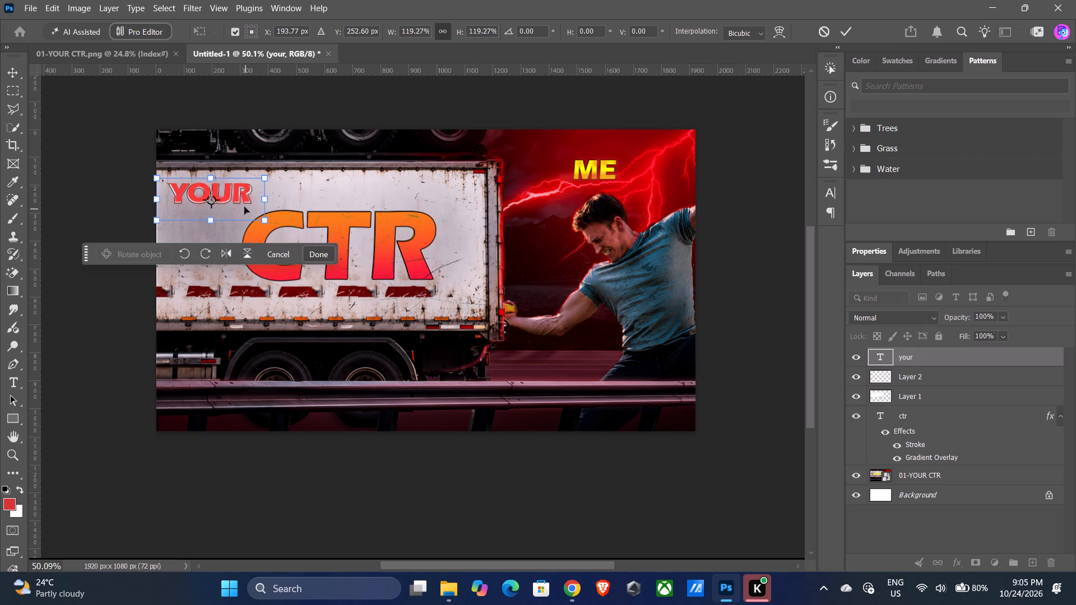
pyautogui.click(244, 207)
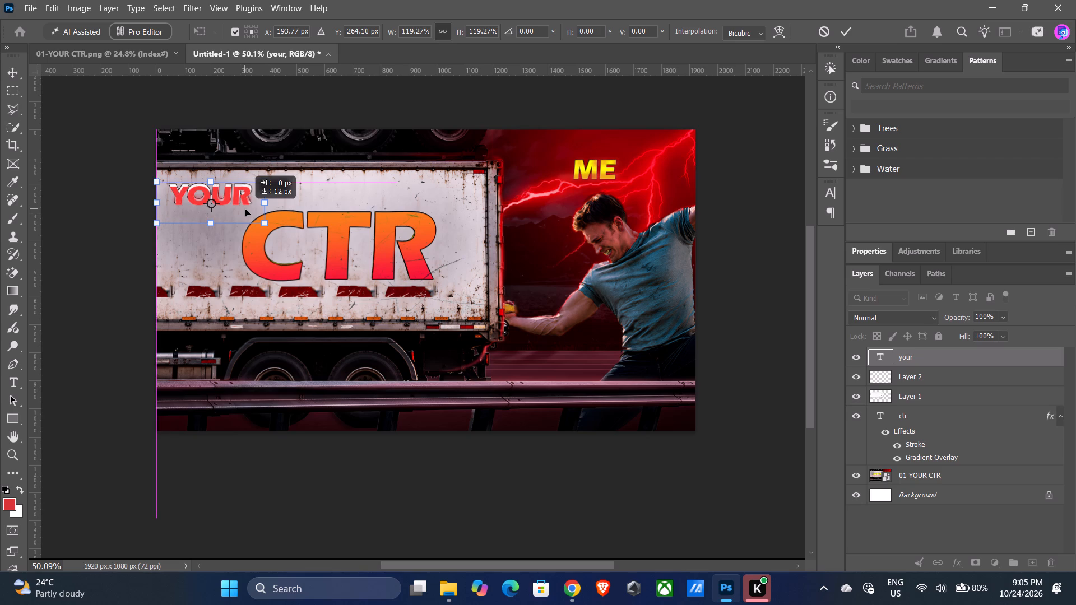
pyautogui.click(262, 220)
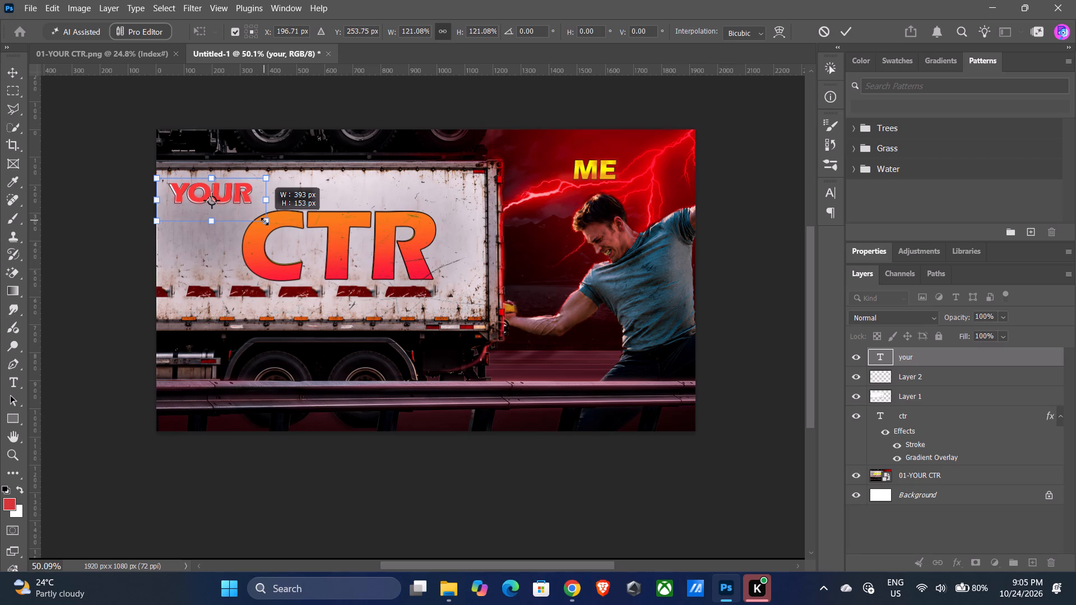
pyautogui.click(244, 202)
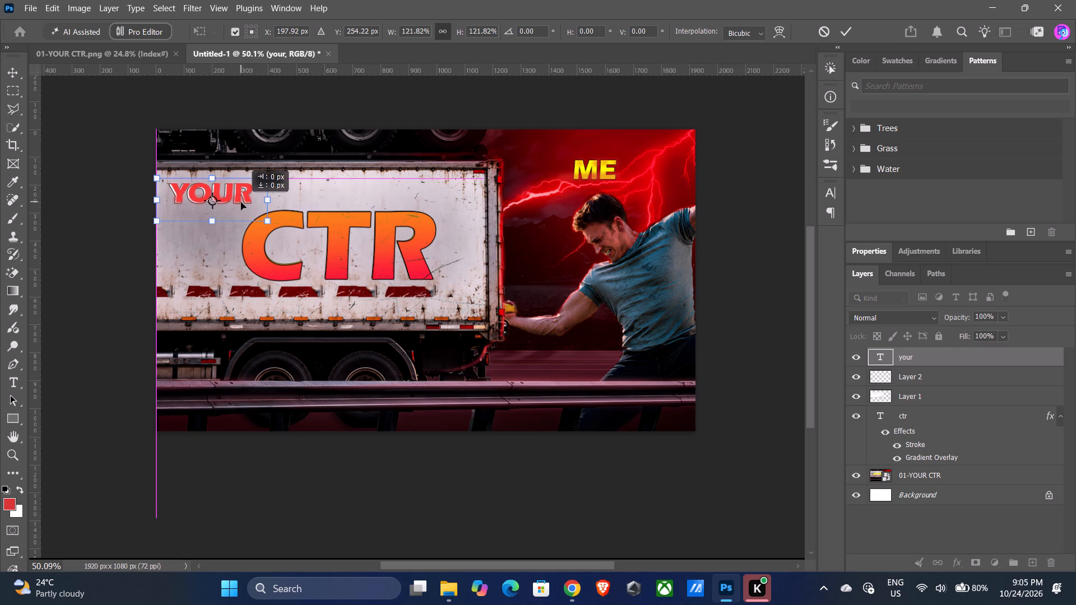
pyautogui.click(265, 221)
pyautogui.moveTo(244, 196); pyautogui.dragTo(244, 196)
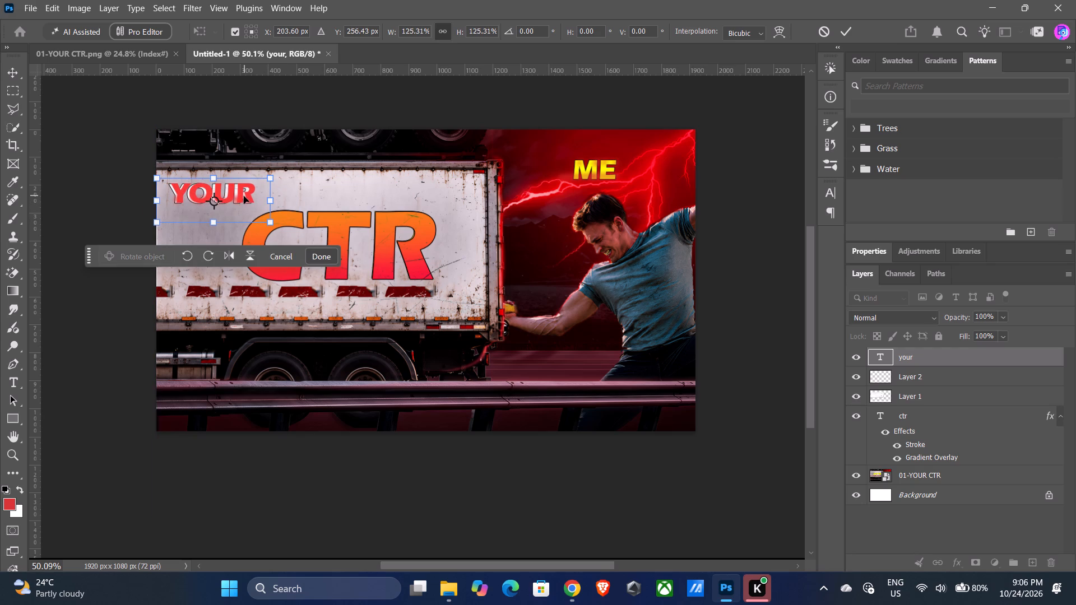
pyautogui.moveTo(244, 196); pyautogui.dragTo(240, 196)
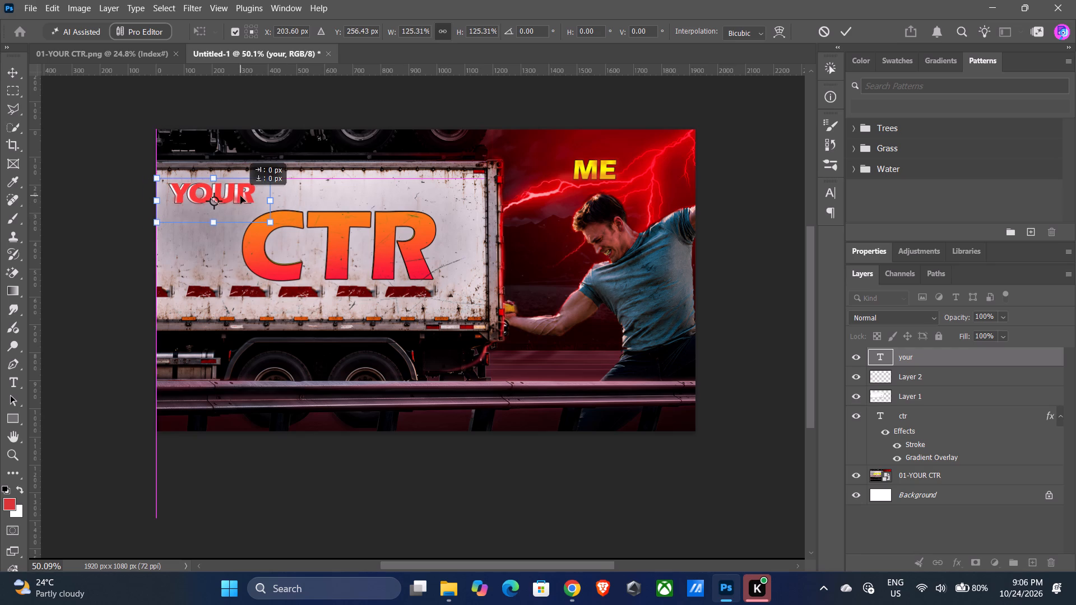
pyautogui.moveTo(240, 196); pyautogui.dragTo(238, 197)
pyautogui.click(206, 176)
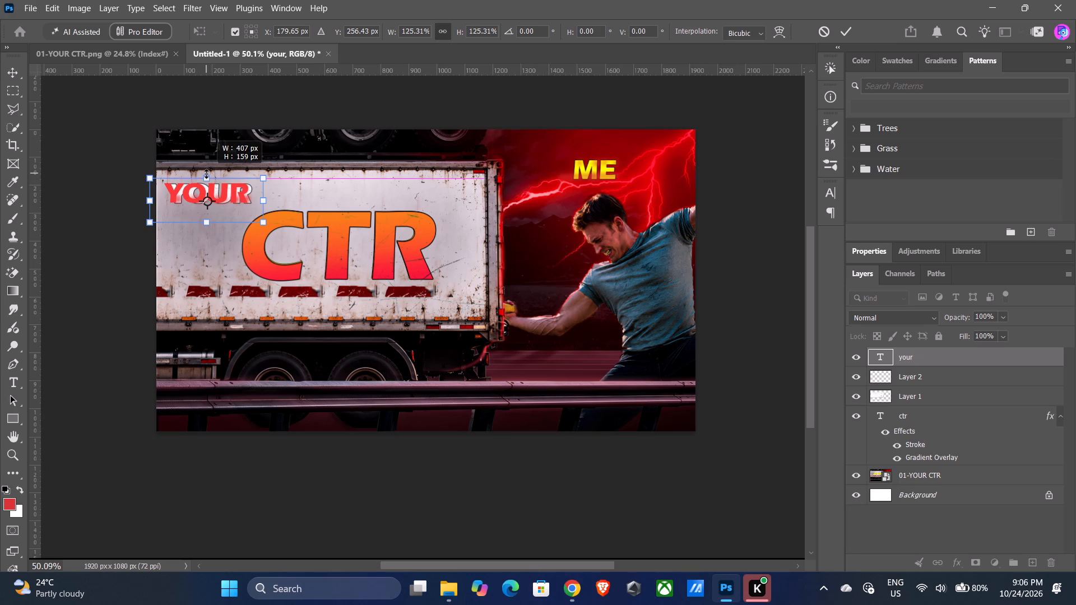
pyautogui.click(234, 197)
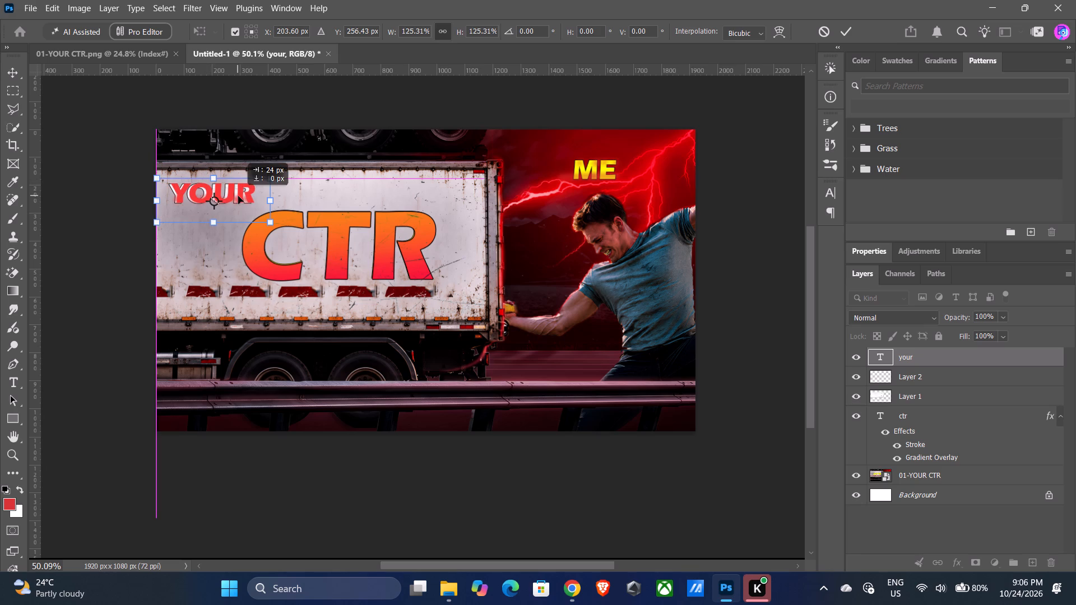
pyautogui.click(324, 257)
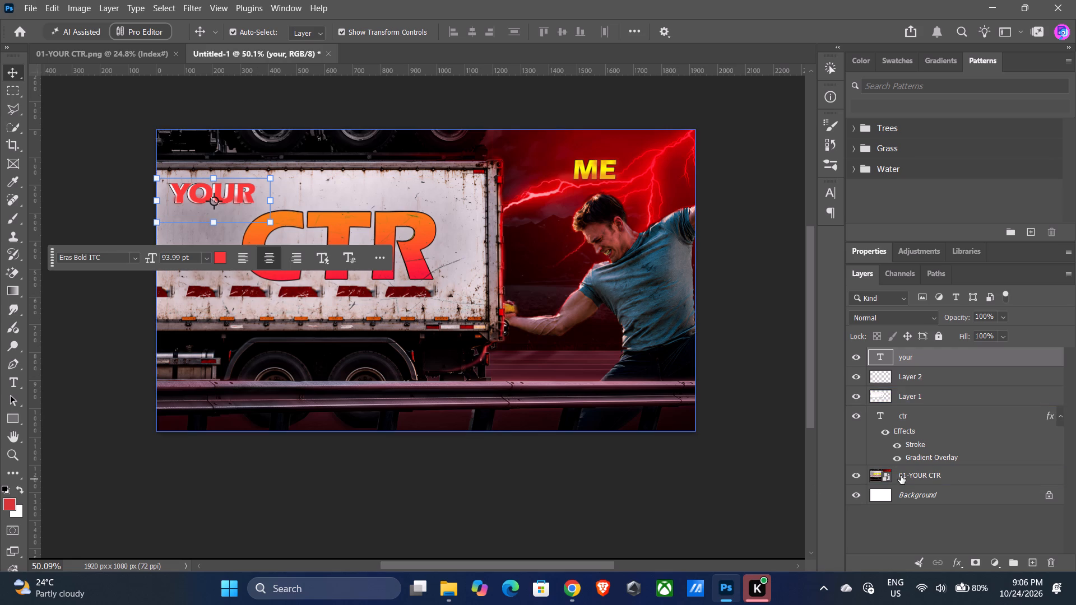
# Hide Layer 2, which holds the soft red brush dabs.
pyautogui.click(847, 376)
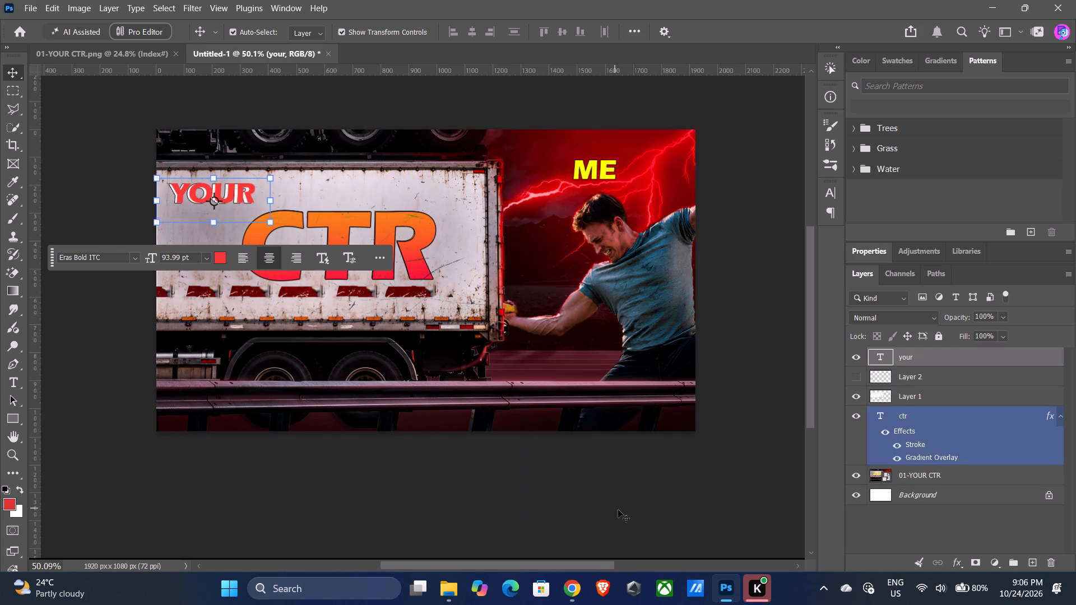
# Add a Gradient Overlay to the YOUR text and change its yellow-orange colour stop to white #ffffff.
pyautogui.click(633, 501)
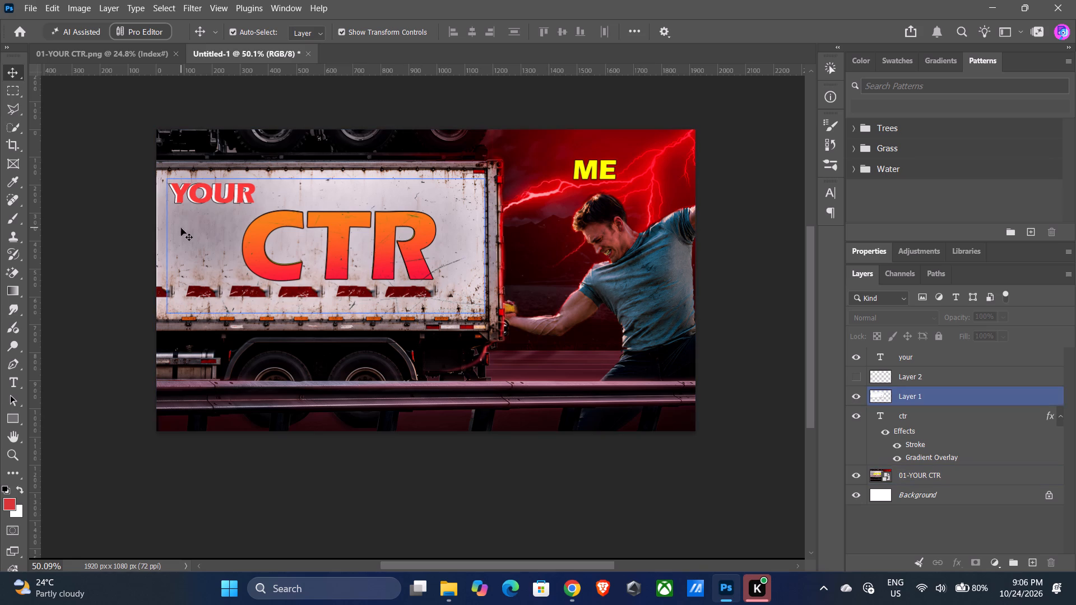
pyautogui.doubleClick(212, 195)
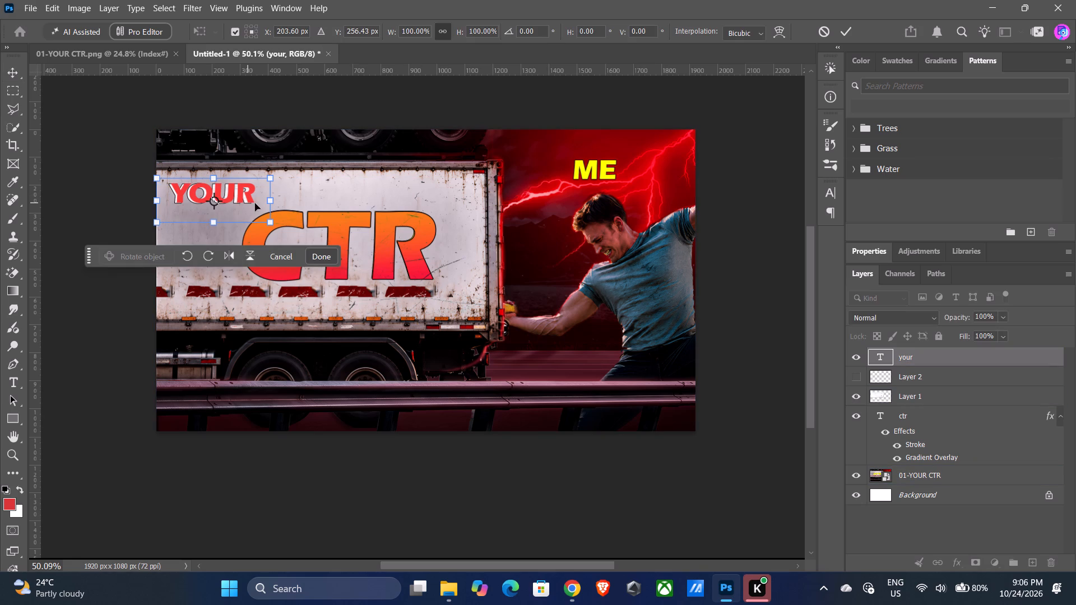
pyautogui.click(9, 69)
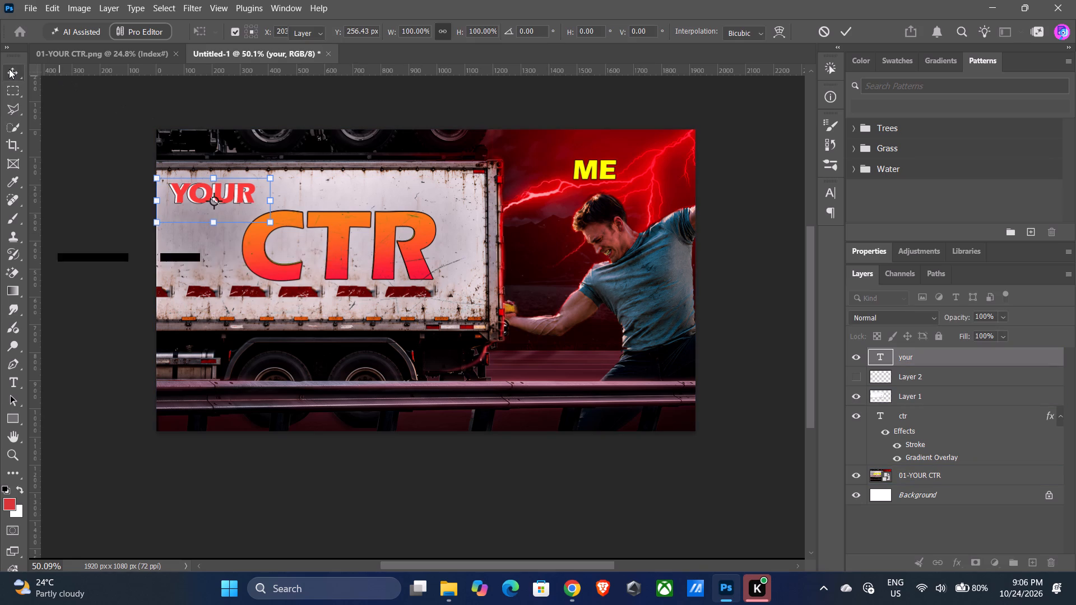
pyautogui.click(958, 567)
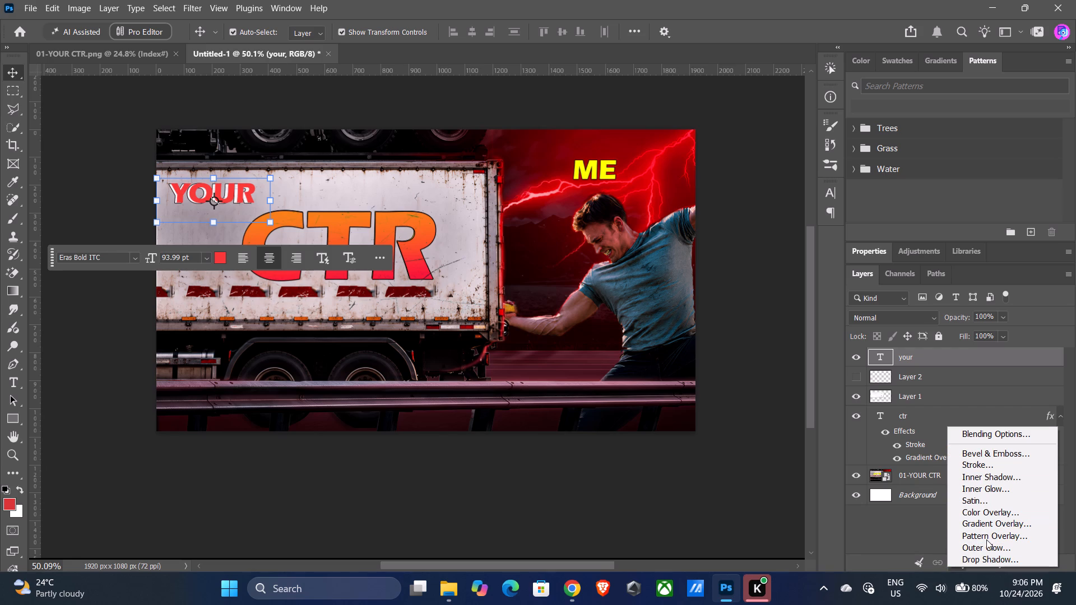
pyautogui.click(985, 525)
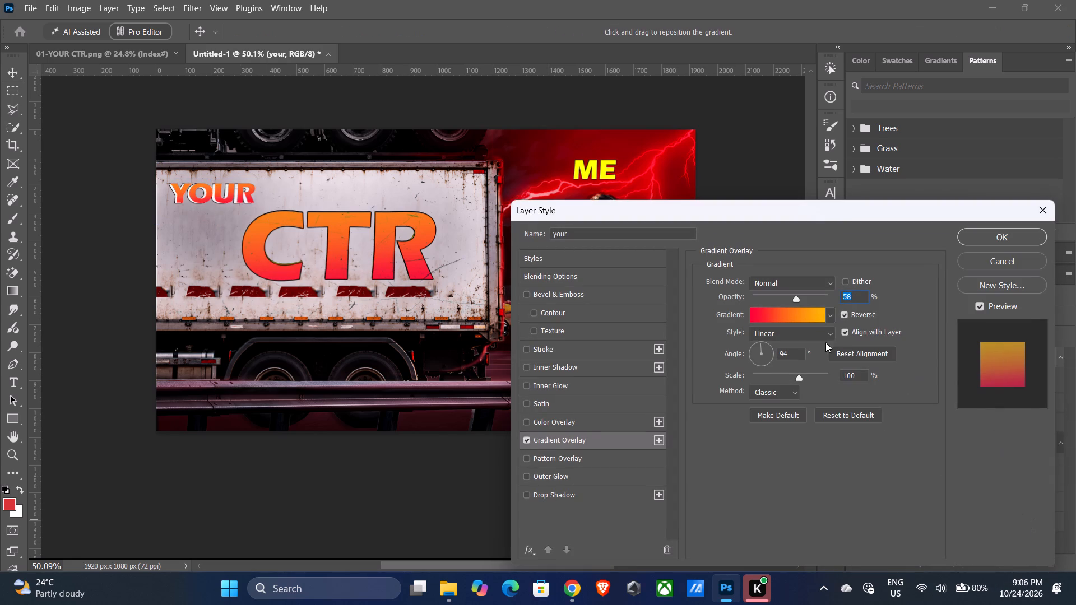
pyautogui.click(762, 314)
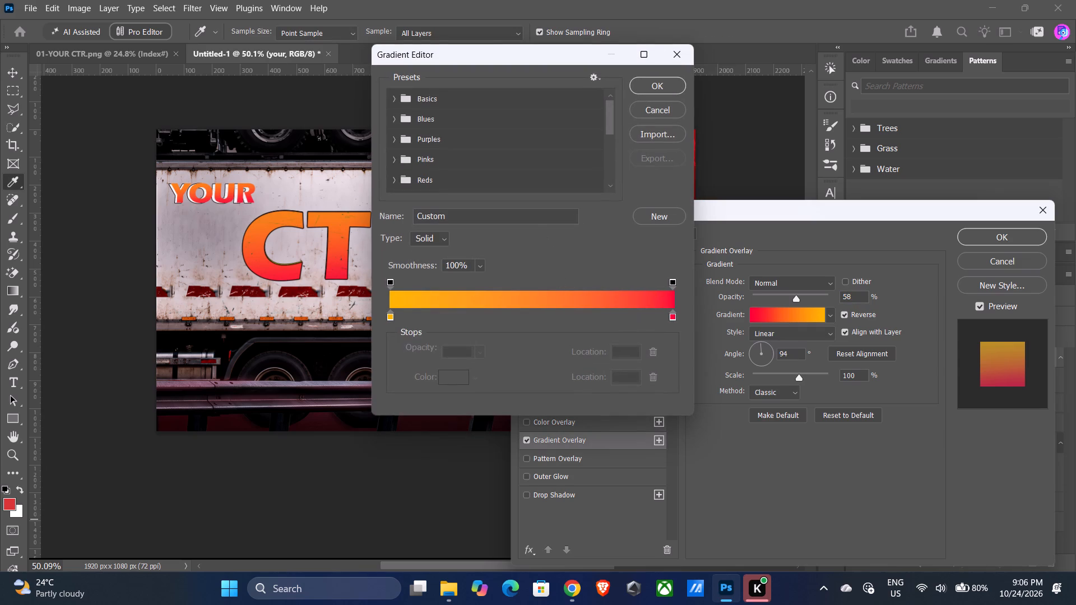
pyautogui.click(389, 318)
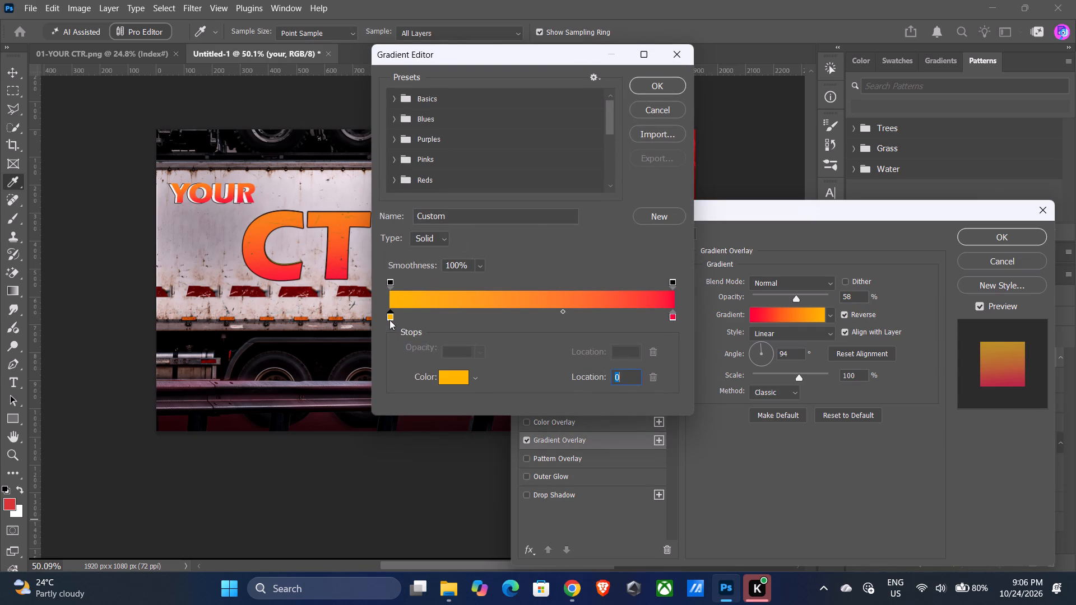
pyautogui.click(448, 379)
pyautogui.moveTo(320, 300); pyautogui.dragTo(261, 250)
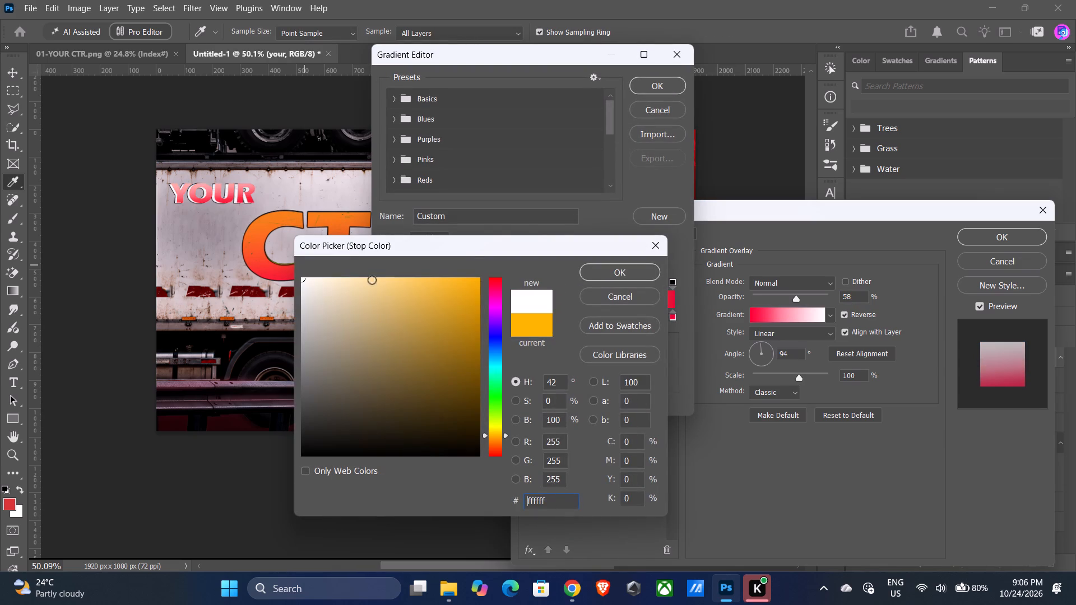
pyautogui.click(635, 272)
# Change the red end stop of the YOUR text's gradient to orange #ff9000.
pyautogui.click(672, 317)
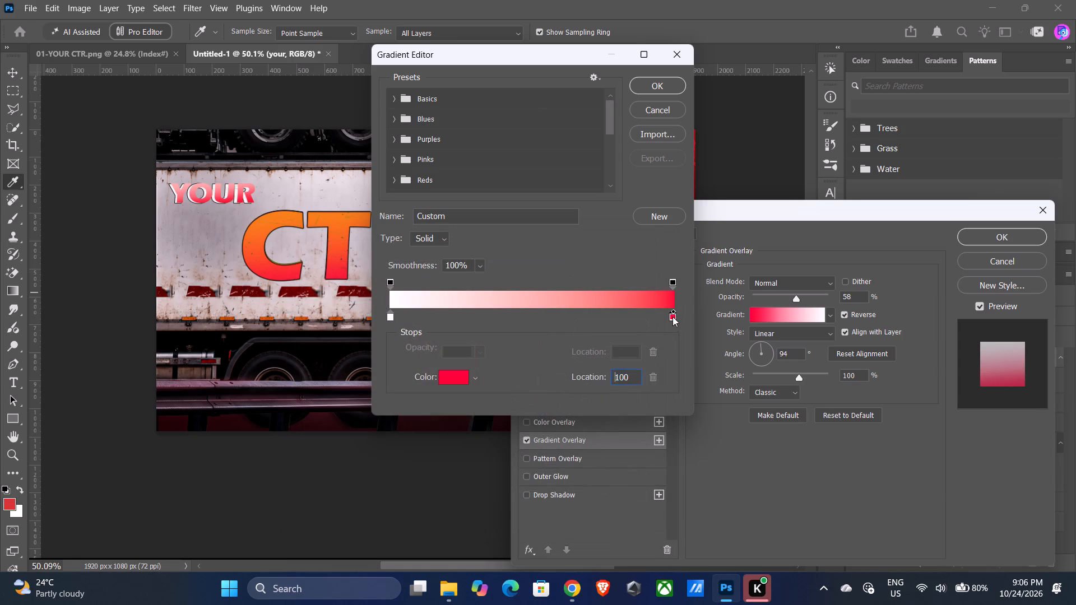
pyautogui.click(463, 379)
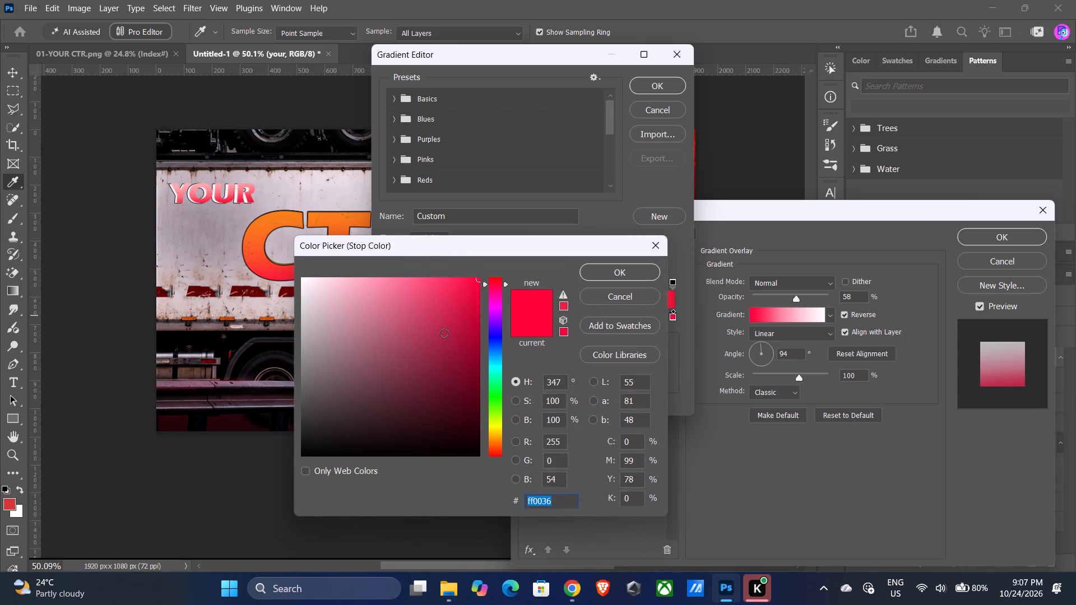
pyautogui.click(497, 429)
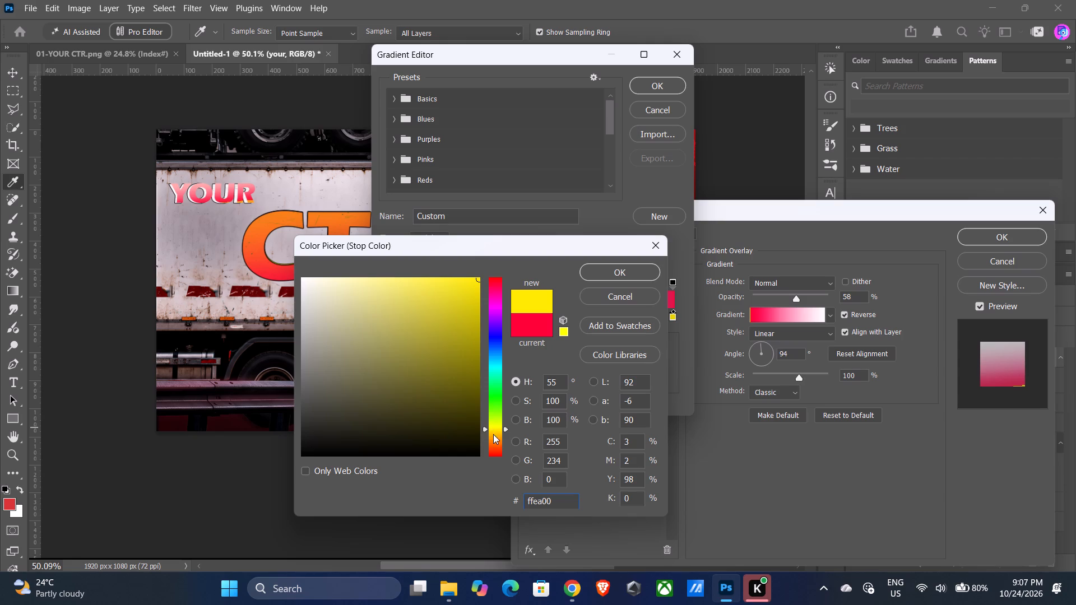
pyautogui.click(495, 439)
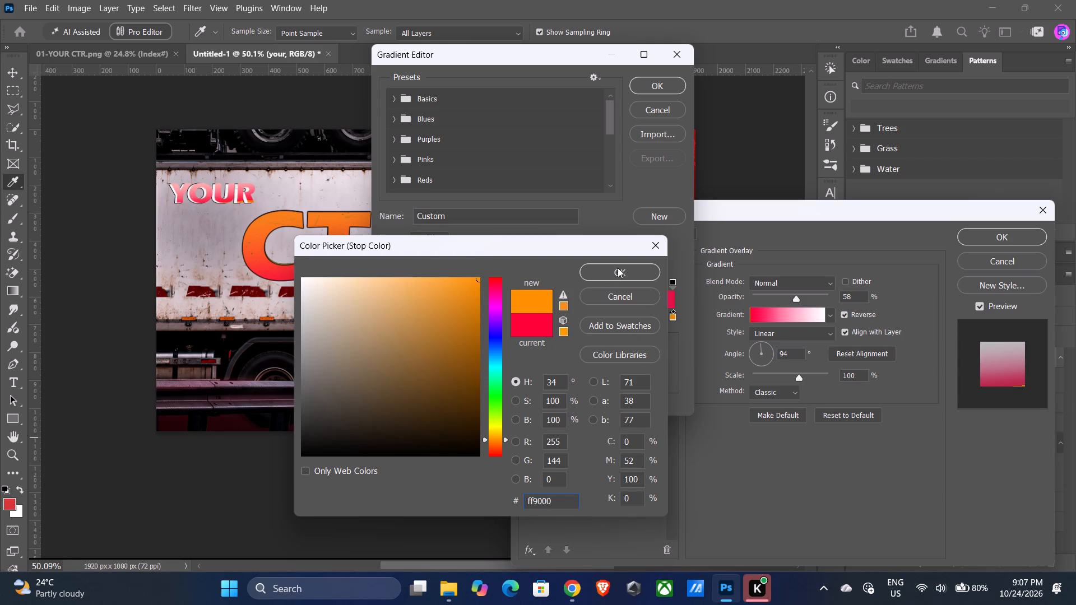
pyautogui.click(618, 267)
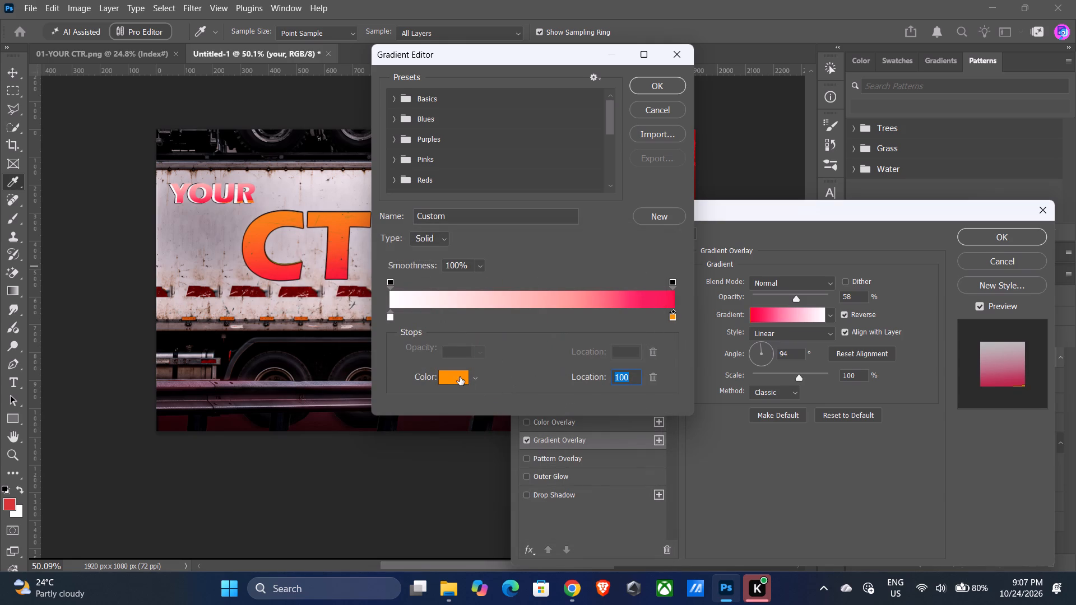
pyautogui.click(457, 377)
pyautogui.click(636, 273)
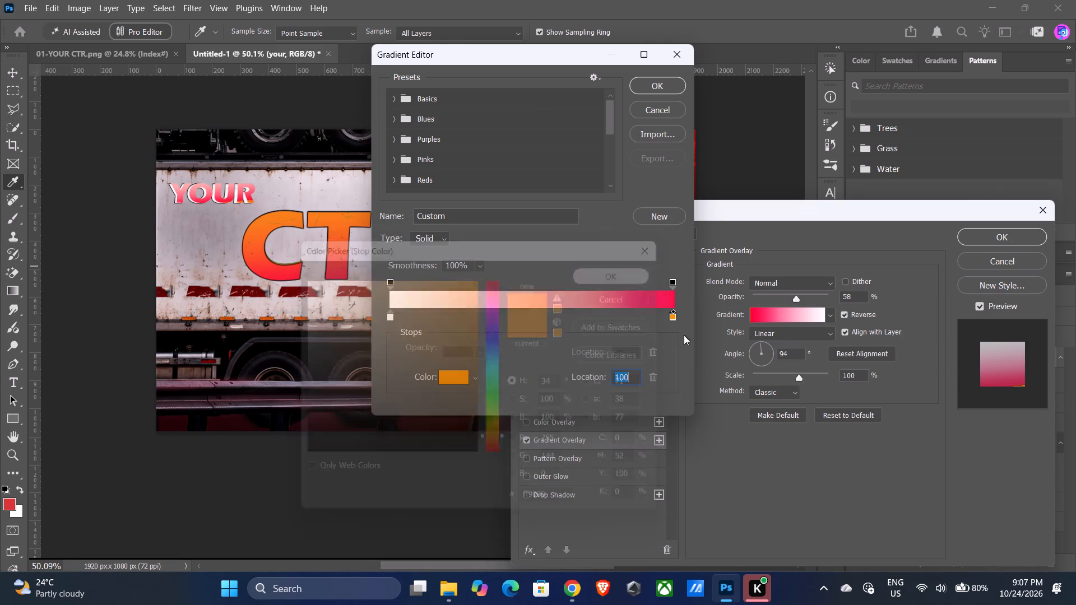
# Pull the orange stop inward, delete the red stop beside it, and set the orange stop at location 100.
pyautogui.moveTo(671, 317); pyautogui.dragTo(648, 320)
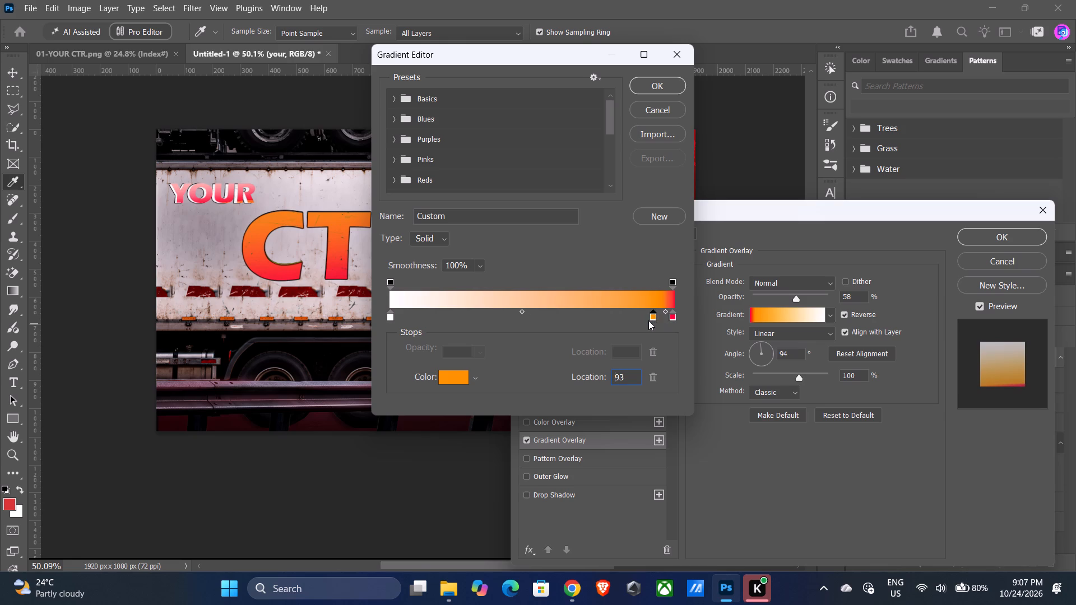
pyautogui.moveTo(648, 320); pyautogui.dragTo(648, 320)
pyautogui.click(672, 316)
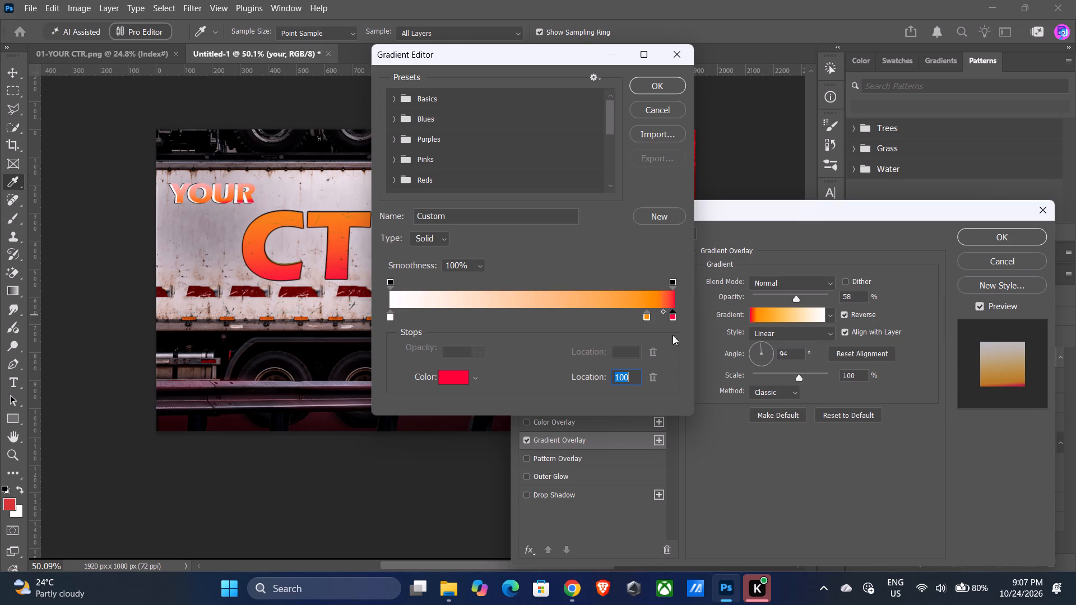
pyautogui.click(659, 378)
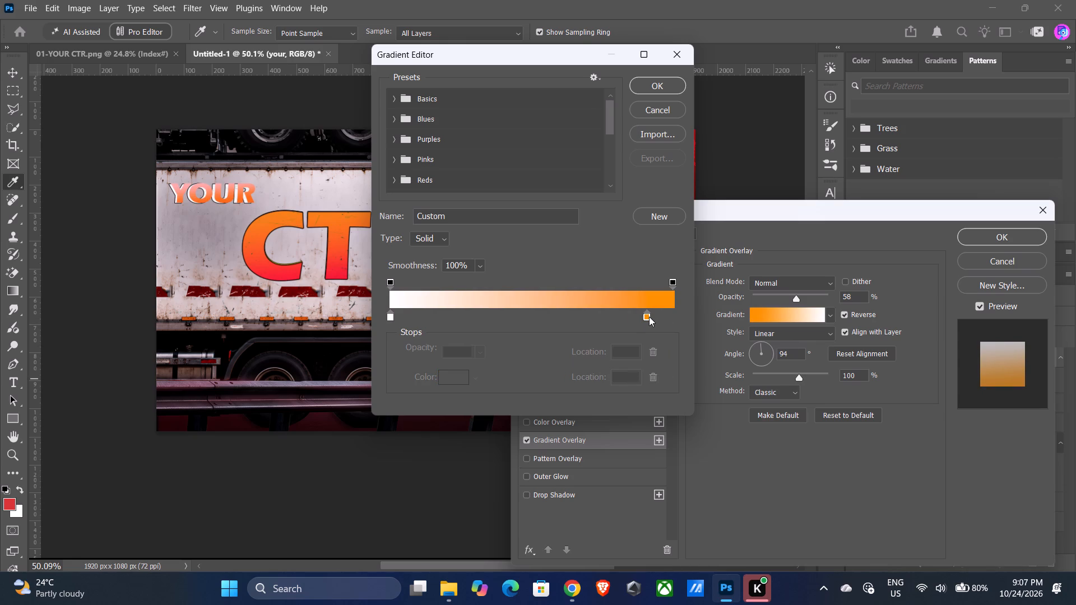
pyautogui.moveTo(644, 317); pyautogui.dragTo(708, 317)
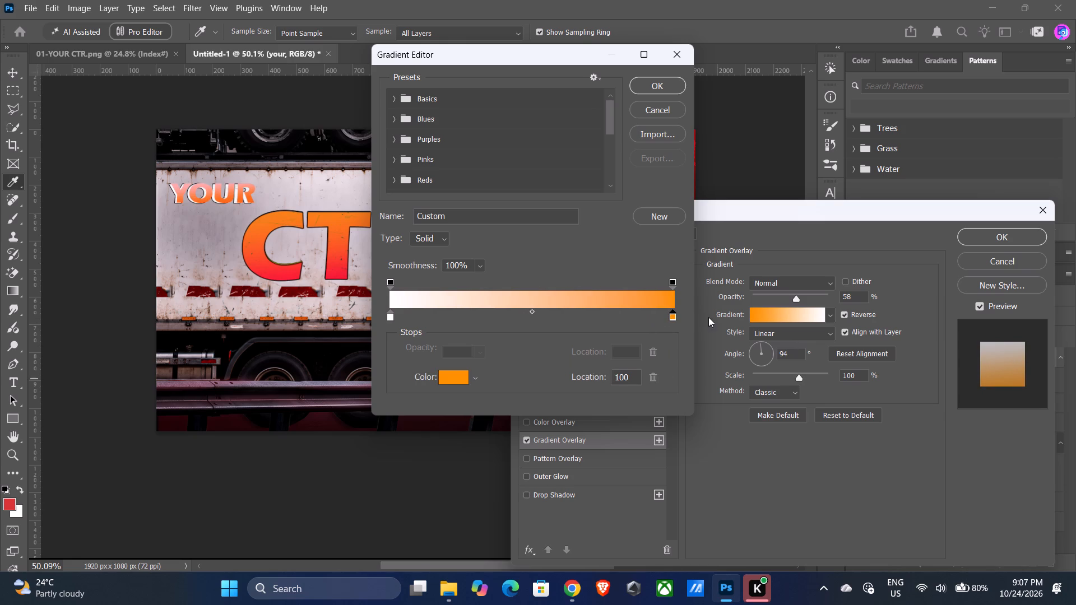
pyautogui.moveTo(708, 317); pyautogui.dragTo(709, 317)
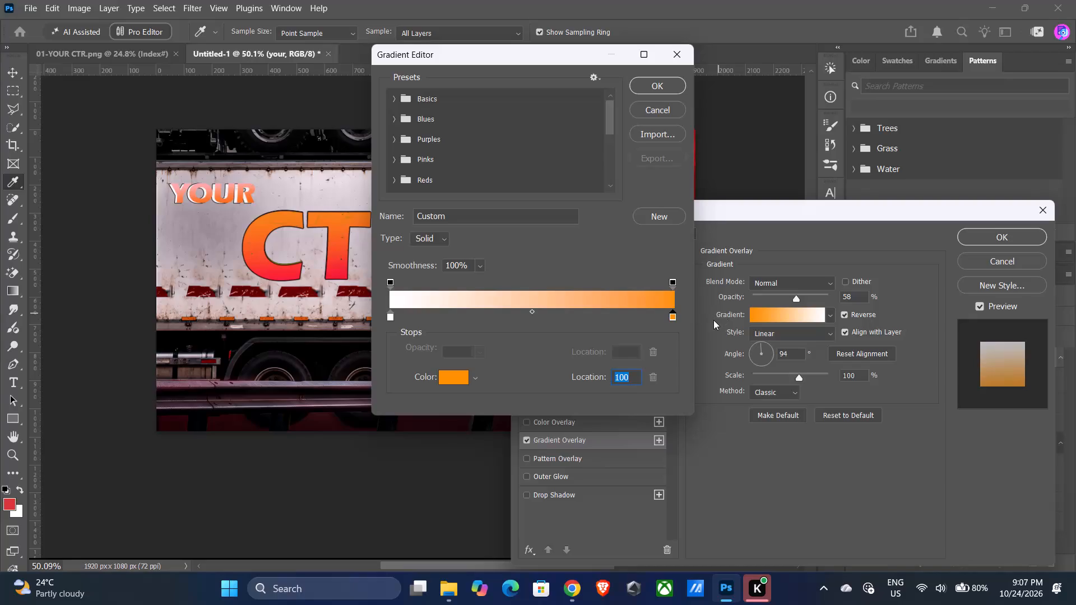
# Set the gradient's end stop at location 100 to pure red #ff0000 and accept the white-to-red gradient.
pyautogui.click(440, 375)
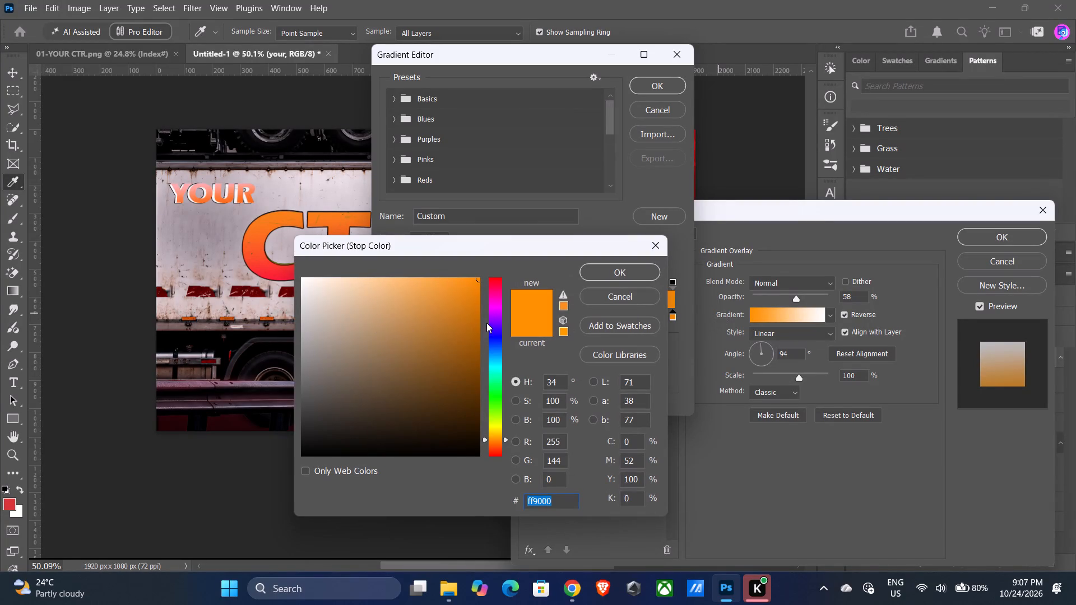
pyautogui.click(494, 286)
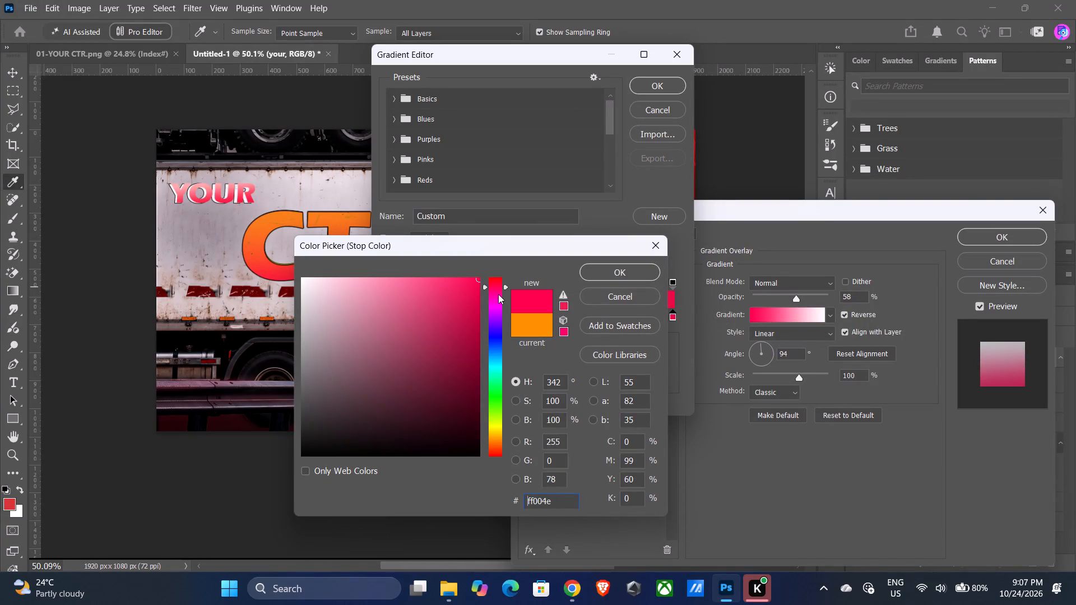
pyautogui.click(499, 294)
pyautogui.click(497, 282)
pyautogui.moveTo(497, 281); pyautogui.dragTo(497, 270)
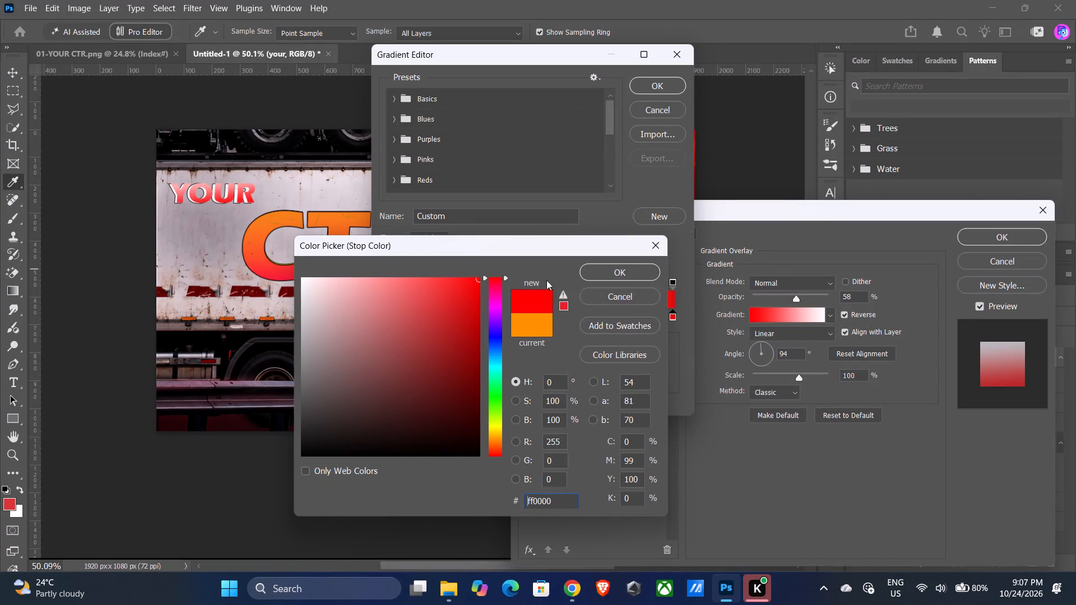
pyautogui.click(625, 271)
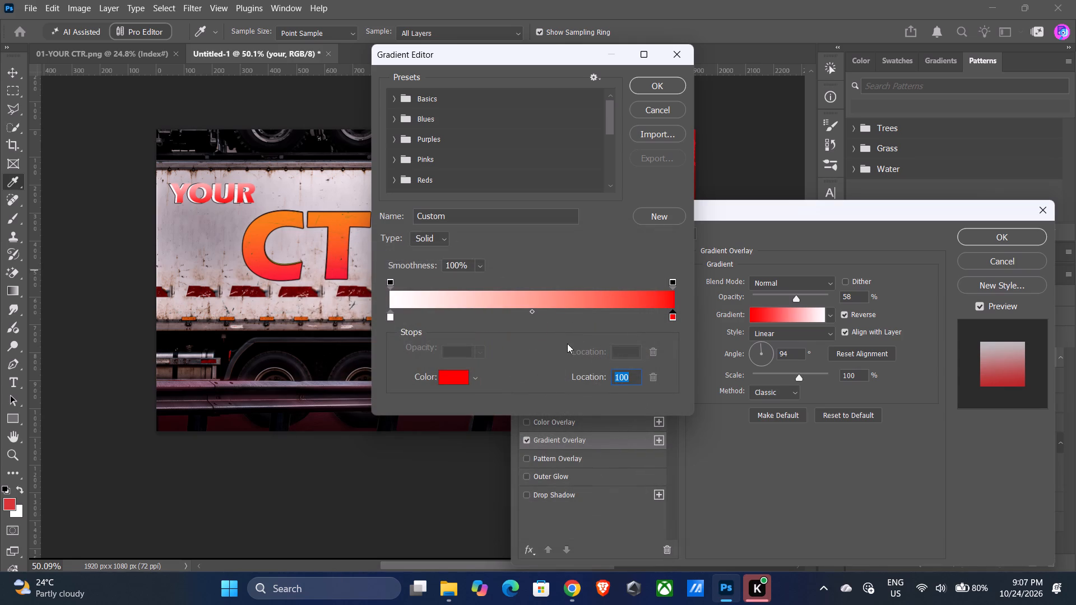
pyautogui.click(658, 93)
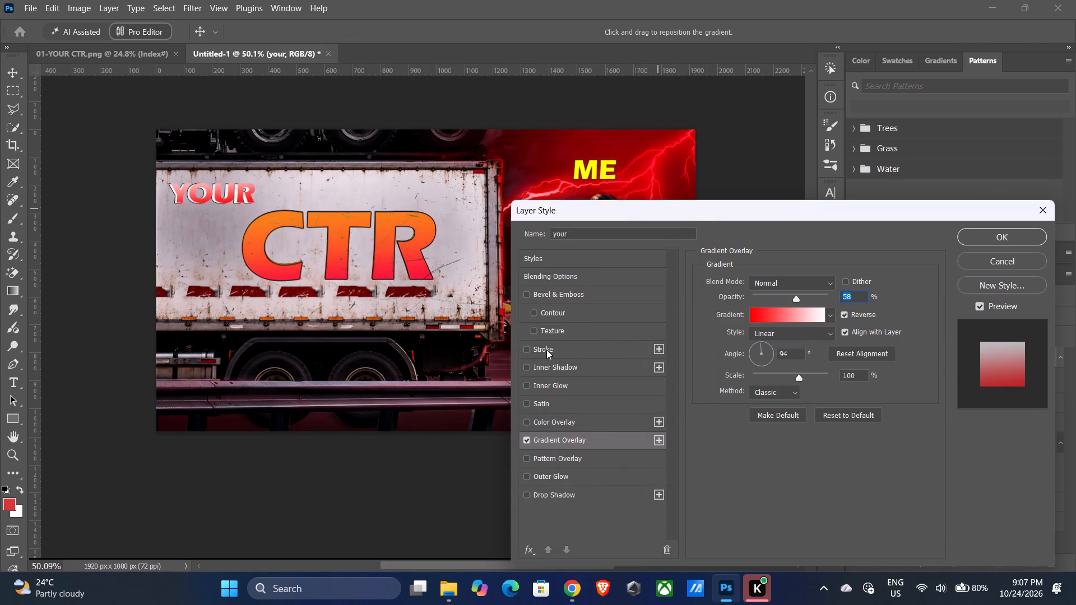
# Add a 3 px black outside Stroke to the YOUR text and apply the layer style.
pyautogui.click(546, 349)
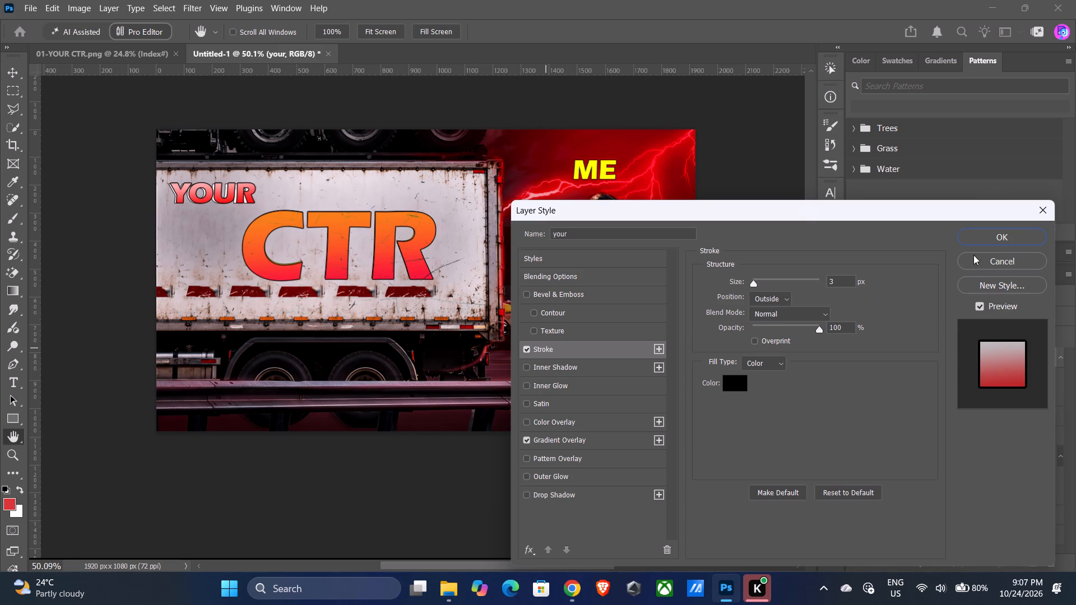
pyautogui.click(982, 239)
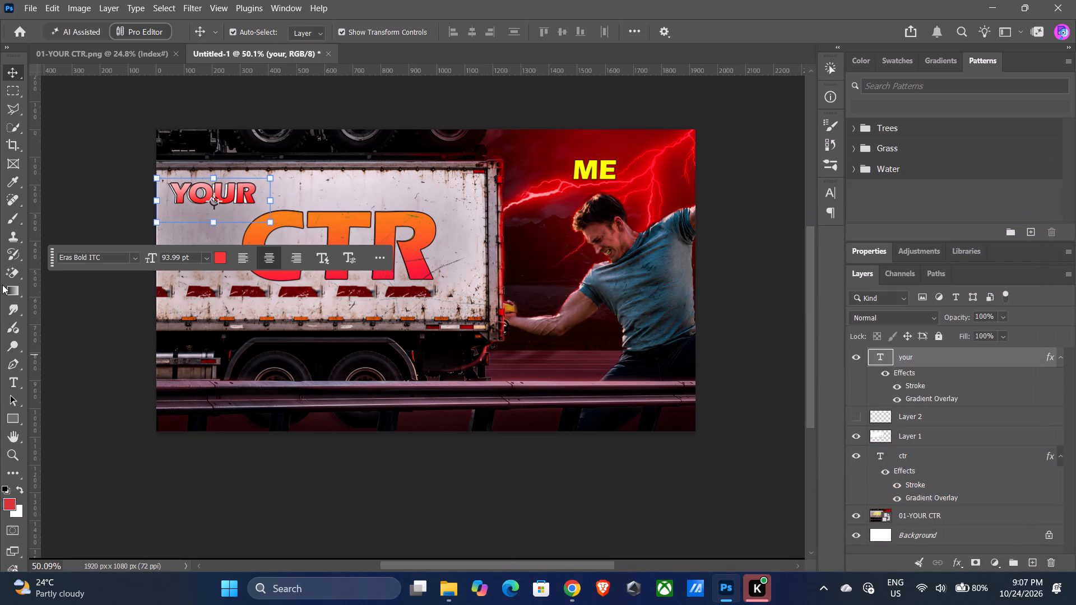
# Shift Layer 1 horizontally about 37 px to the canvas's left edge.
pyautogui.moveTo(257, 199); pyautogui.dragTo(249, 199)
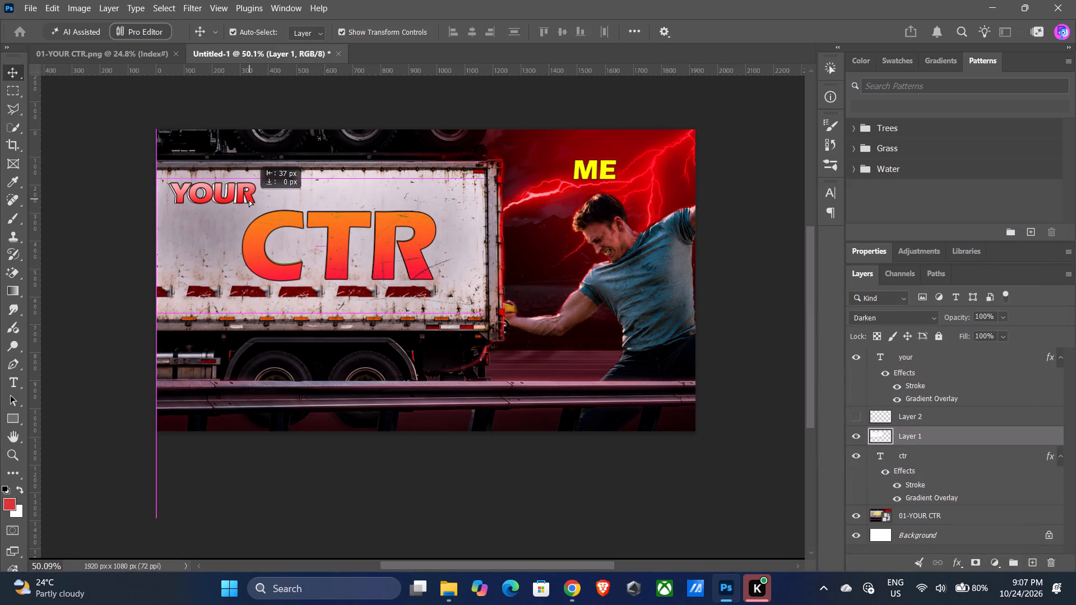
pyautogui.moveTo(249, 199); pyautogui.dragTo(247, 199)
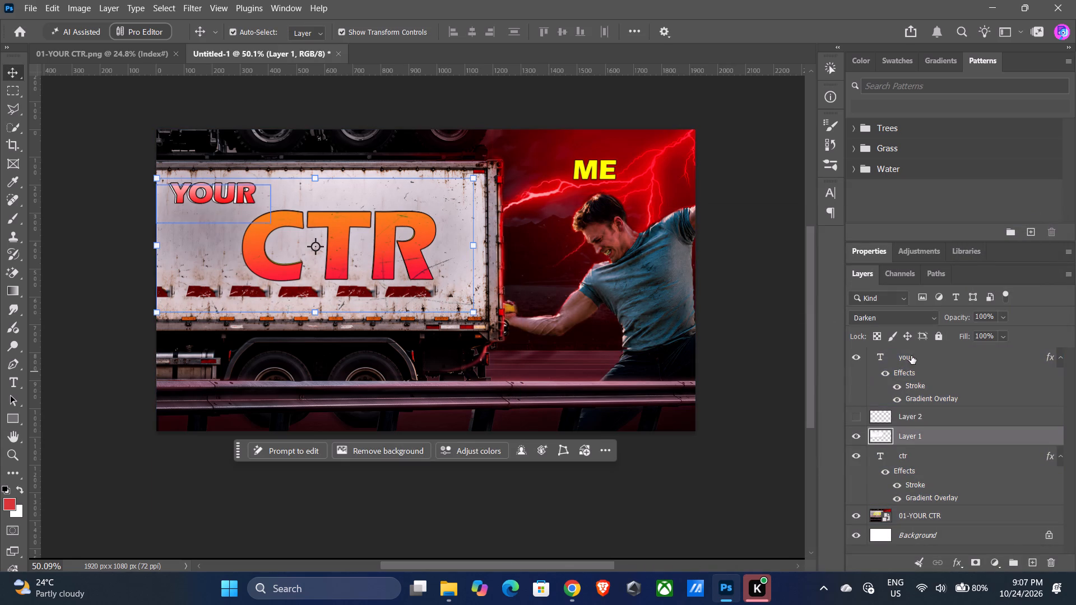
# Scale the YOUR text proportionally to about 96.55%, apply the transform, and deselect the text layer.
pyautogui.click(917, 356)
pyautogui.click(240, 193)
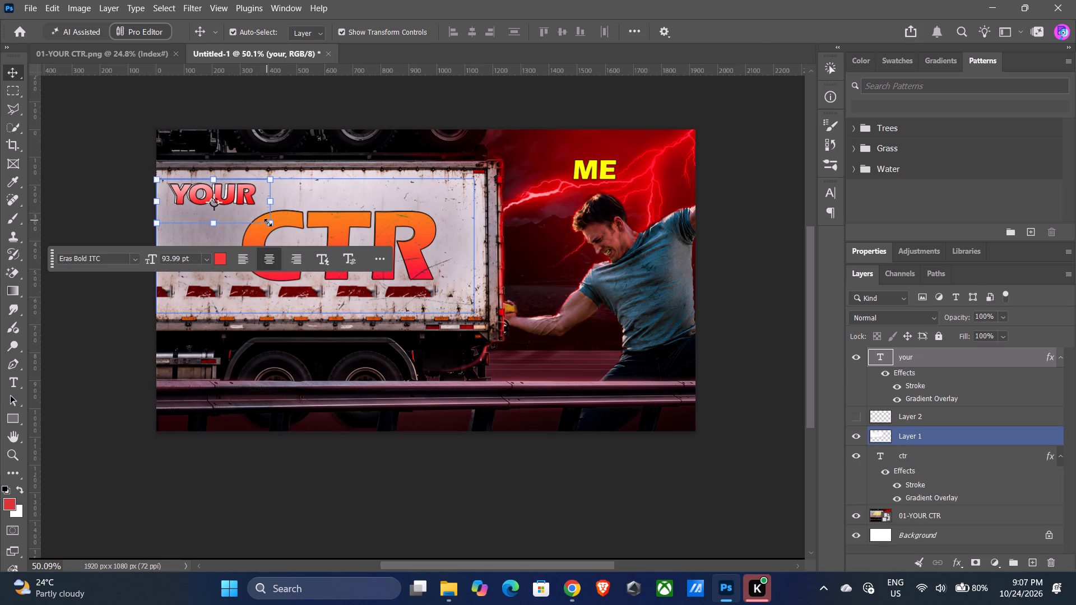
pyautogui.click(268, 224)
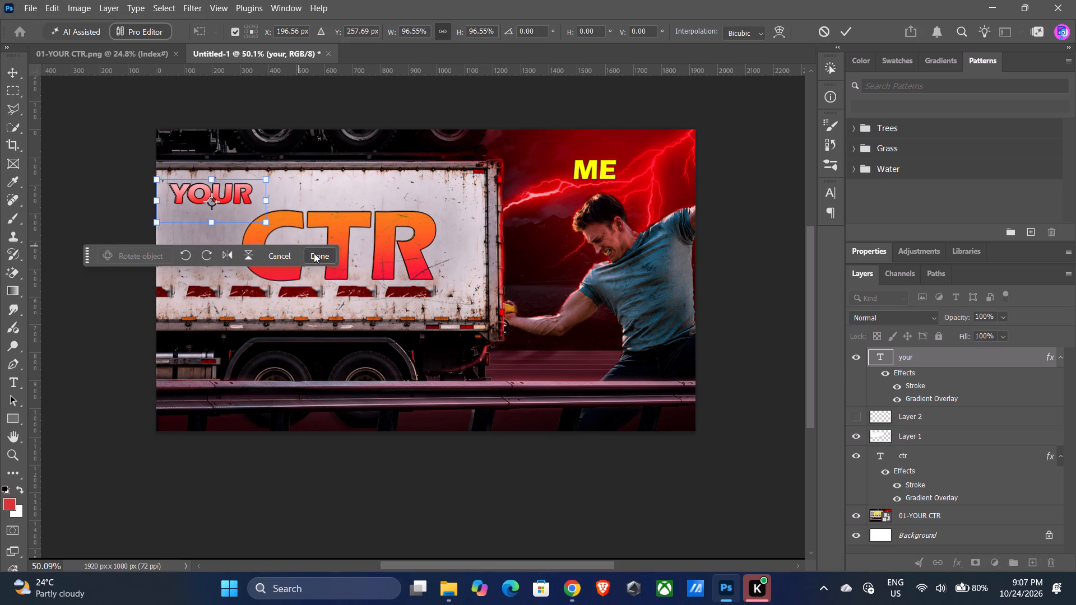
pyautogui.click(314, 254)
pyautogui.click(395, 316)
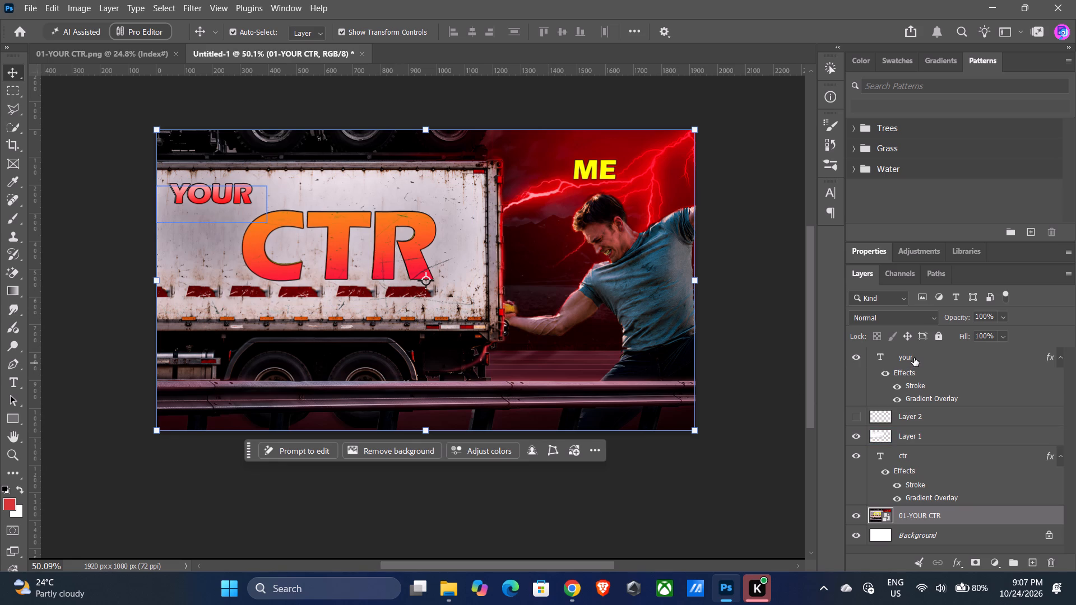
# Move the "your" text layer below Layer 1, directly above the "ctr" text layer.
pyautogui.moveTo(913, 355); pyautogui.dragTo(927, 453)
pyautogui.scroll(2, 919, 424)
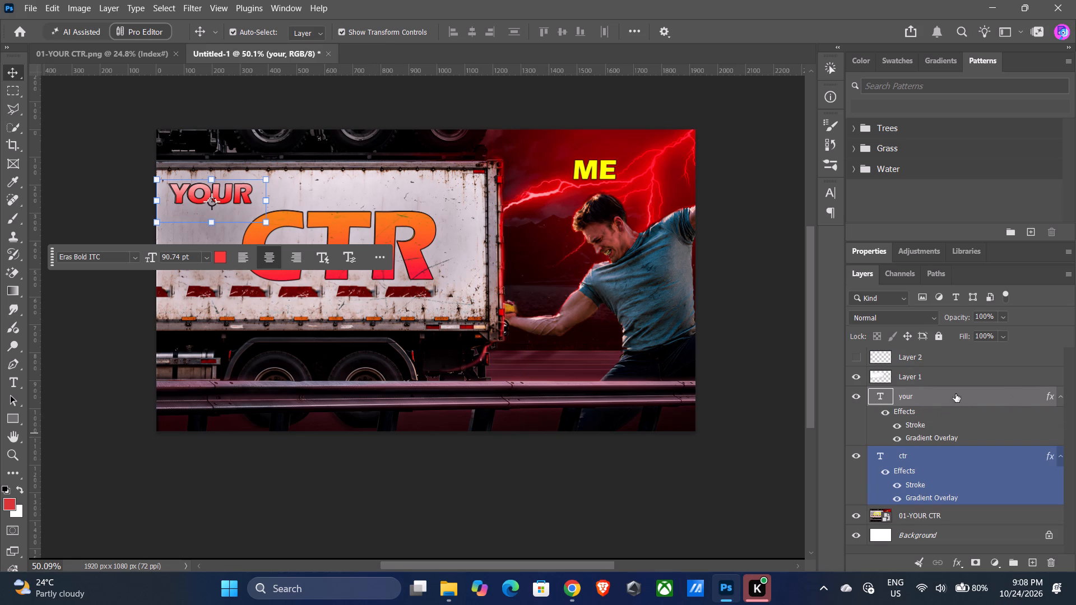
pyautogui.scroll(1, 938, 450)
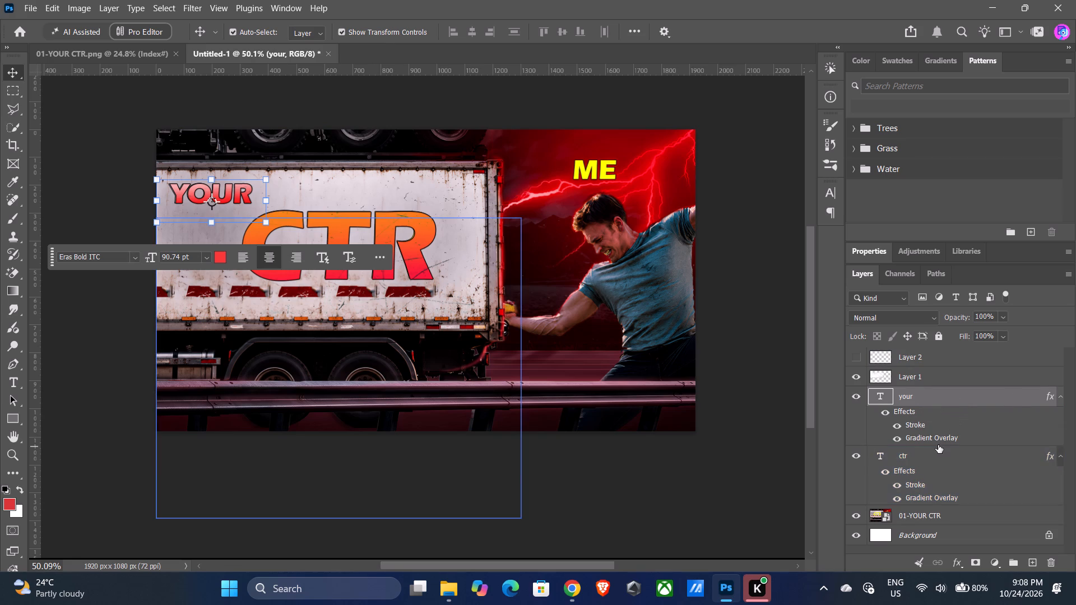
# Duplicate the Layer 1 scratches above the original and move the copy about 790 px left and upward, over the YOUR text.
pyautogui.click(913, 383)
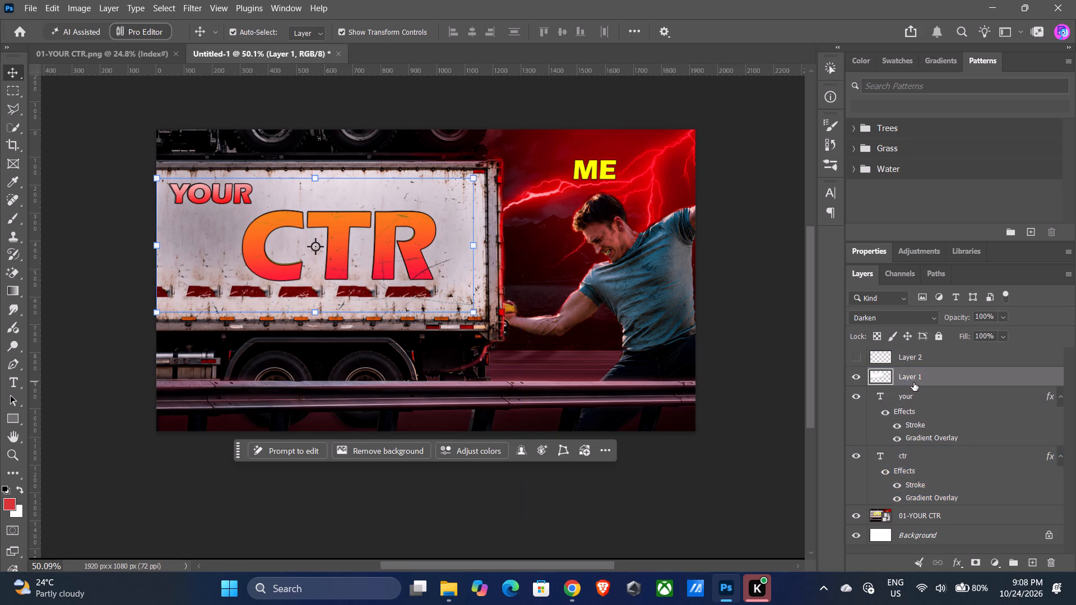
pyautogui.keyDown('alt'); pyautogui.moveTo(913, 376); pyautogui.dragTo(910, 365); pyautogui.keyUp('alt')
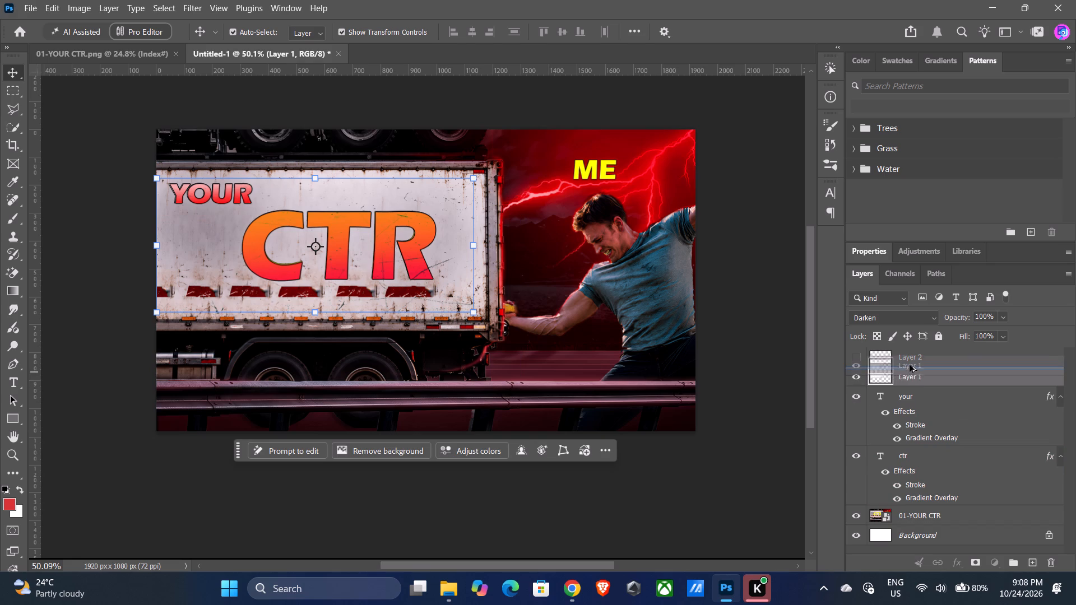
pyautogui.keyDown('alt'); pyautogui.moveTo(910, 365); pyautogui.dragTo(910, 364); pyautogui.keyUp('alt')
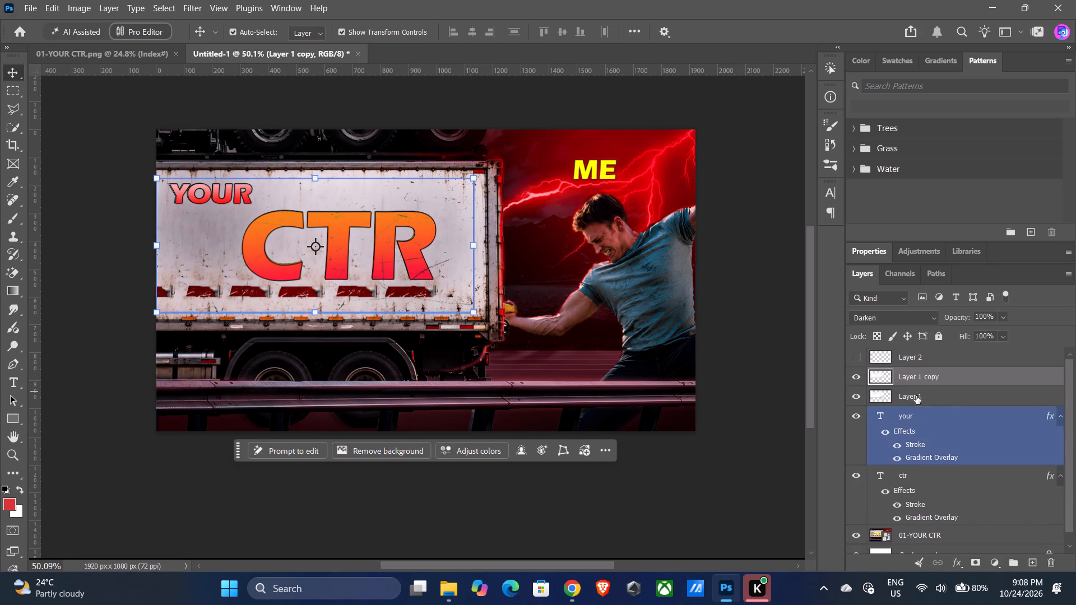
pyautogui.moveTo(418, 260); pyautogui.dragTo(398, 260)
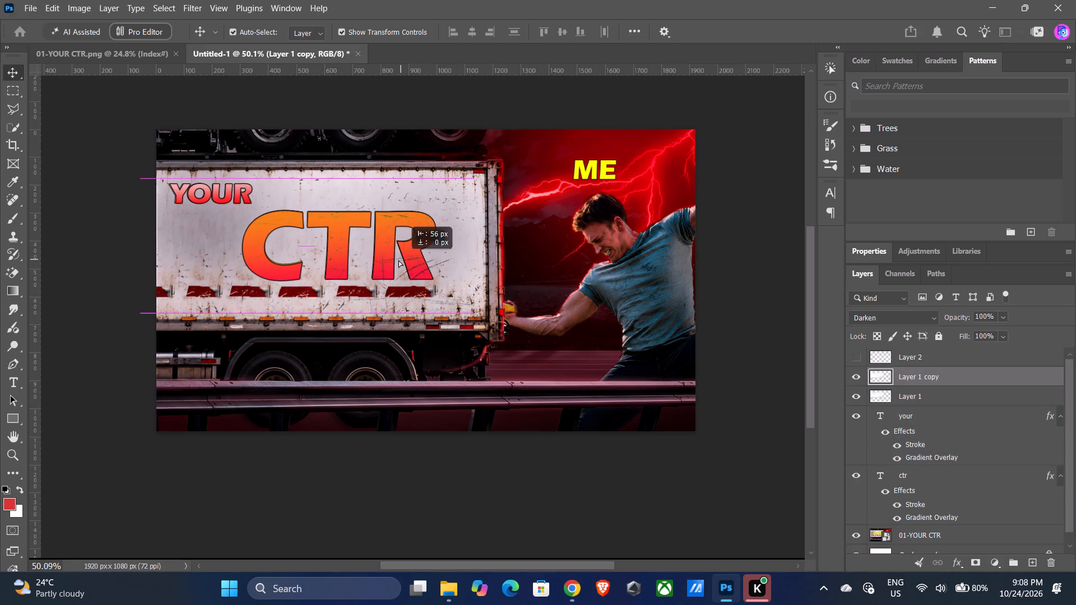
pyautogui.moveTo(398, 260); pyautogui.dragTo(388, 243)
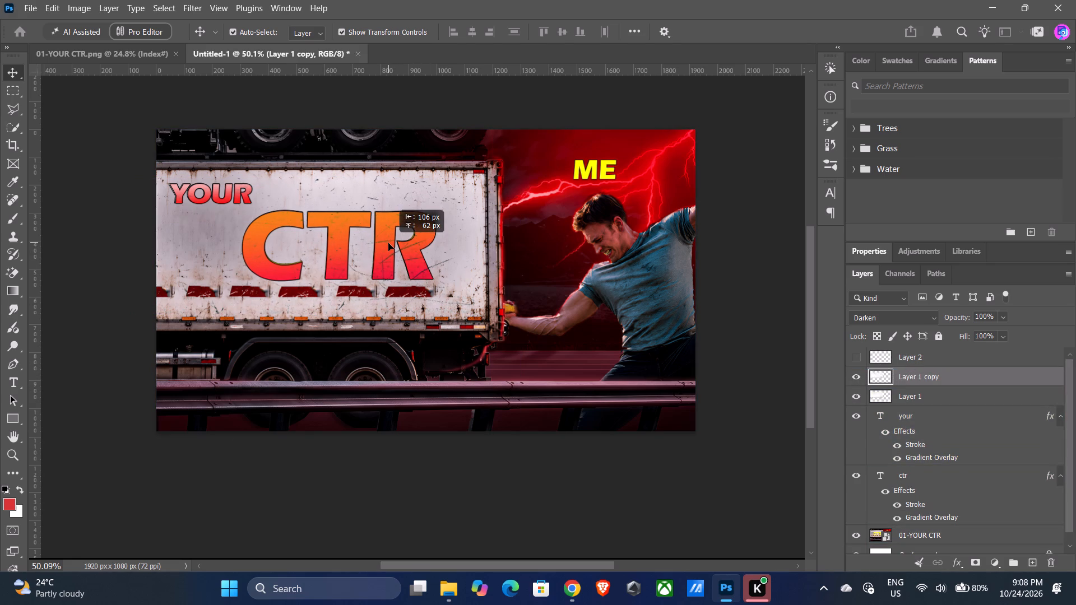
pyautogui.moveTo(388, 243); pyautogui.dragTo(198, 206)
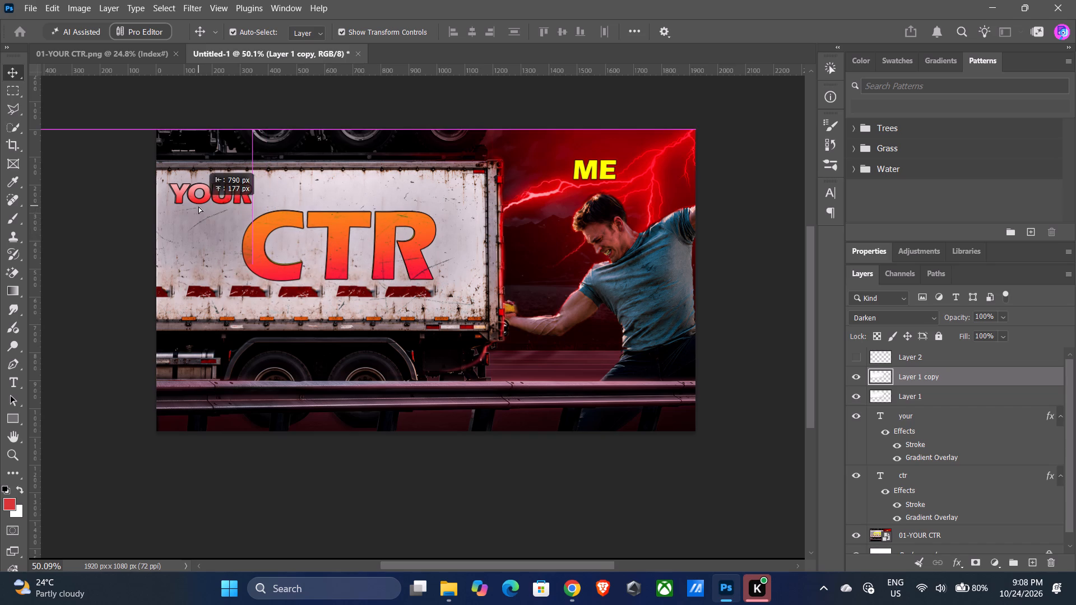
pyautogui.moveTo(198, 206); pyautogui.dragTo(198, 203)
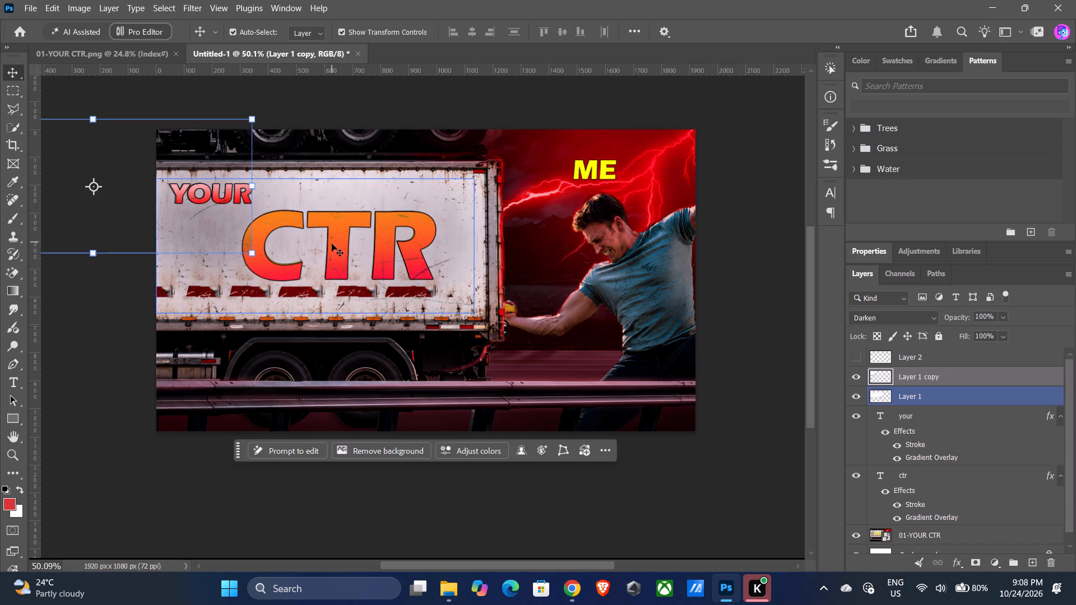
# Place three more copies of the scratch layer over the trailer's upper area, left side and CTR lettering, and deselect.
pyautogui.keyDown('alt'); pyautogui.moveTo(217, 227); pyautogui.dragTo(259, 226); pyautogui.keyUp('alt')
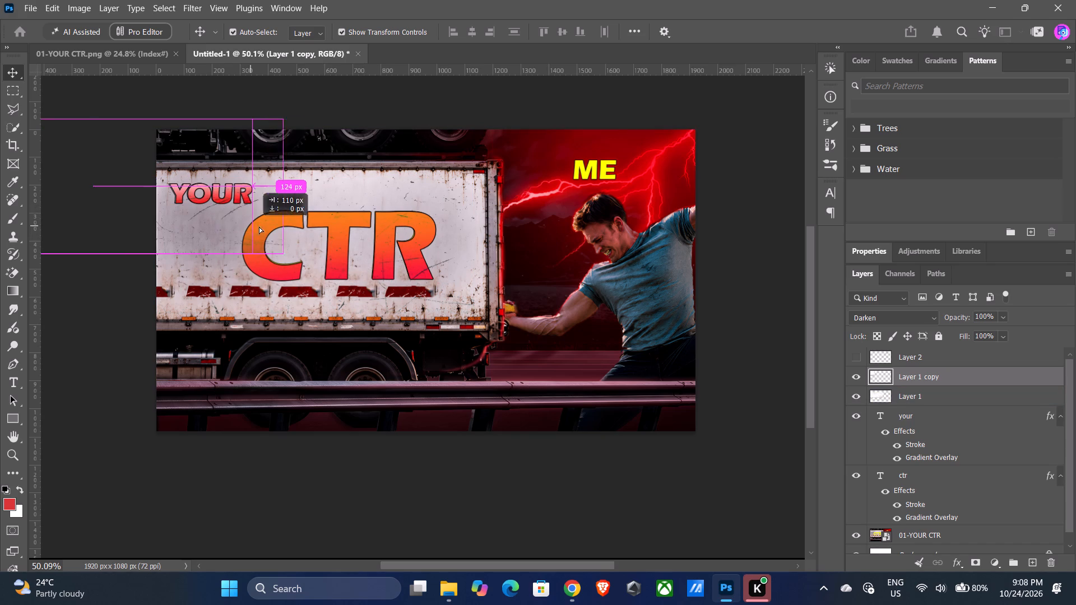
pyautogui.keyDown('alt'); pyautogui.moveTo(259, 226); pyautogui.dragTo(438, 213); pyautogui.keyUp('alt')
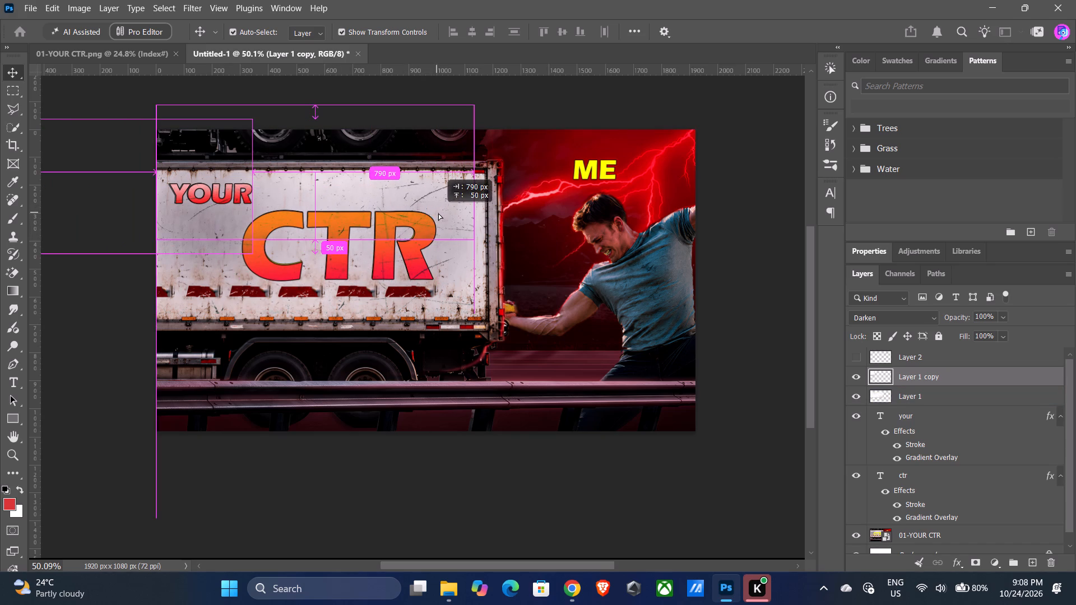
pyautogui.keyDown('alt'); pyautogui.moveTo(438, 213); pyautogui.dragTo(451, 218); pyautogui.keyUp('alt')
pyautogui.keyDown('alt'); pyautogui.moveTo(429, 214); pyautogui.dragTo(421, 239); pyautogui.keyUp('alt')
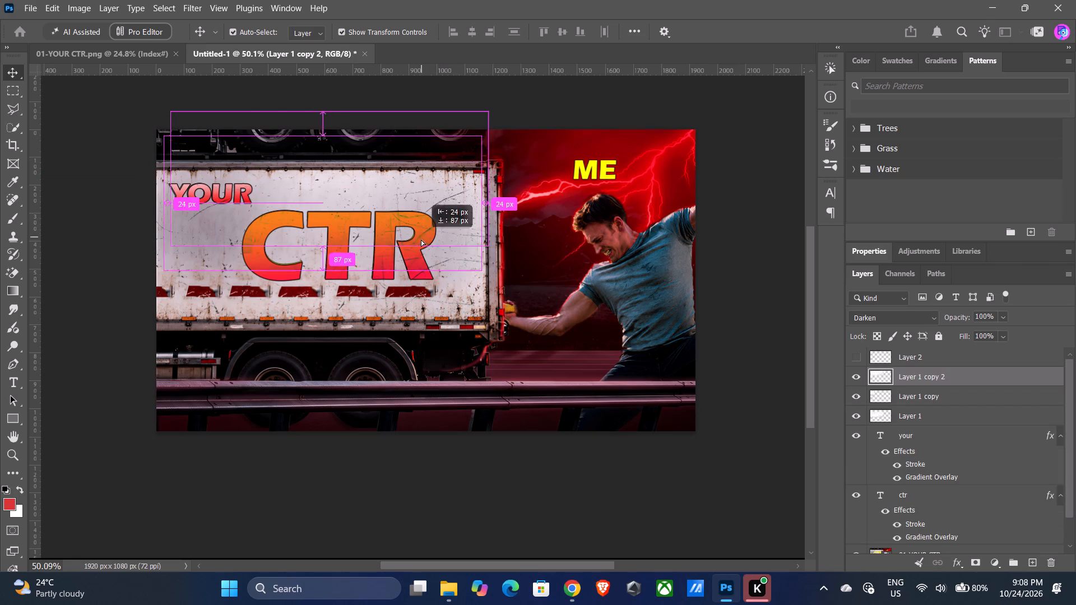
pyautogui.keyDown('alt'); pyautogui.moveTo(421, 239); pyautogui.dragTo(257, 300); pyautogui.keyUp('alt')
pyautogui.keyDown('alt'); pyautogui.moveTo(246, 267); pyautogui.dragTo(415, 268); pyautogui.keyUp('alt')
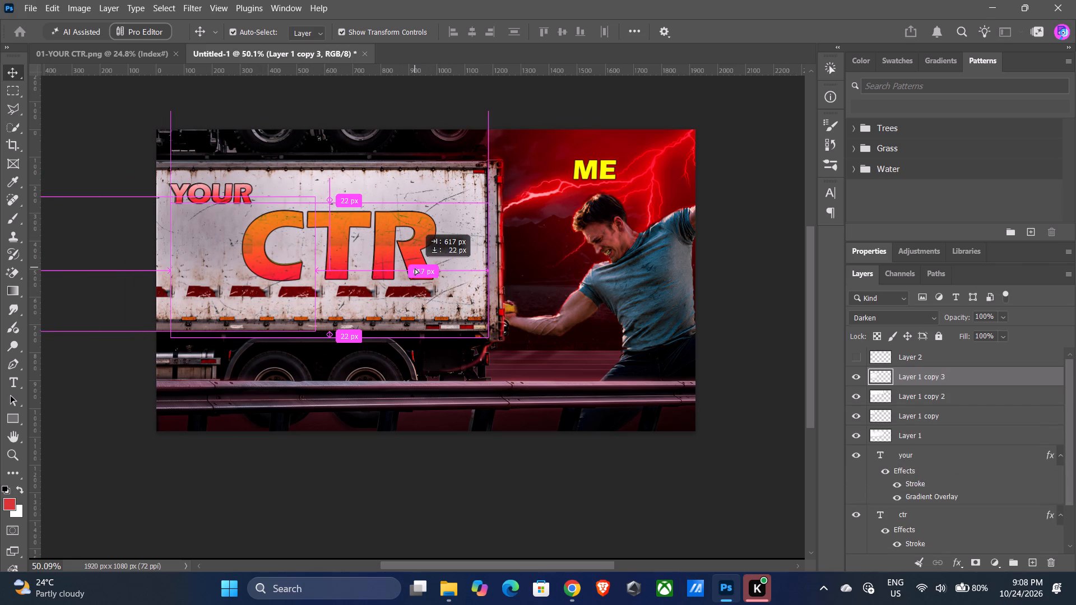
pyautogui.keyDown('alt'); pyautogui.moveTo(415, 268); pyautogui.dragTo(418, 269); pyautogui.keyUp('alt')
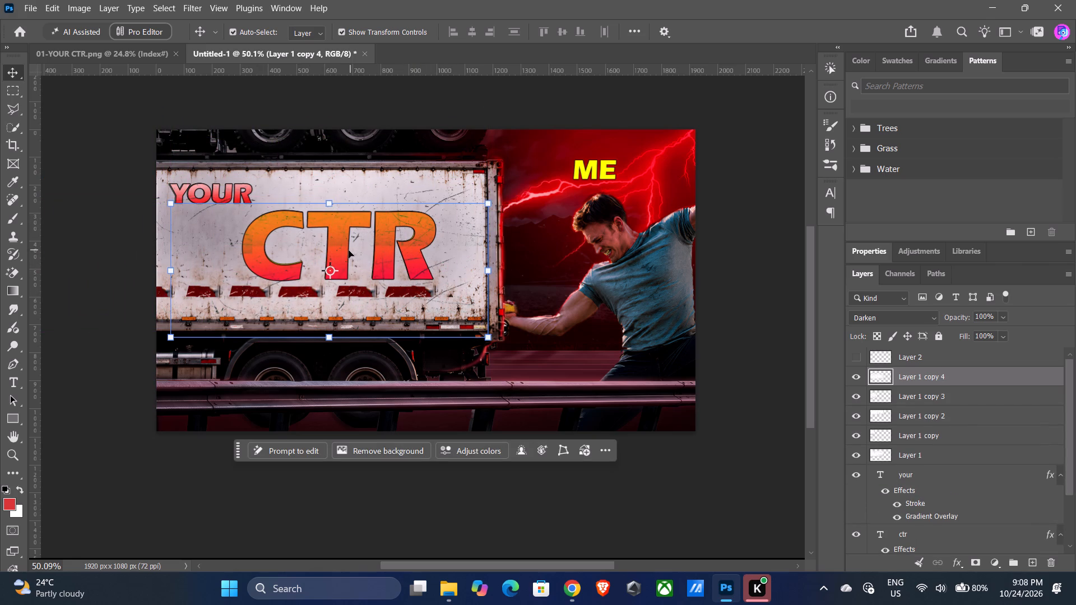
pyautogui.click(773, 431)
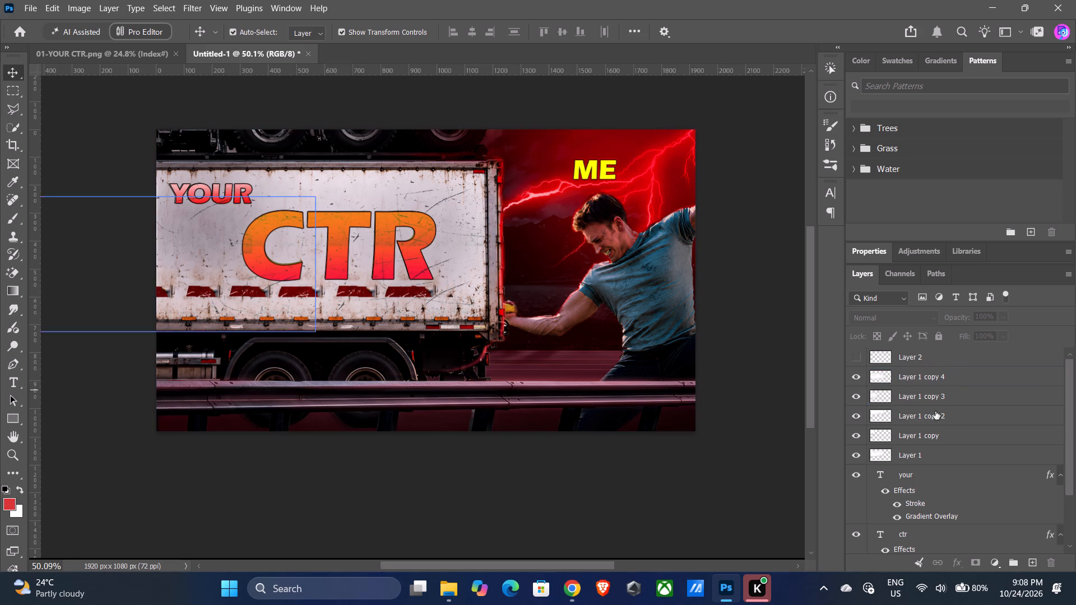
# Move the white stop of the YOUR text's Gradient Overlay to location 80, apply the layer style, and deselect the layer.
pyautogui.scroll(3, 923, 473)
pyautogui.doubleClick(919, 513)
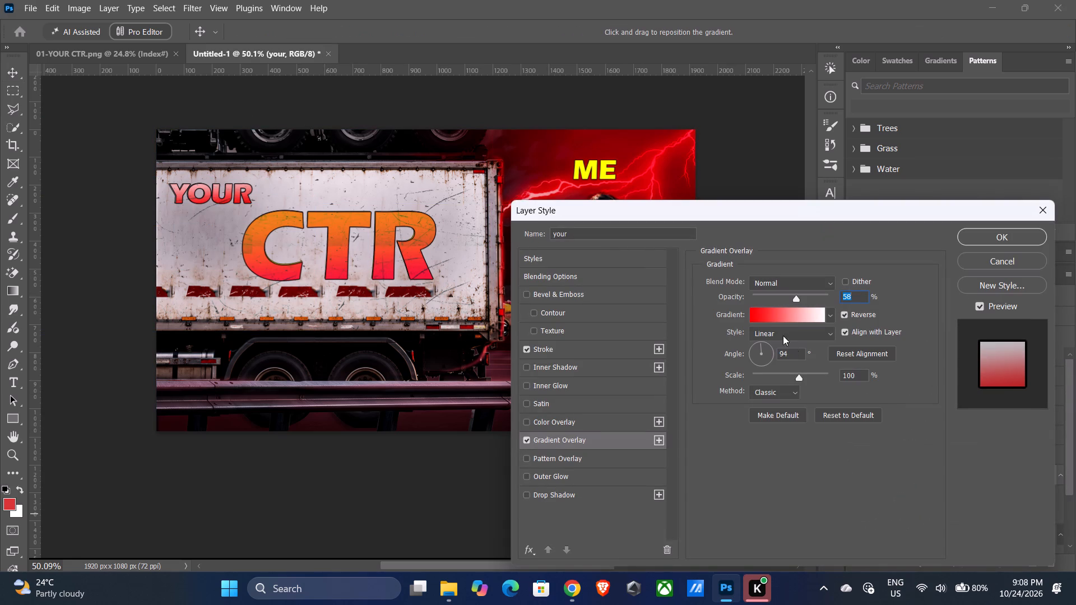
pyautogui.click(767, 318)
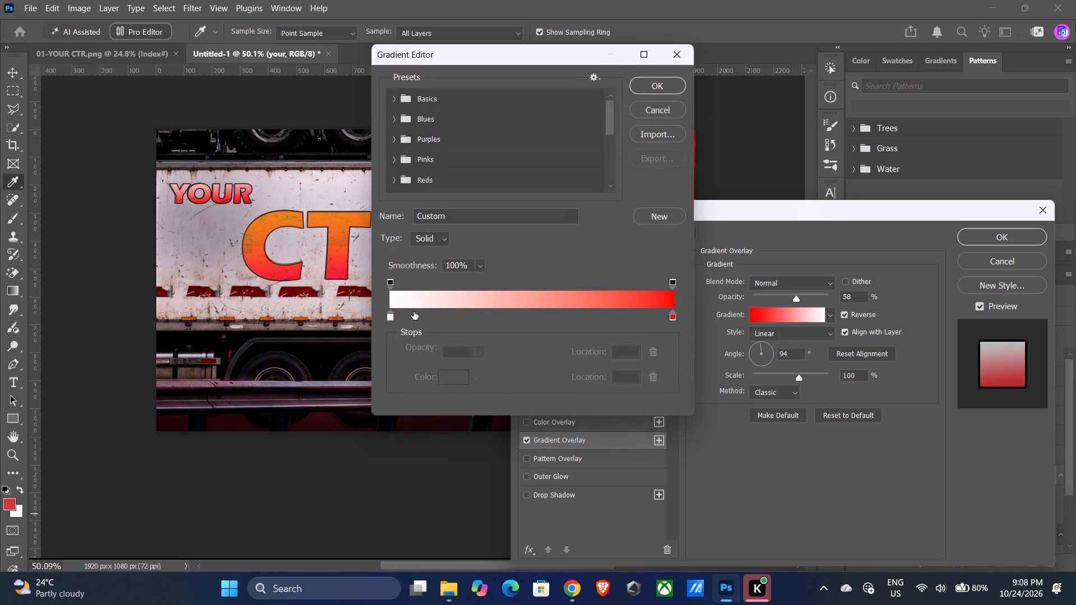
pyautogui.moveTo(392, 317); pyautogui.dragTo(411, 318)
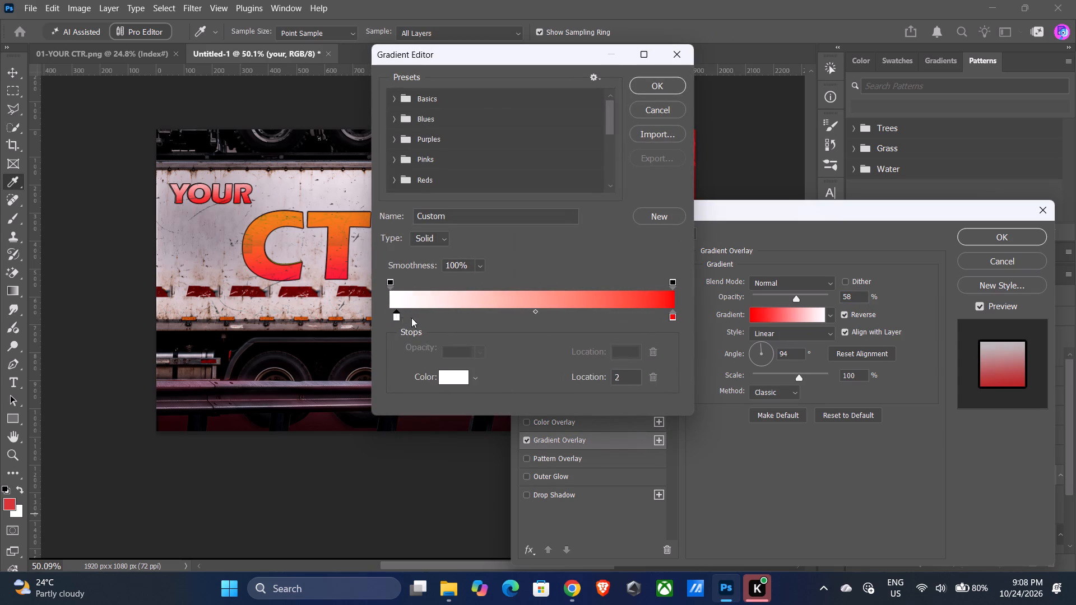
pyautogui.moveTo(411, 318); pyautogui.dragTo(548, 320)
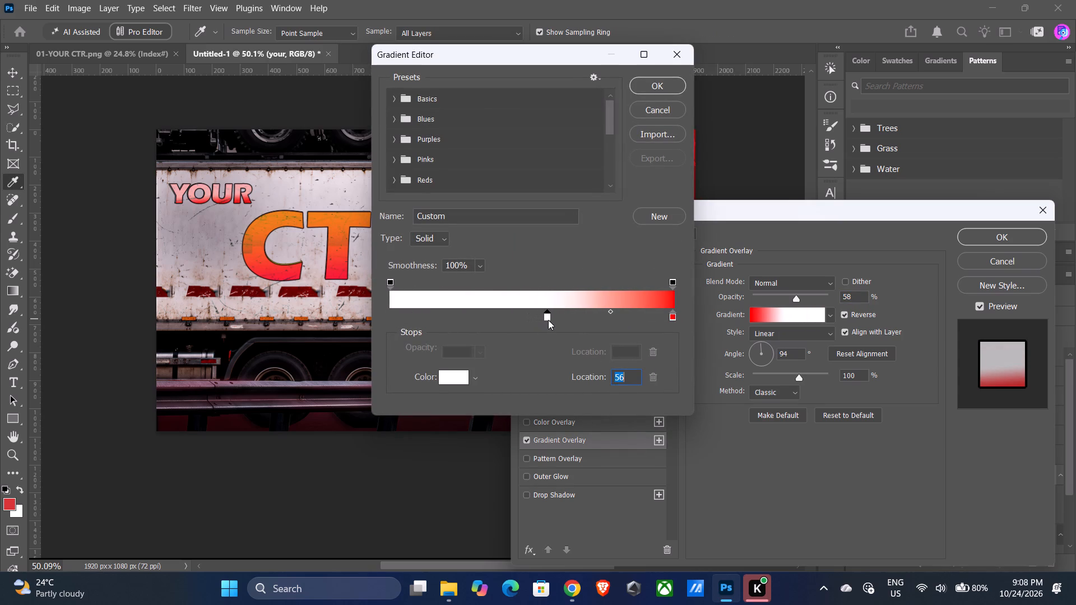
pyautogui.moveTo(546, 314); pyautogui.dragTo(562, 314)
pyautogui.moveTo(562, 314); pyautogui.dragTo(586, 314)
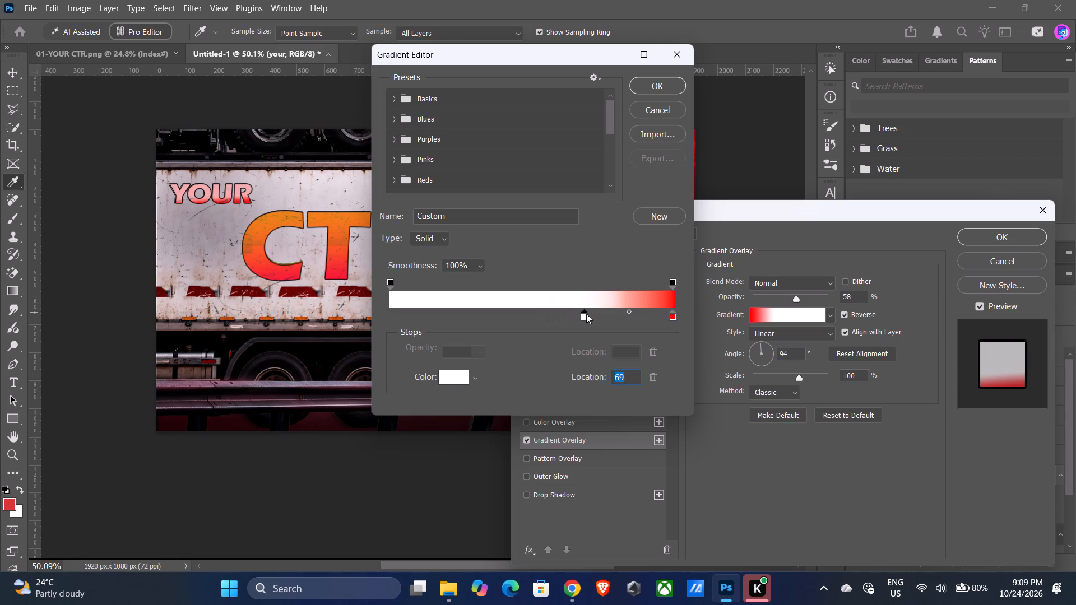
pyautogui.moveTo(587, 314); pyautogui.dragTo(618, 316)
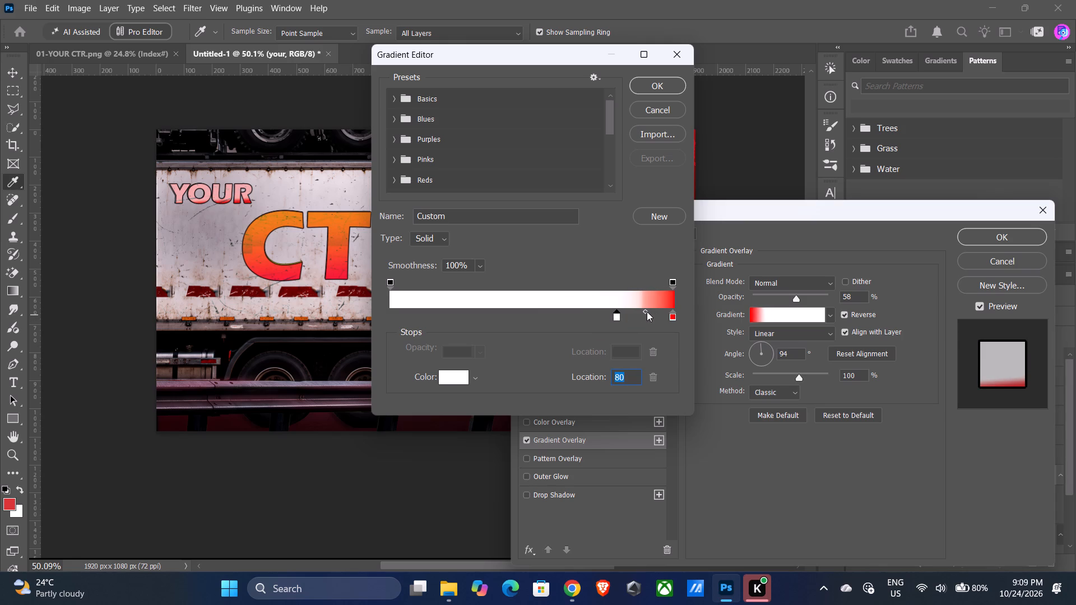
pyautogui.click(679, 84)
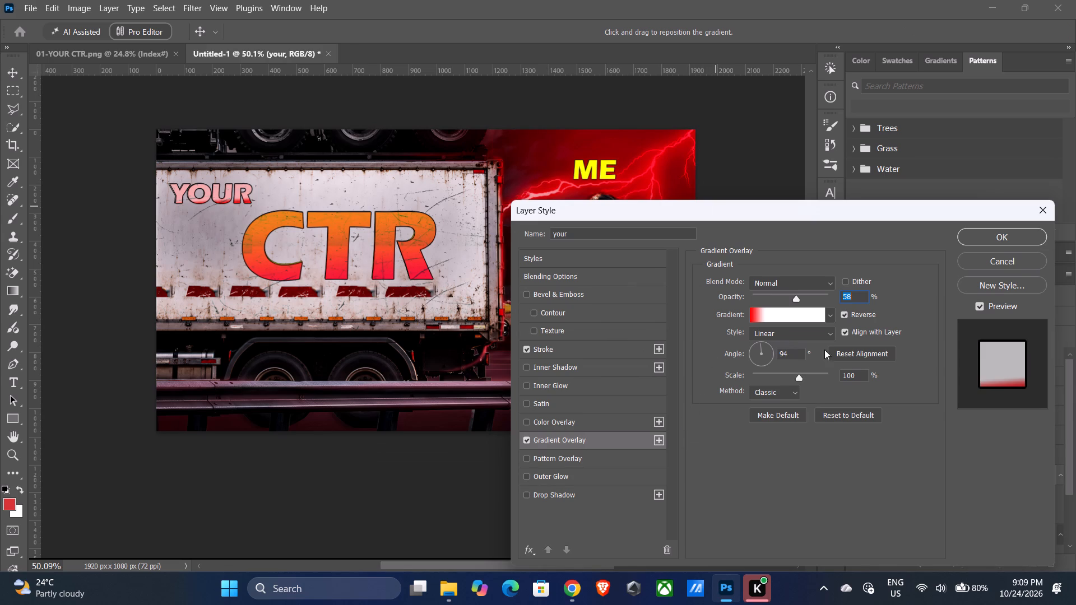
pyautogui.click(970, 235)
pyautogui.click(355, 445)
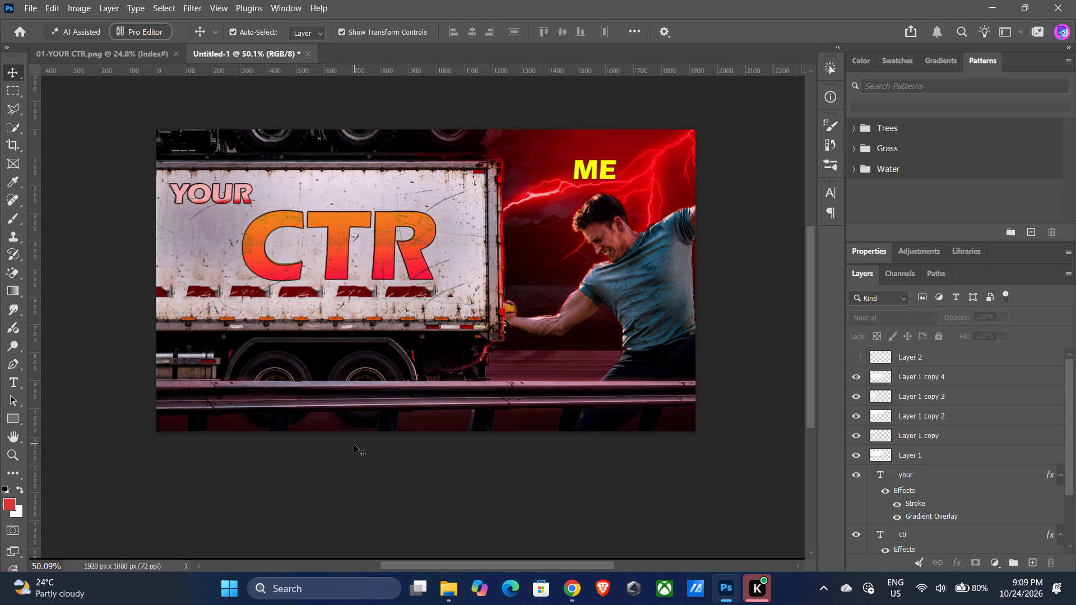
# Change the orange stop of the CTR text's Gradient Overlay to yellow ffe400.
pyautogui.scroll(-1, 987, 477)
pyautogui.scroll(-1, 943, 528)
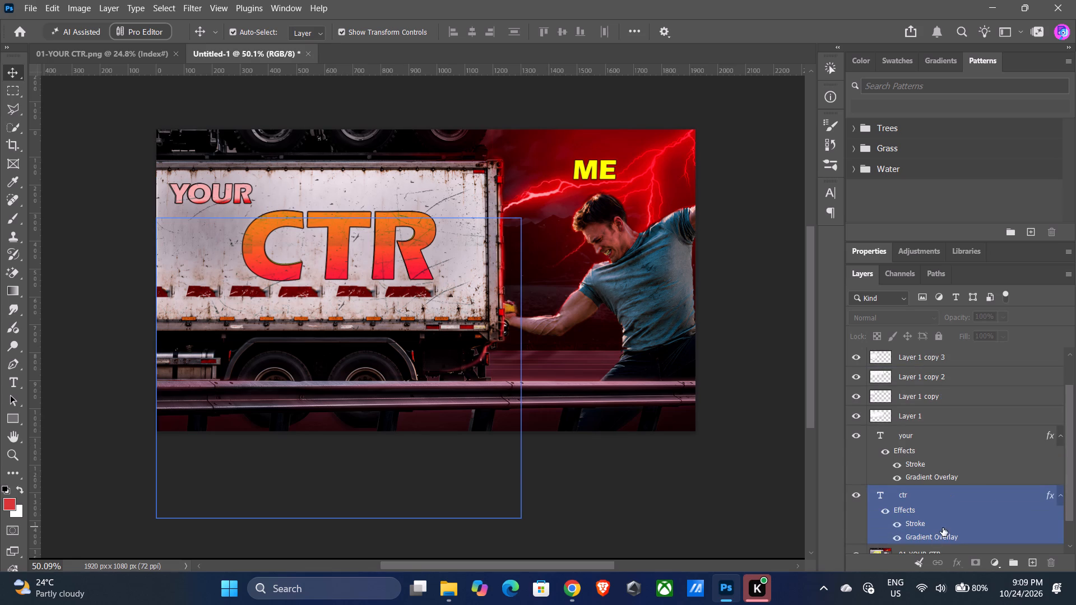
pyautogui.click(926, 535)
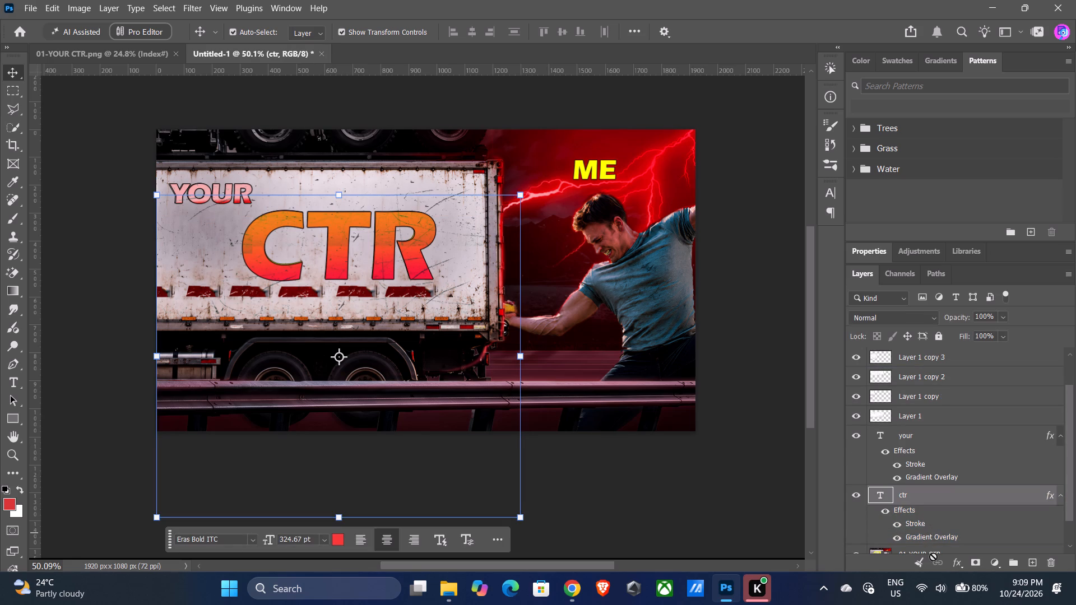
pyautogui.click(924, 539)
pyautogui.doubleClick(923, 536)
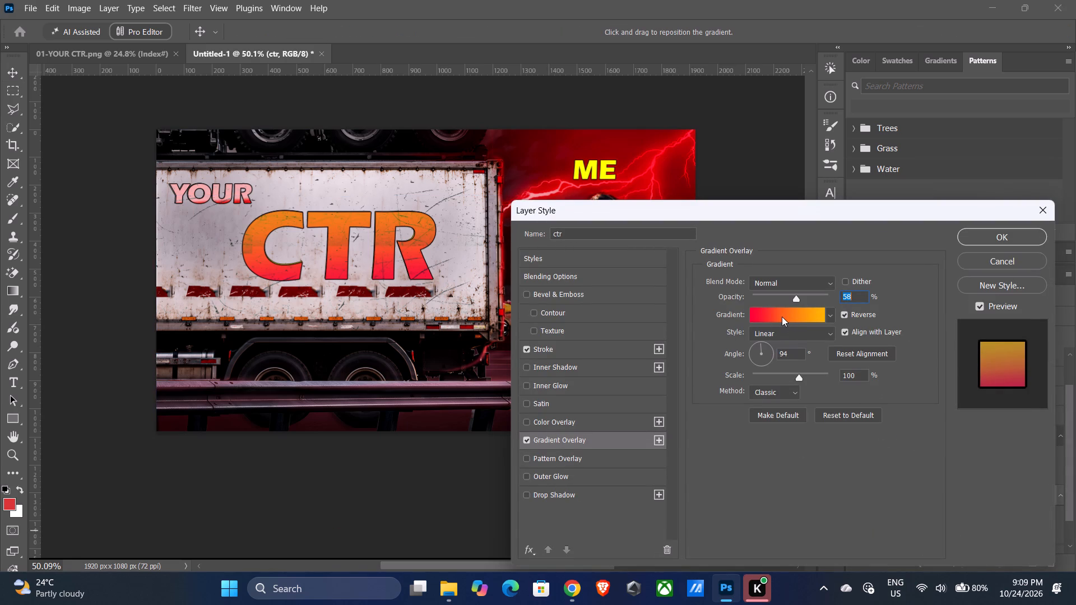
pyautogui.click(782, 316)
pyautogui.click(391, 316)
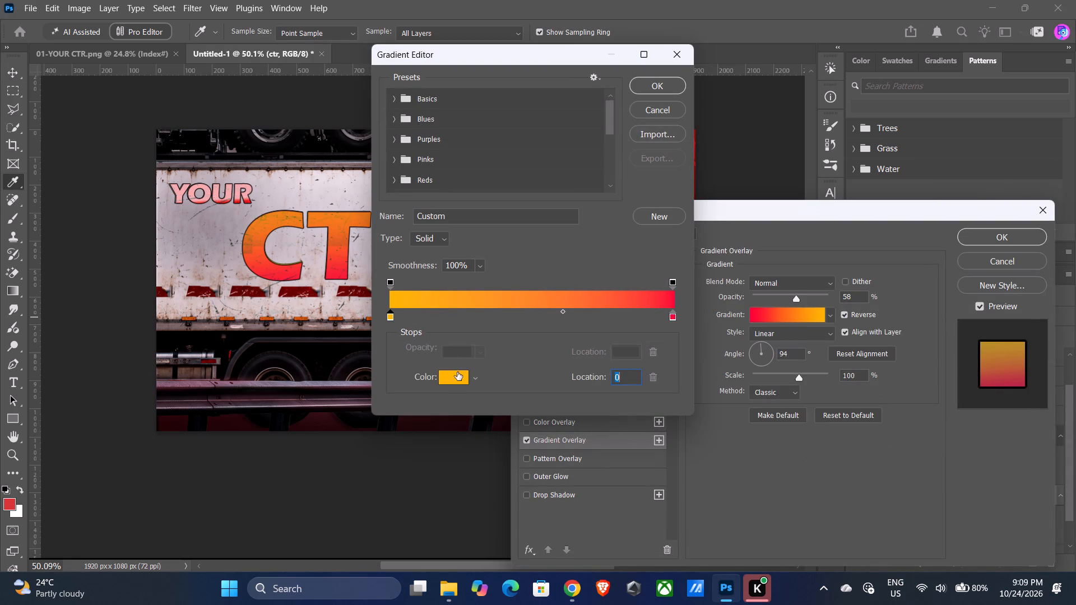
pyautogui.click(453, 377)
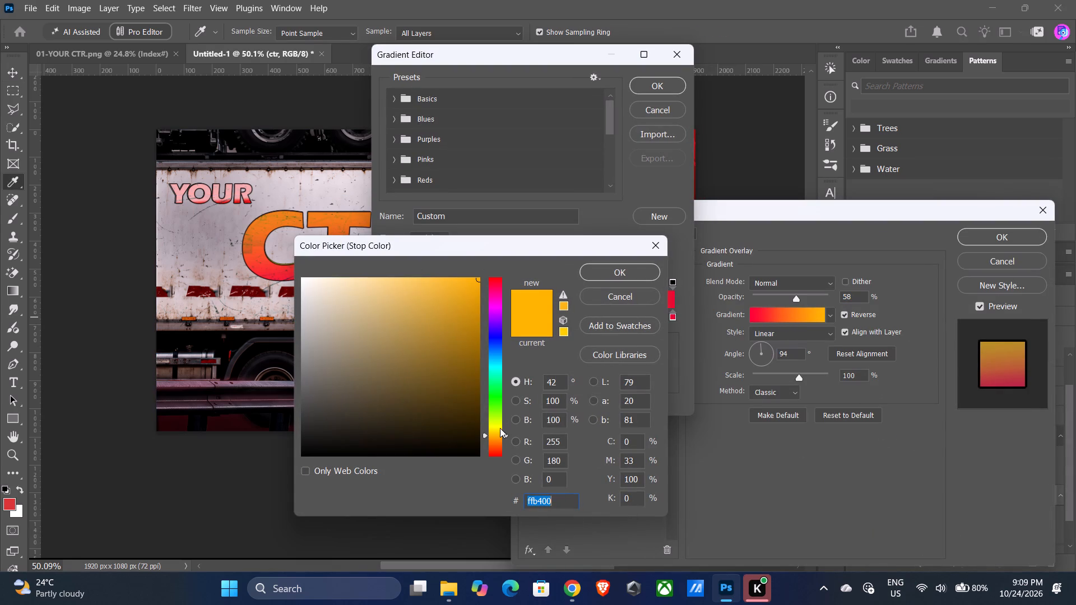
pyautogui.click(499, 430)
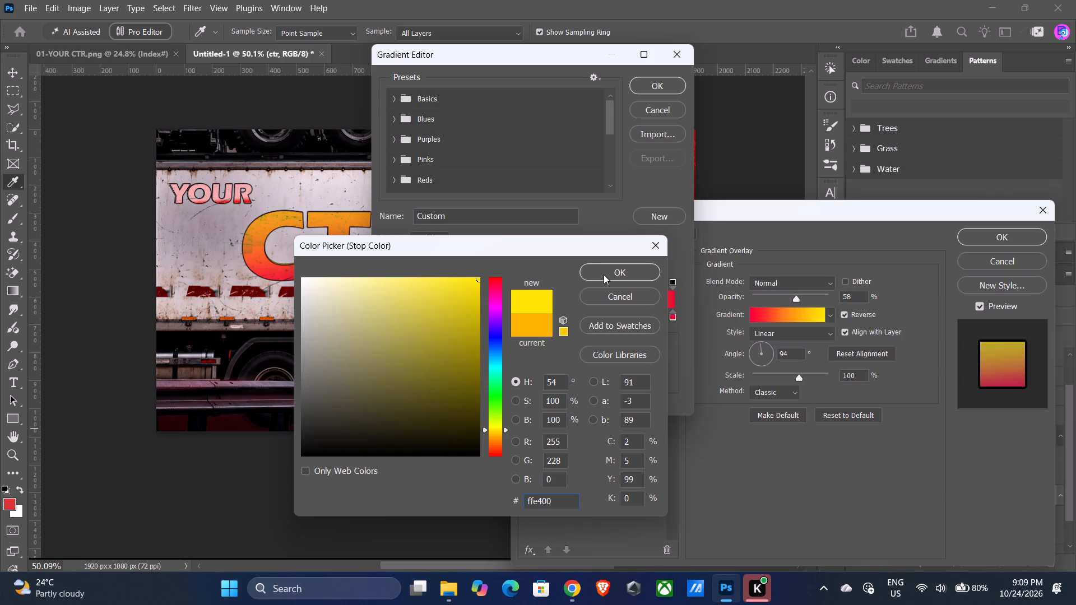
pyautogui.click(607, 273)
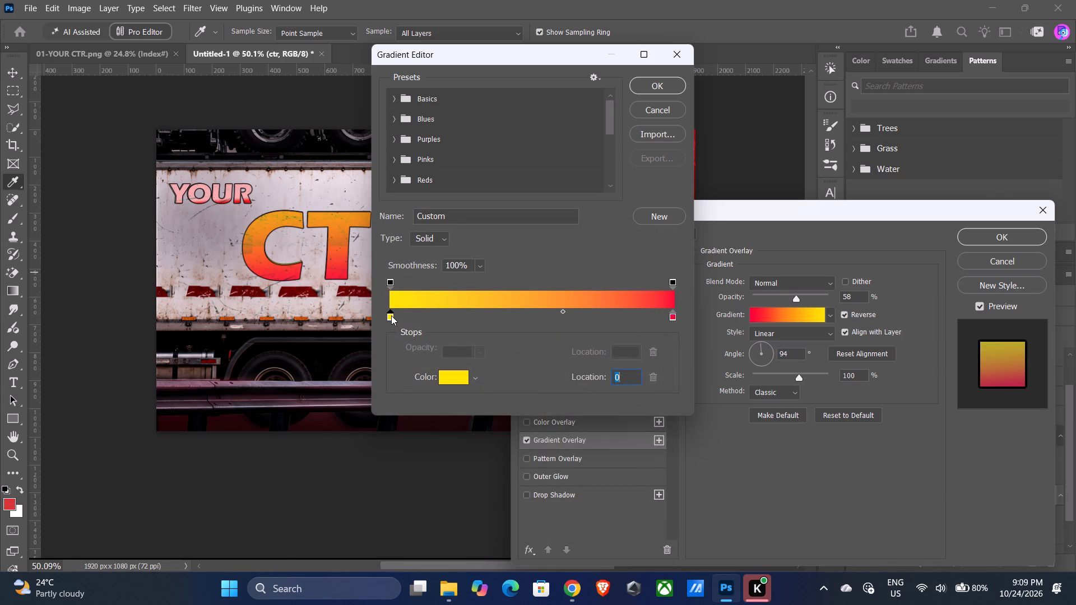
# Move the yellow stop of the CTR gradient to location 70.
pyautogui.moveTo(391, 315); pyautogui.dragTo(512, 320)
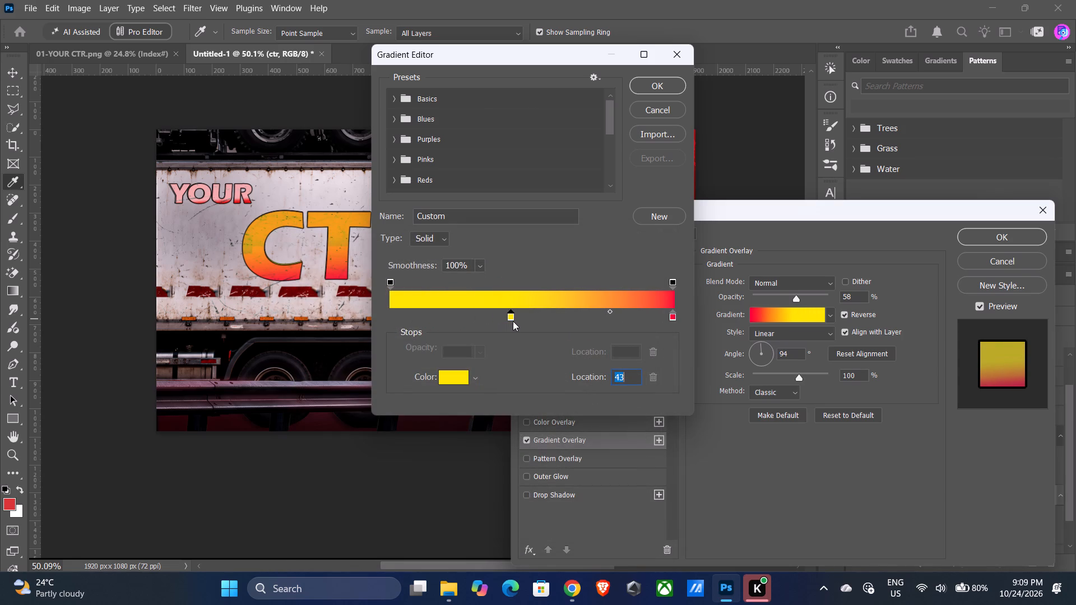
pyautogui.moveTo(511, 315); pyautogui.dragTo(558, 322)
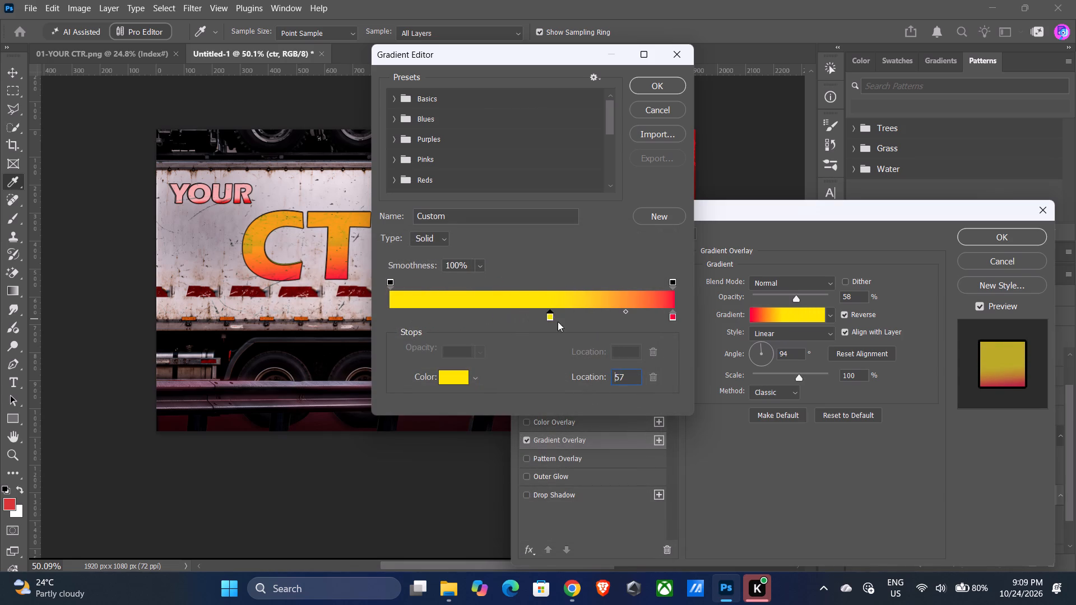
pyautogui.moveTo(558, 322); pyautogui.dragTo(574, 322)
pyautogui.moveTo(572, 317); pyautogui.dragTo(577, 316)
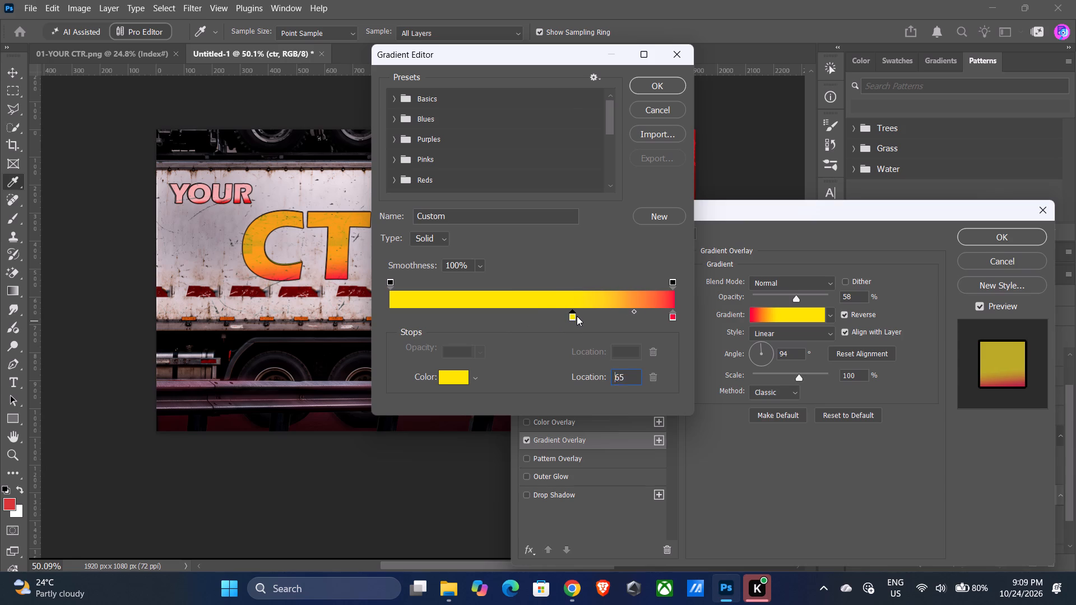
pyautogui.moveTo(577, 316); pyautogui.dragTo(588, 317)
# Add a colour stop at location 84 to the CTR text's gradient and colour it bright yellow f6ff00.
pyautogui.moveTo(637, 310); pyautogui.dragTo(628, 311)
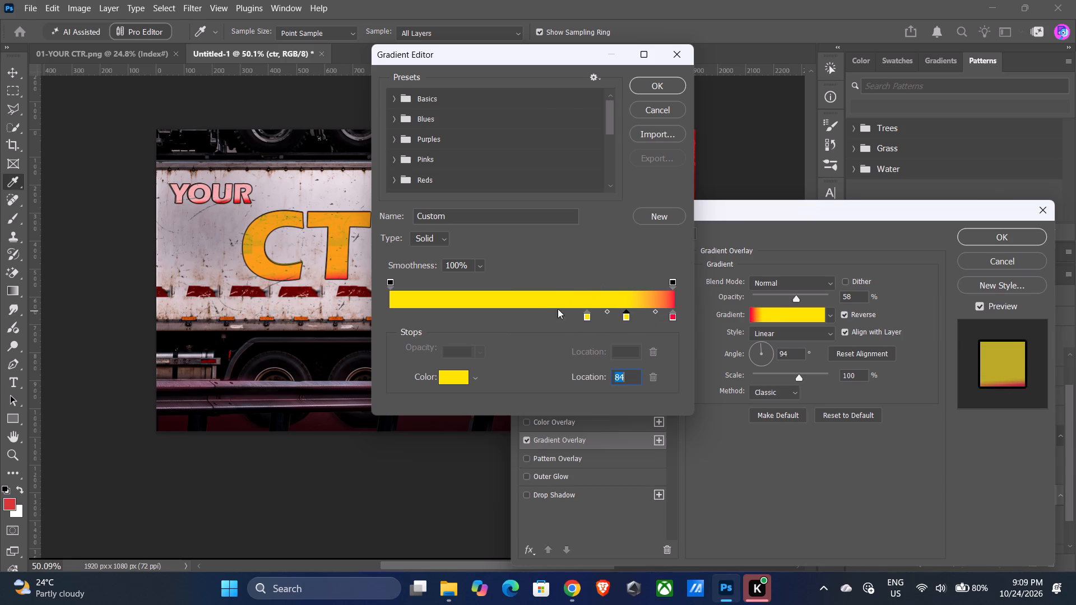
pyautogui.click(460, 371)
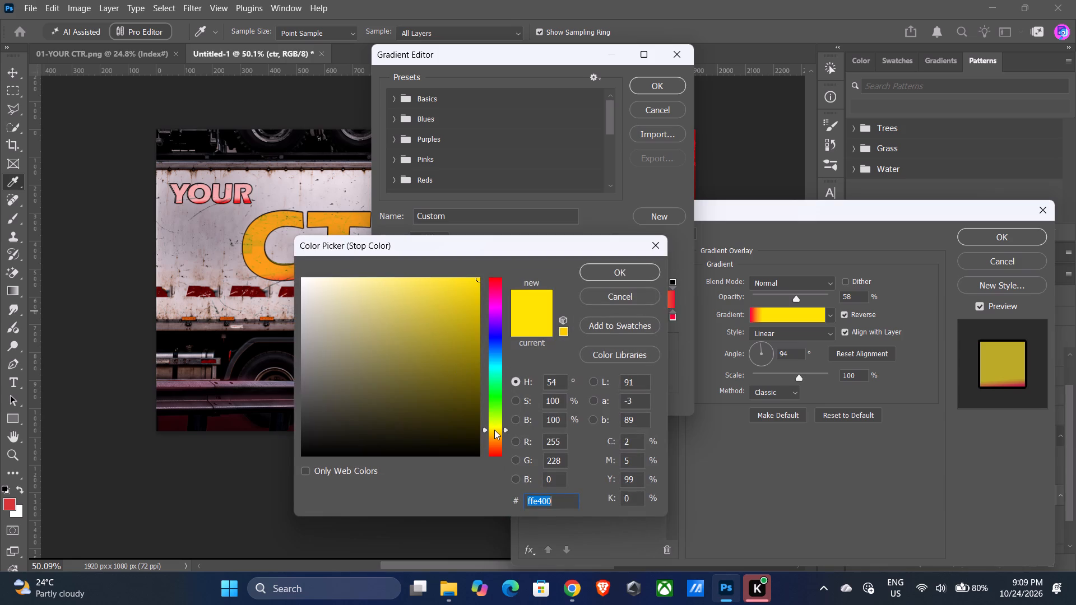
pyautogui.moveTo(467, 286); pyautogui.dragTo(451, 285)
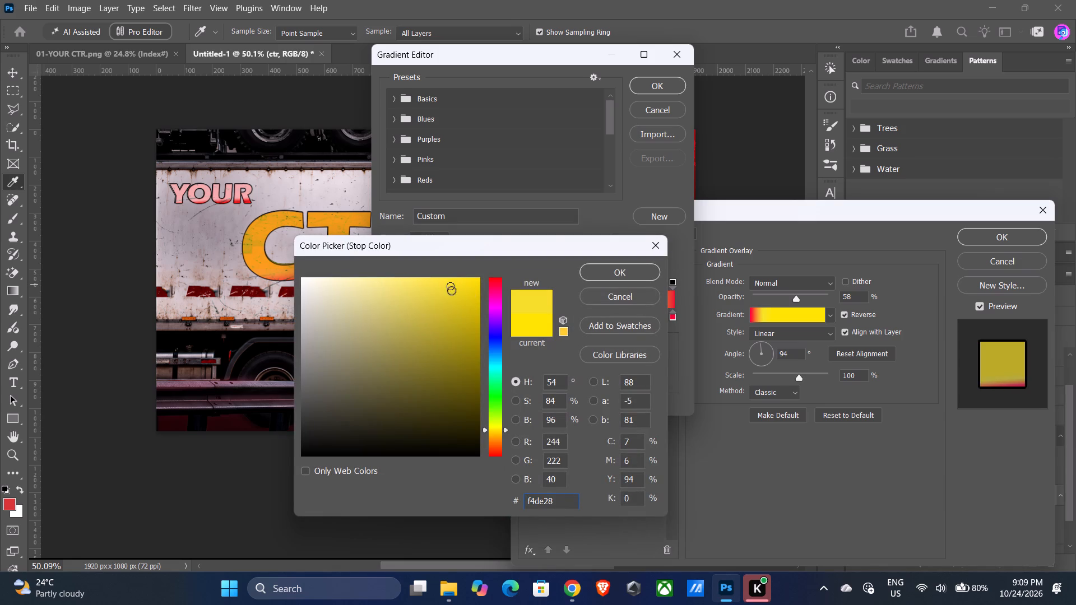
pyautogui.click(500, 425)
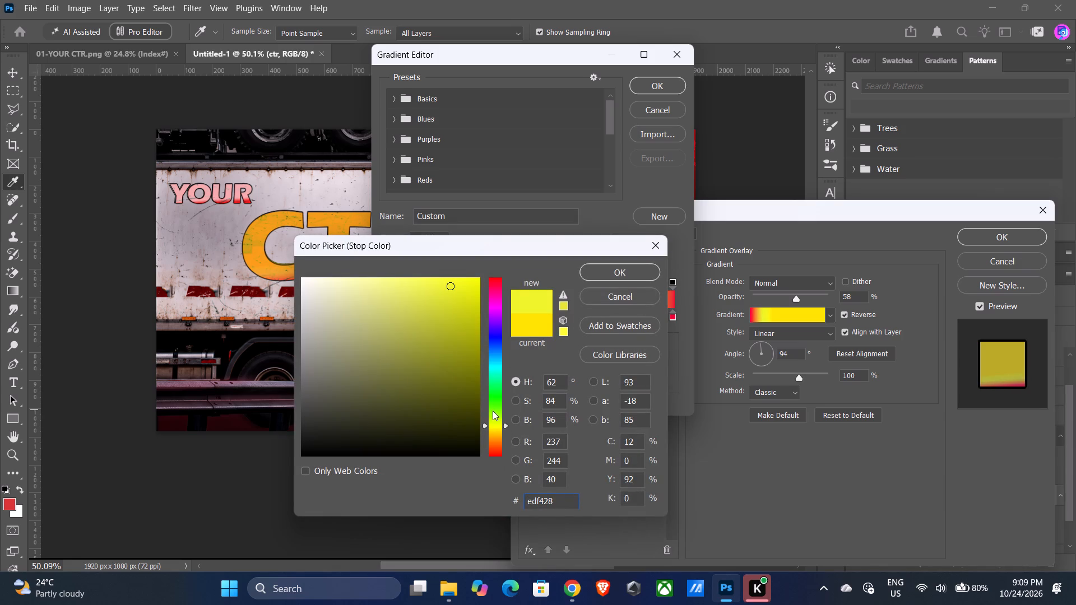
pyautogui.moveTo(466, 299); pyautogui.dragTo(511, 252)
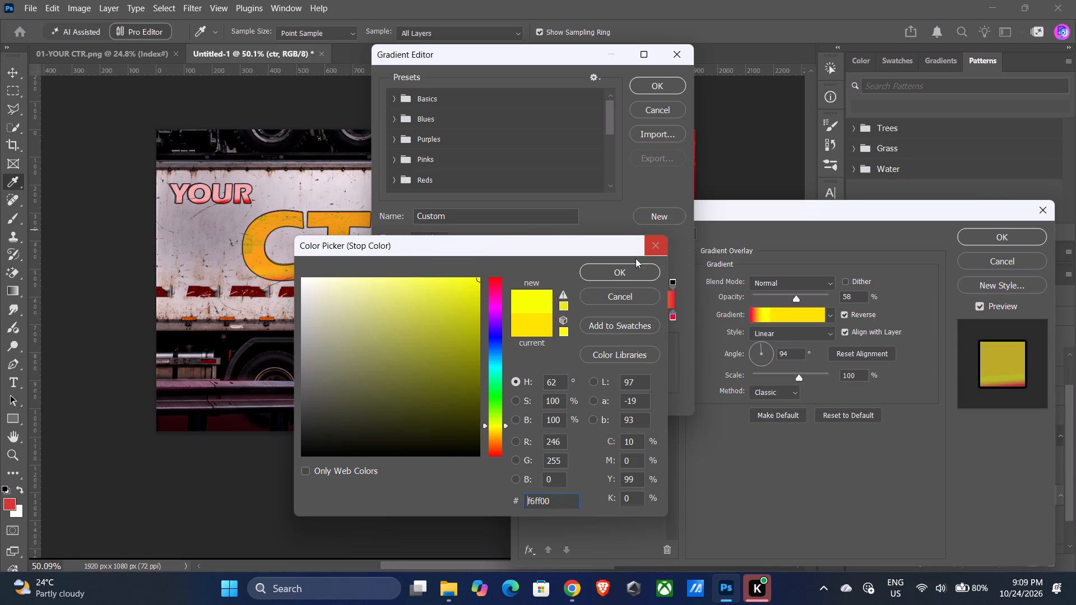
pyautogui.click(611, 277)
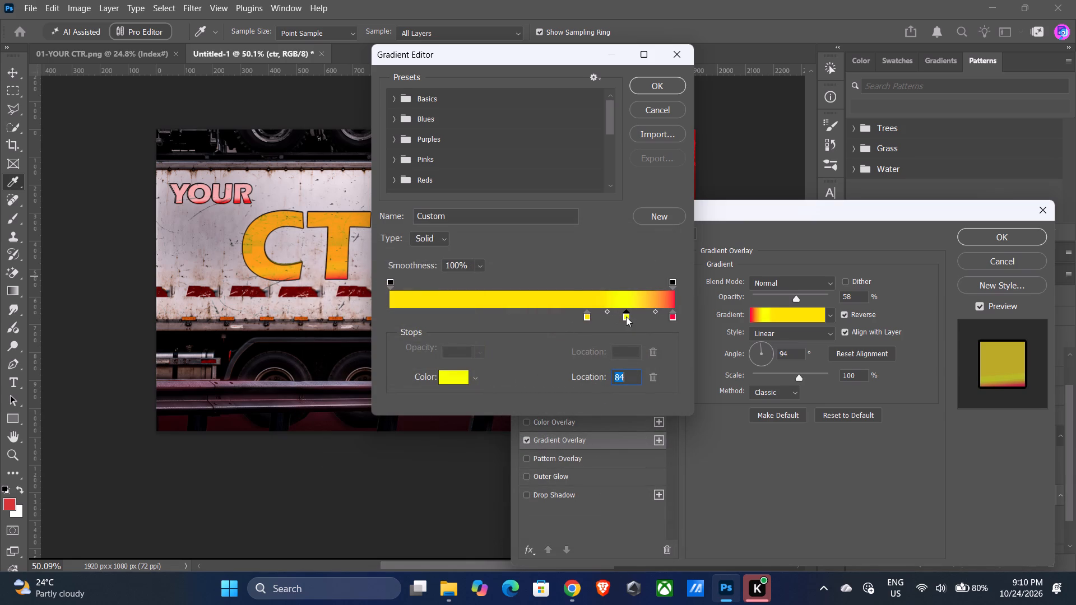
# Remove the older ffe400 yellow stop from the CTR gradient.
pyautogui.moveTo(585, 316); pyautogui.dragTo(543, 316)
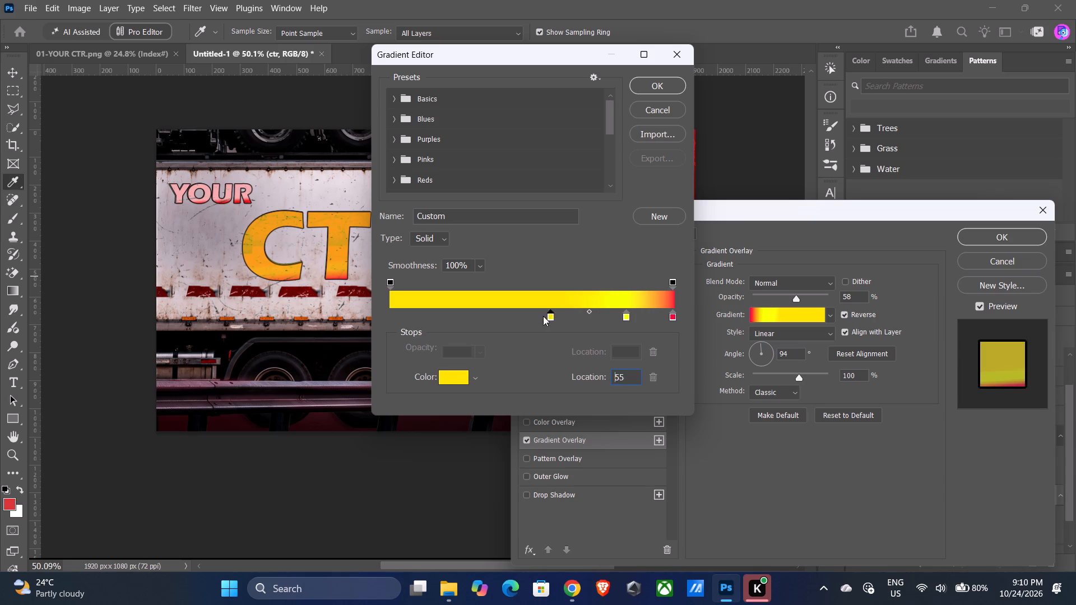
pyautogui.moveTo(543, 316); pyautogui.dragTo(313, 328)
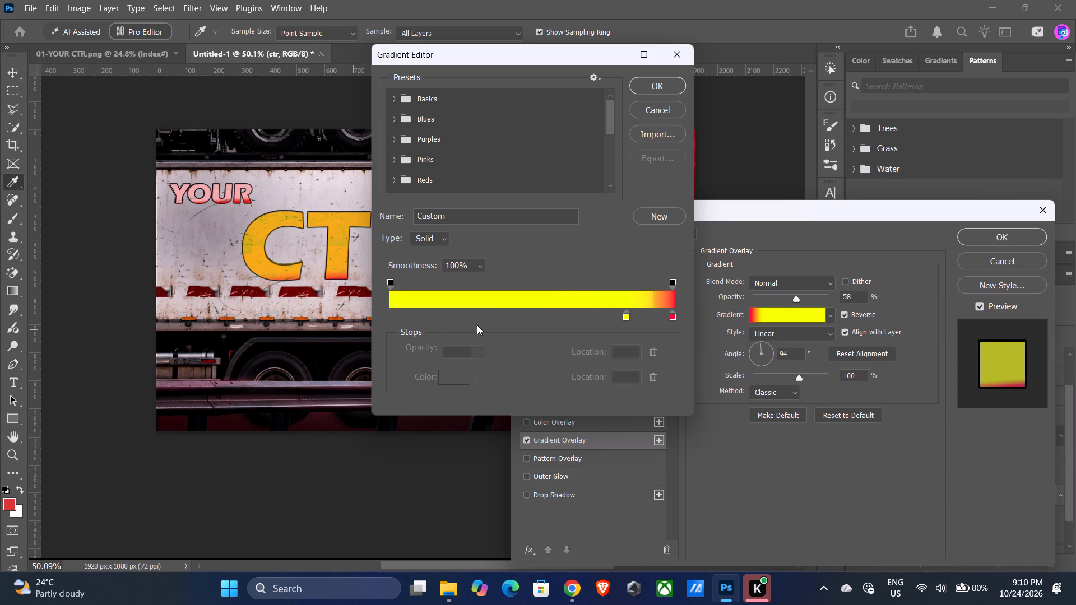
# Move the bright yellow stop of the CTR gradient to location 65, apply the layer style, and deselect the layer.
pyautogui.moveTo(626, 314); pyautogui.dragTo(625, 314)
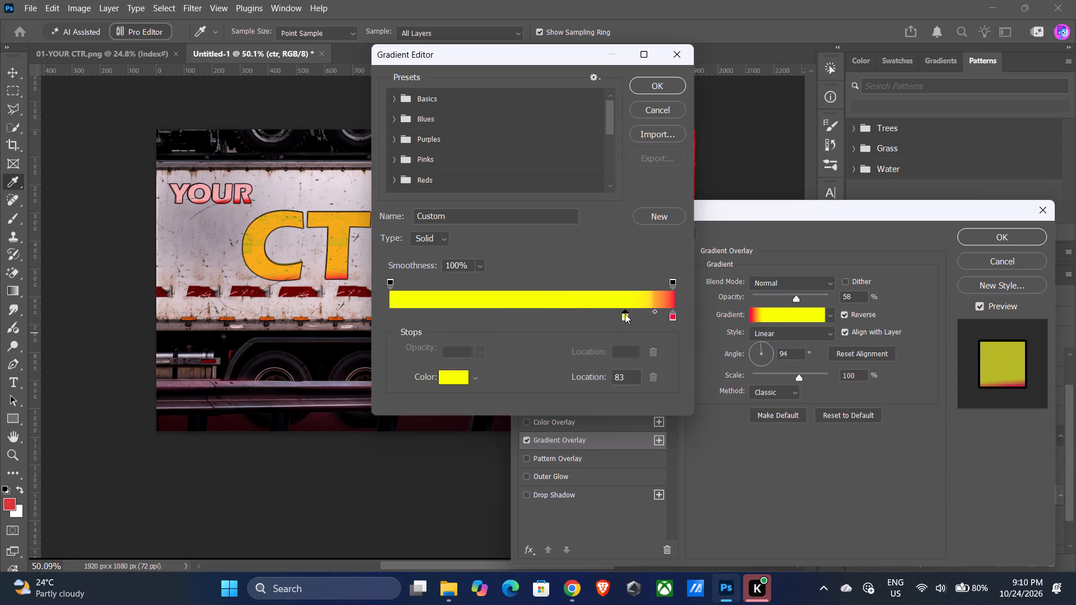
pyautogui.moveTo(625, 314); pyautogui.dragTo(576, 316)
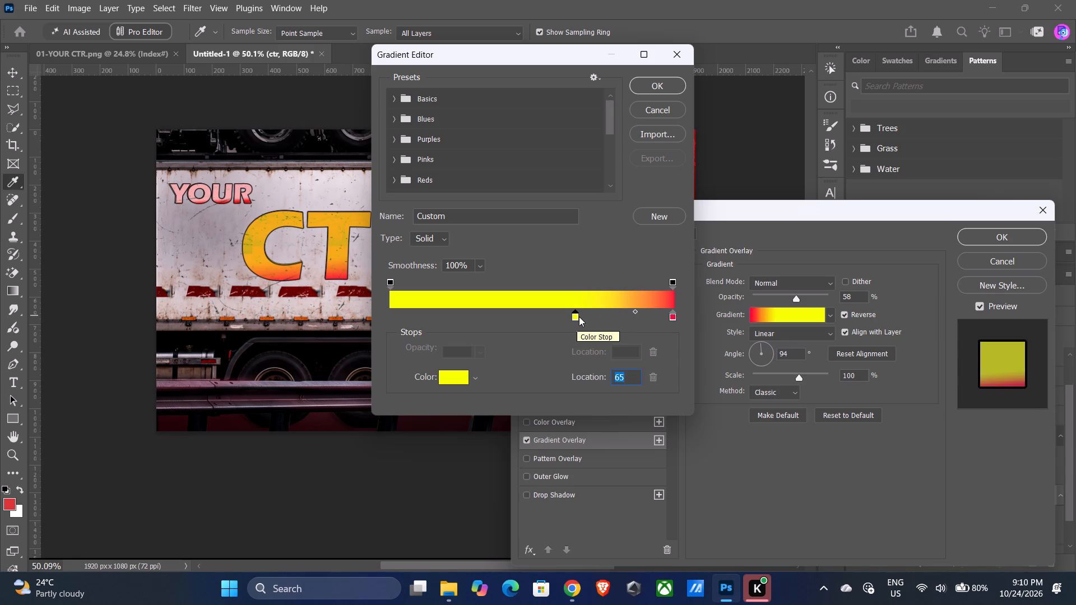
pyautogui.click(669, 90)
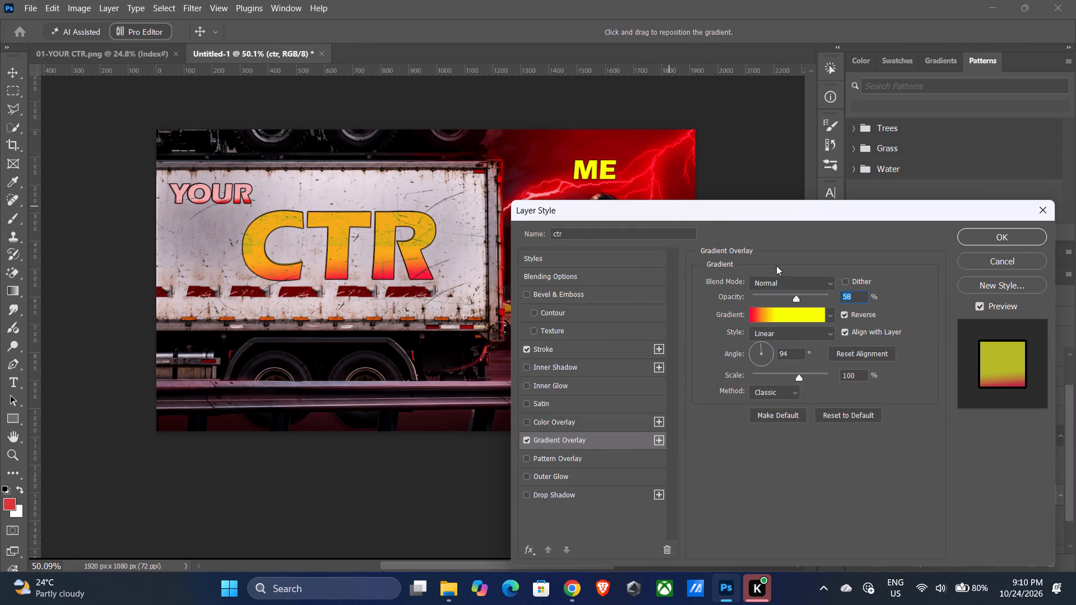
pyautogui.click(1014, 232)
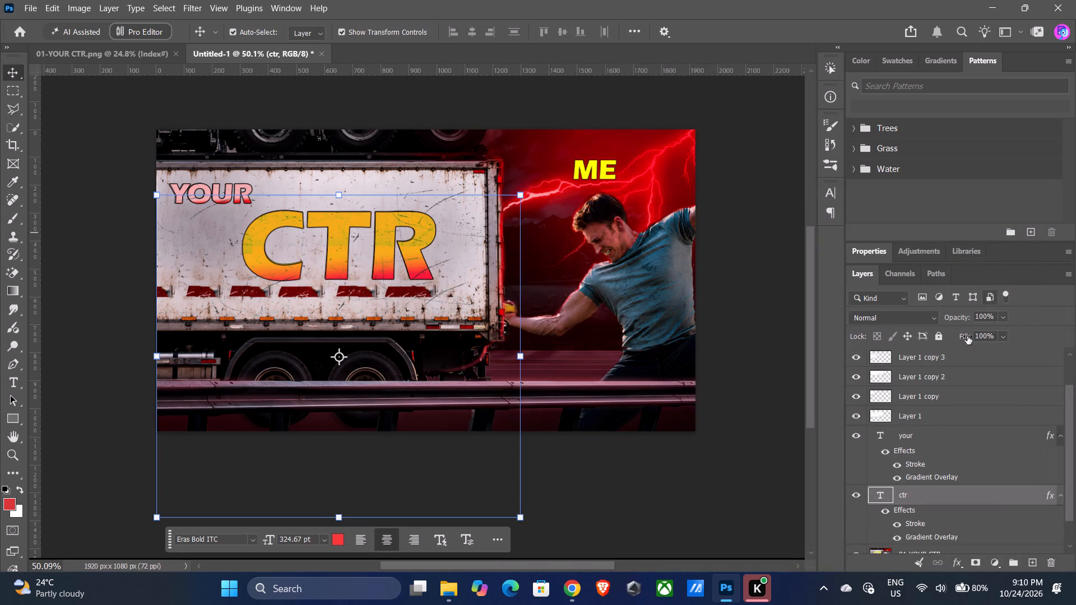
pyautogui.click(796, 431)
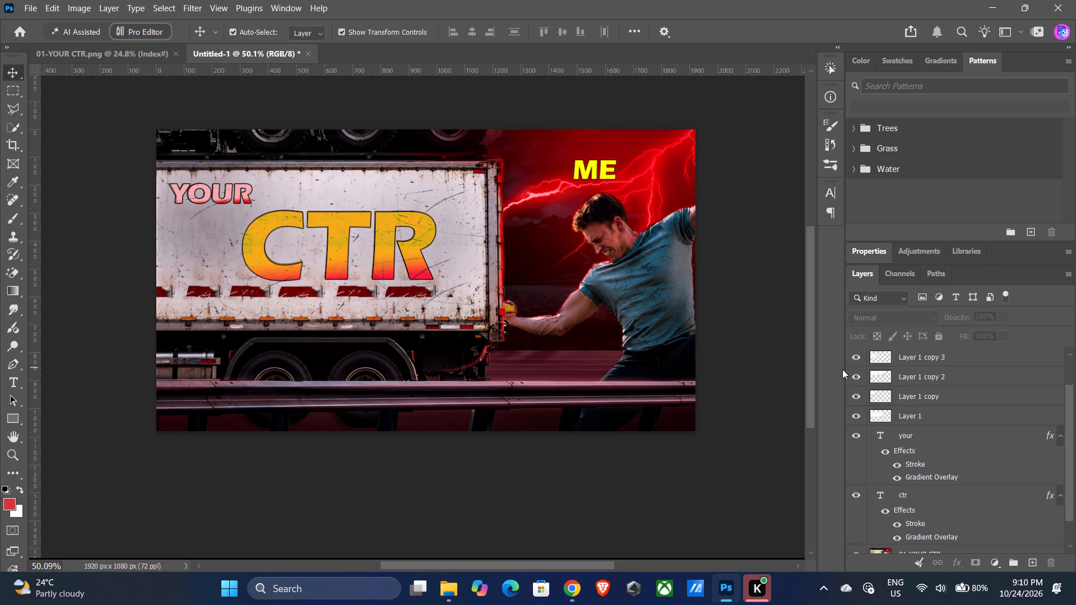
# Quick-export the reworked thumbnail as a PNG named "ff final your ctr" in the Documents folder.
pyautogui.click(913, 31)
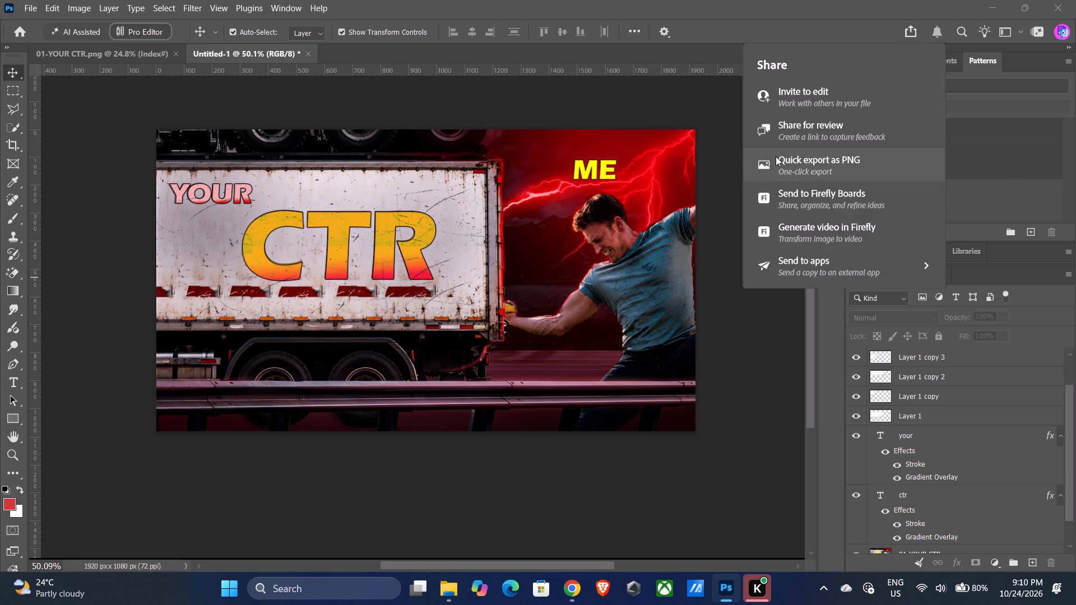
pyautogui.click(808, 172)
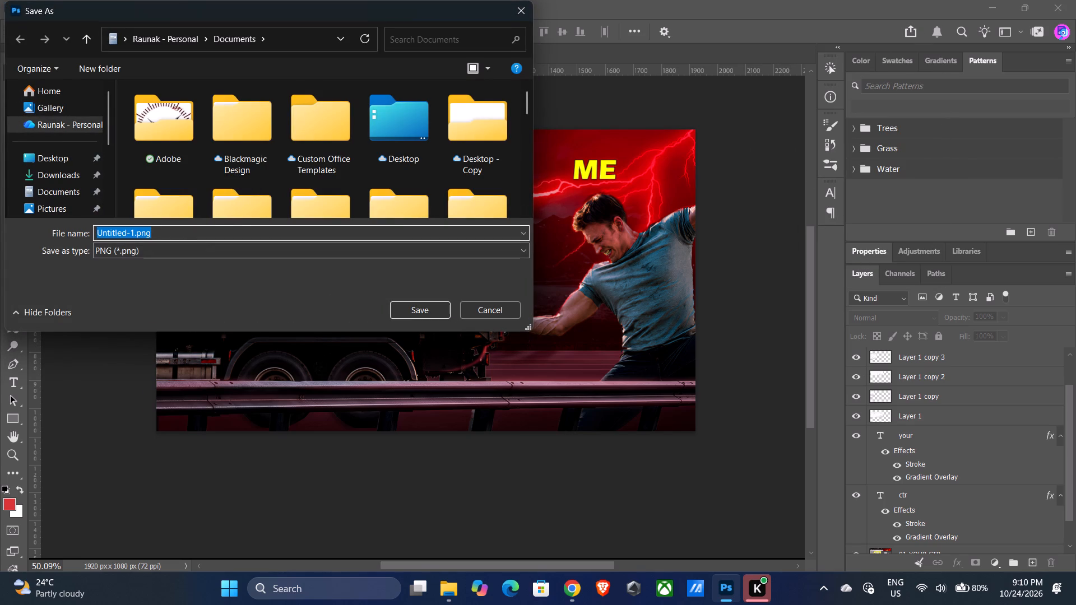
pyautogui.click(182, 233)
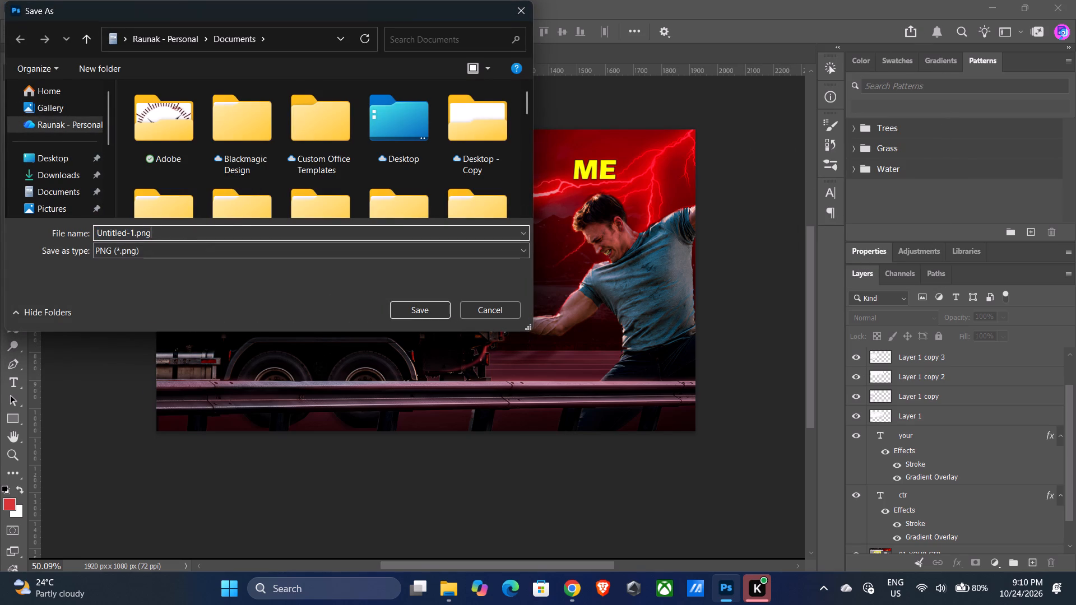
pyautogui.press('BackSpace')
pyautogui.press('BackSpace')
pyautogui.press('BackSpace')
pyautogui.press('BackSpace')
pyautogui.press('BackSpace')
pyautogui.press('BackSpace')
pyautogui.press('BackSpace')
pyautogui.press('BackSpace')
pyautogui.press('BackSpace')
pyautogui.press('BackSpace')
pyautogui.press('BackSpace')
pyautogui.press('BackSpace')
pyautogui.press('BackSpace')
pyautogui.press('BackSpace')
pyautogui.press('BackSpace')
pyautogui.press('BackSpace')
pyautogui.press('BackSpace')
pyautogui.press('BackSpace')
pyautogui.press('BackSpace')
pyautogui.press('BackSpace')
pyautogui.write('ff final')
pyautogui.press('space')
pyautogui.write('your ctr')
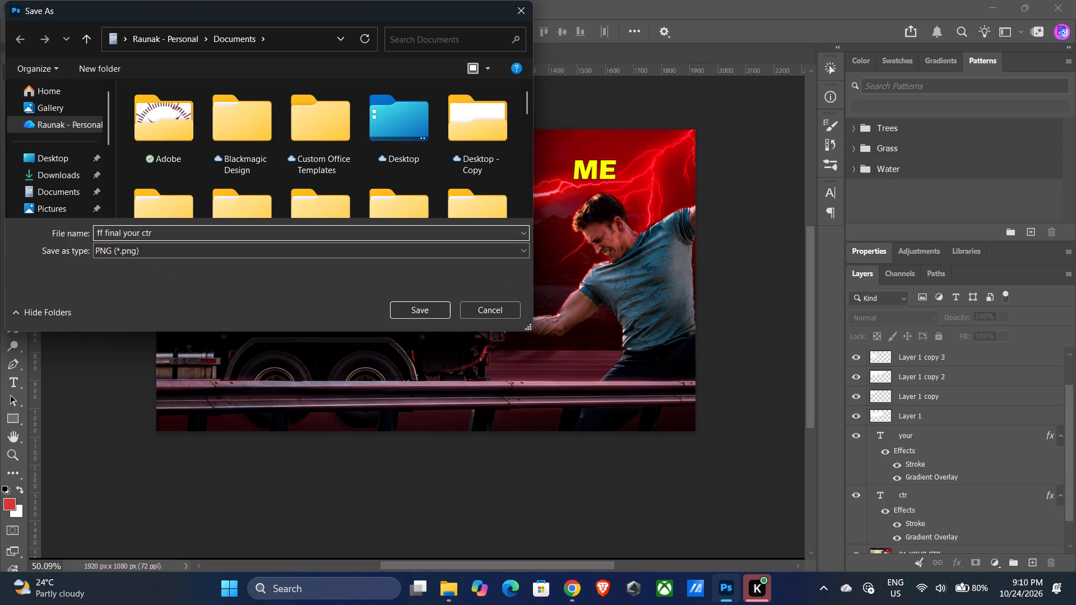
pyautogui.click(421, 308)
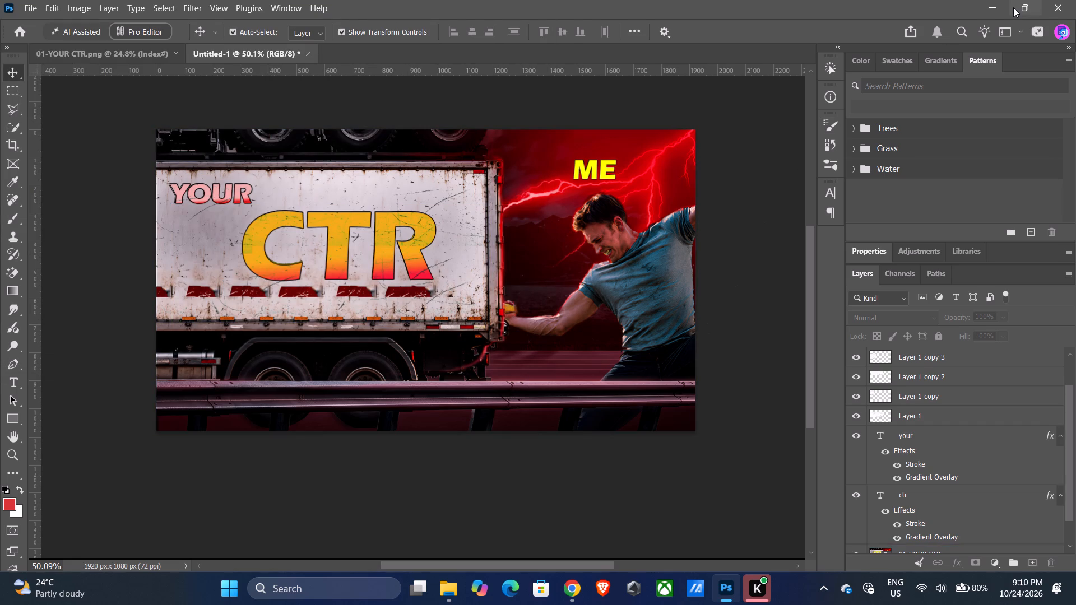
# Quit Photoshop without saving the Untitled-1 document.
pyautogui.click(1075, 0)
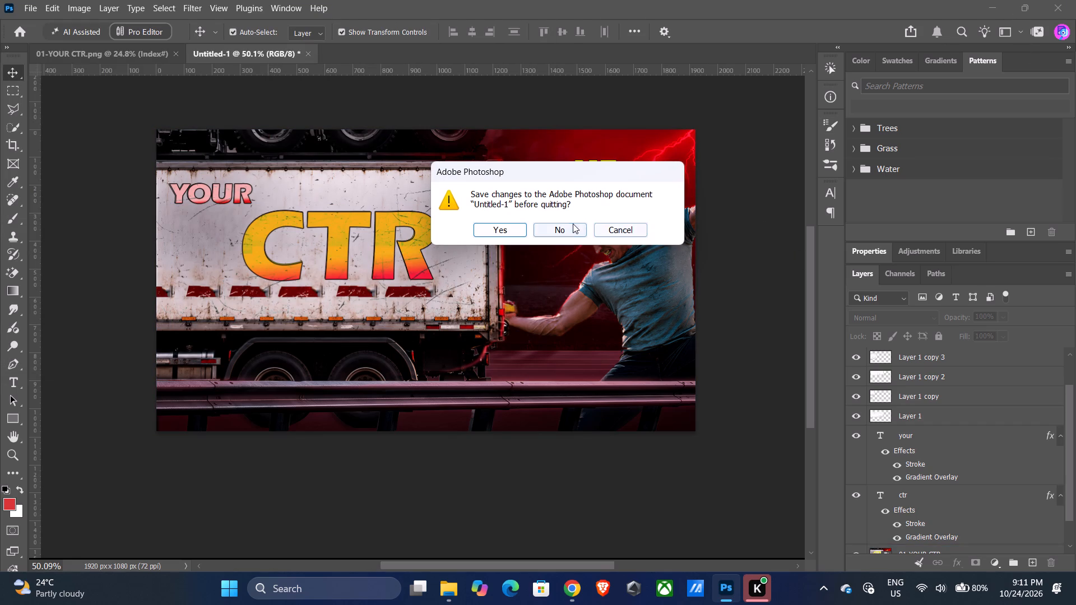
pyautogui.click(572, 222)
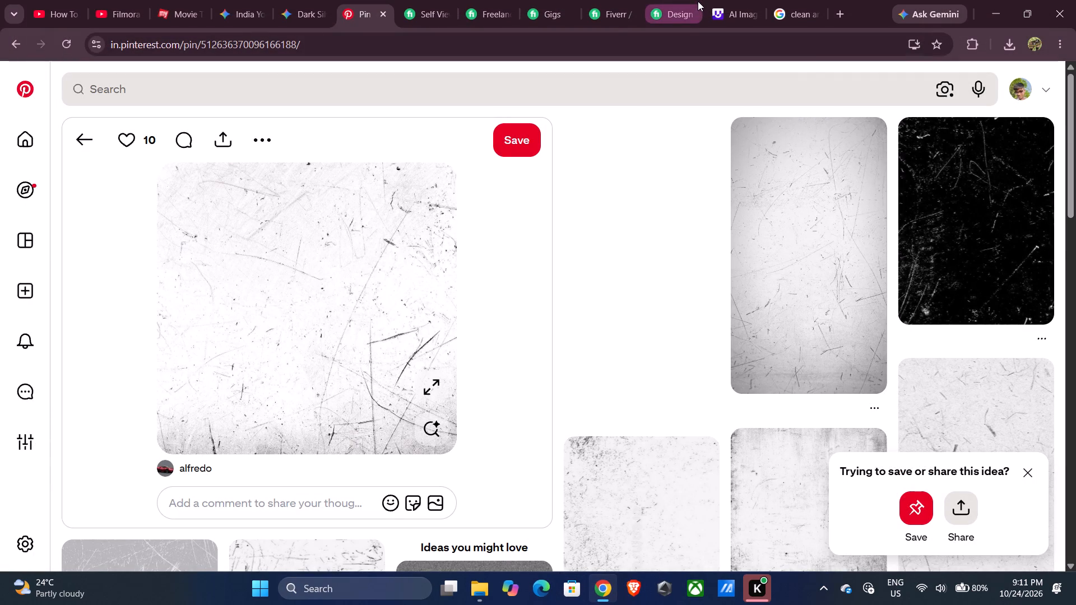
# In Chrome, review the published Fiverr thumbnail gig page and the YOUR CTR image in its gallery.
pyautogui.click(679, 1)
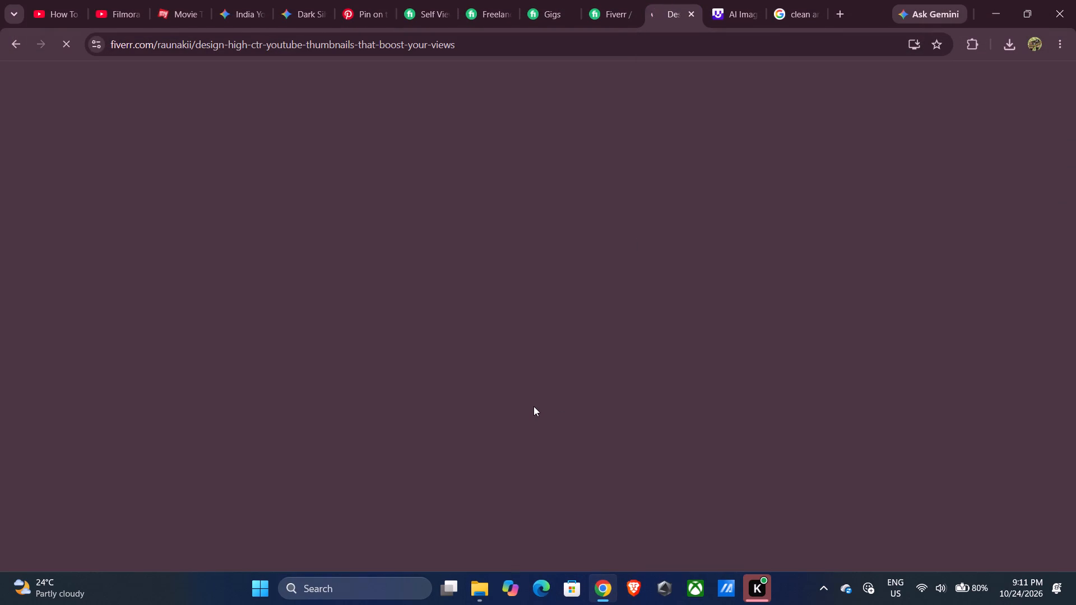
pyautogui.scroll(-1, 504, 424)
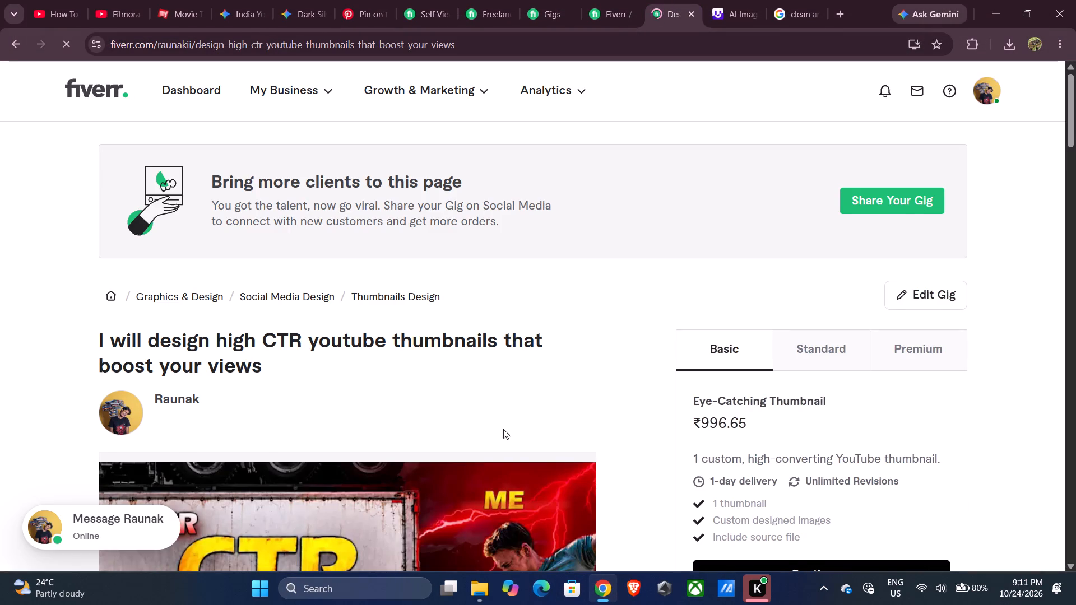
pyautogui.scroll(-1, 503, 429)
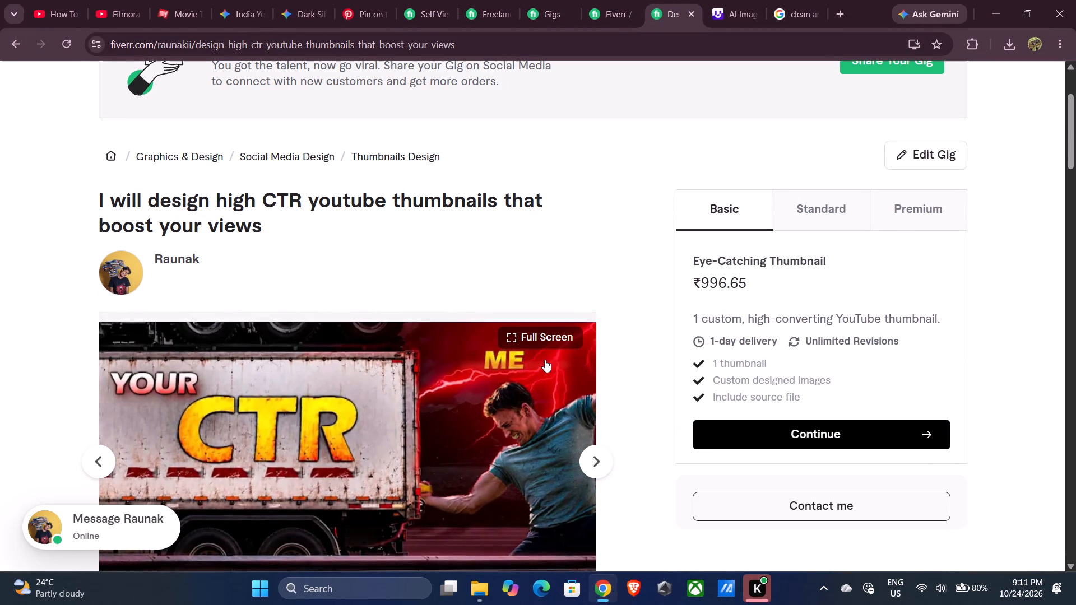
pyautogui.click(545, 367)
pyautogui.scroll(-4, 677, 356)
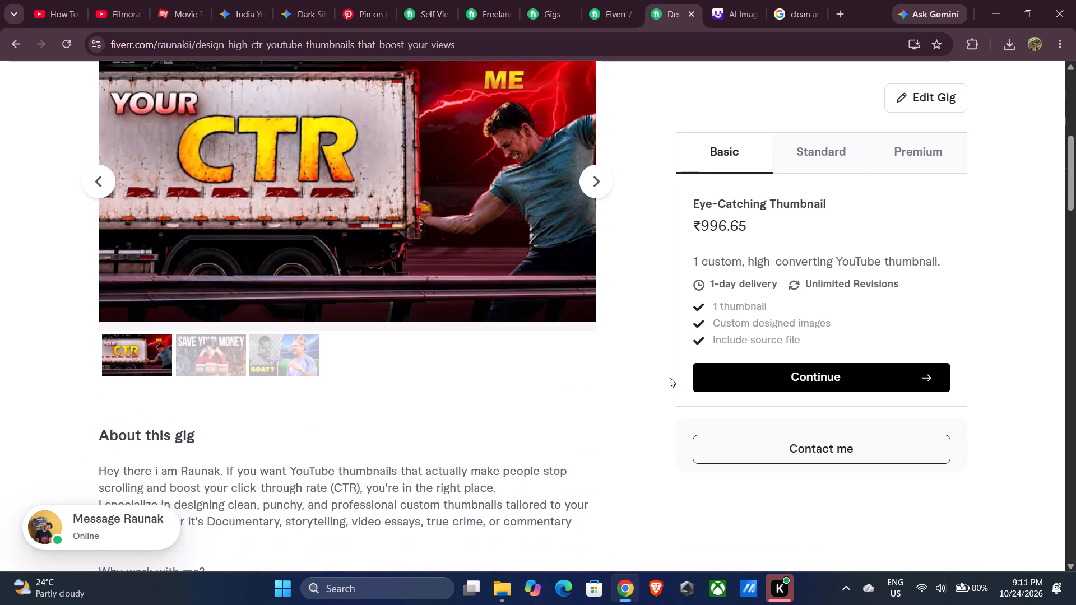
pyautogui.scroll(3, 560, 404)
pyautogui.scroll(-2, 600, 296)
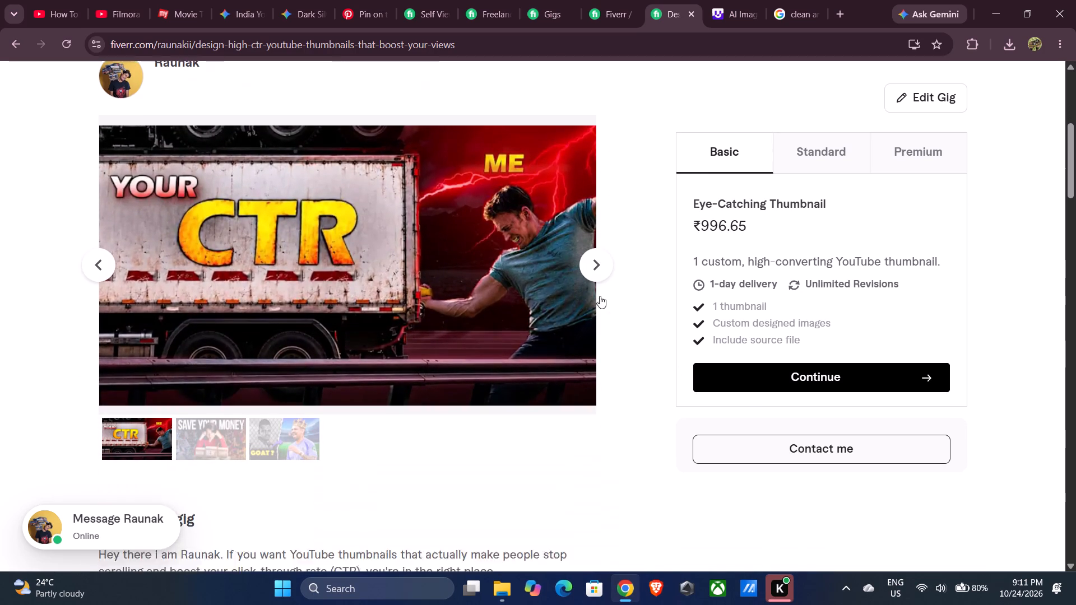
pyautogui.scroll(-1, 579, 393)
pyautogui.scroll(3, 578, 393)
pyautogui.moveTo(578, 389); pyautogui.dragTo(593, 388)
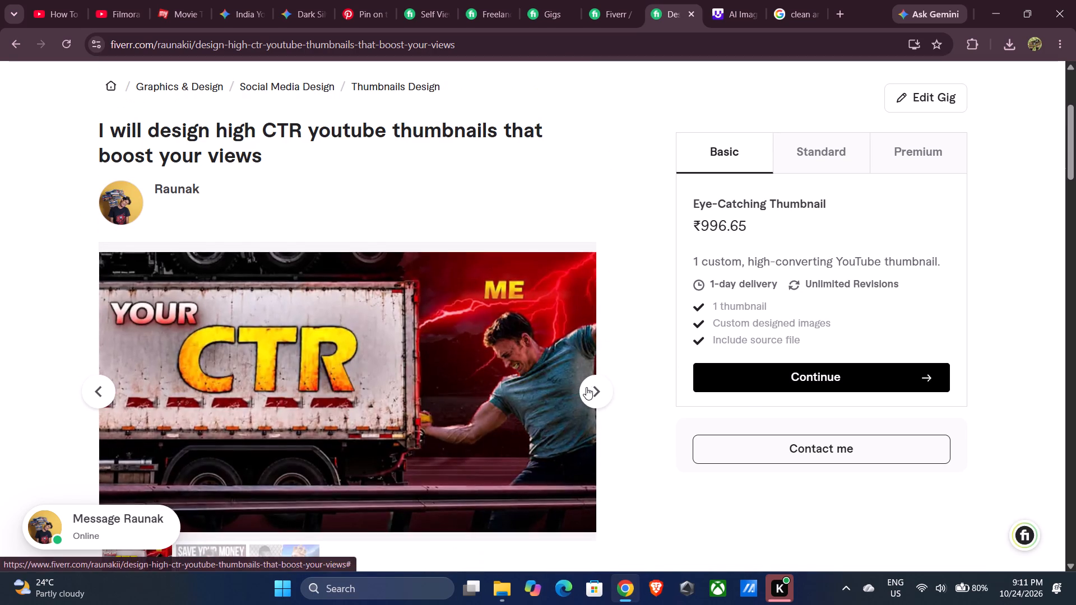
pyautogui.scroll(8, 414, 272)
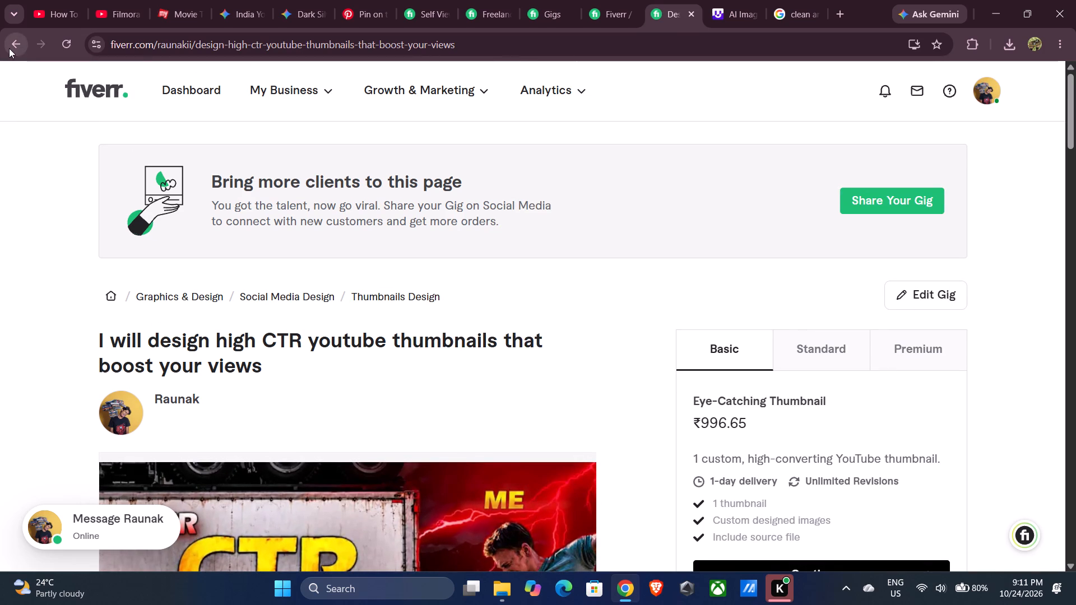
pyautogui.click(9, 48)
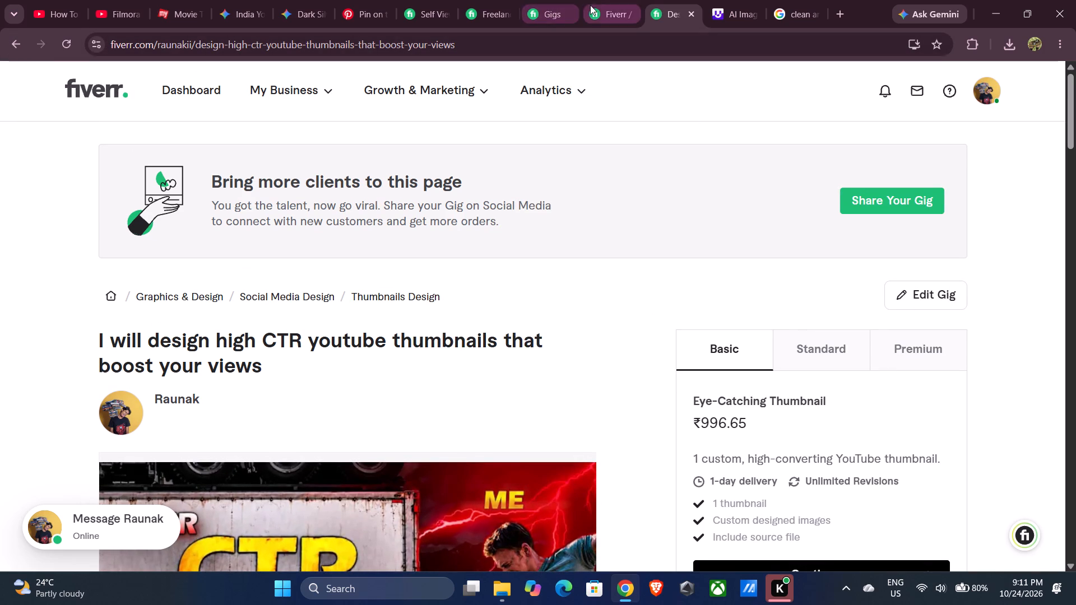
pyautogui.click(25, 45)
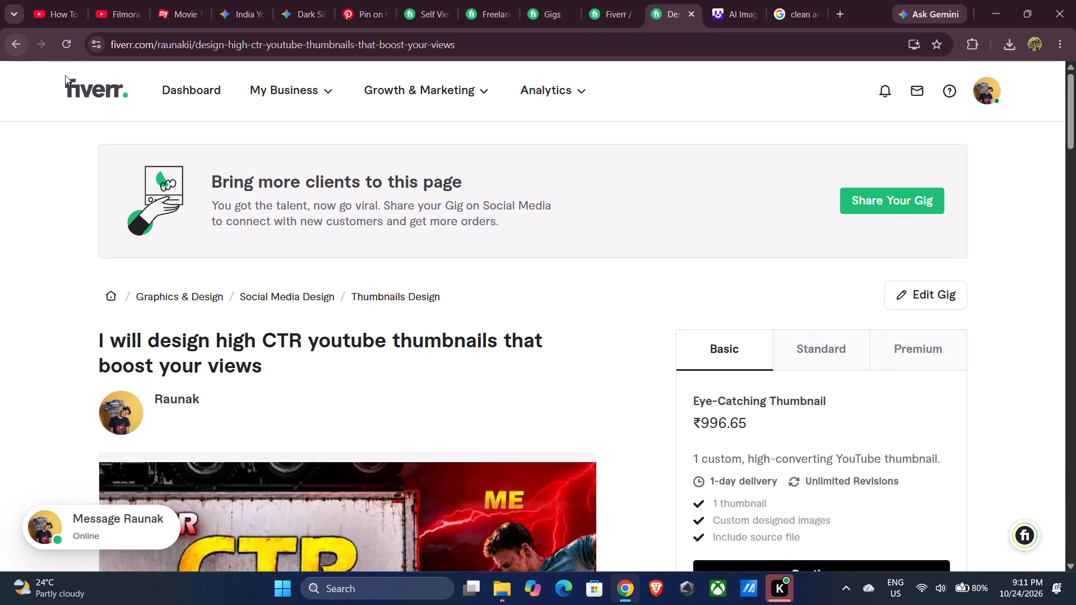
# Delete the old primary YOUR CTR truck image from the gig's gallery on its edit page.
pyautogui.click(601, 0)
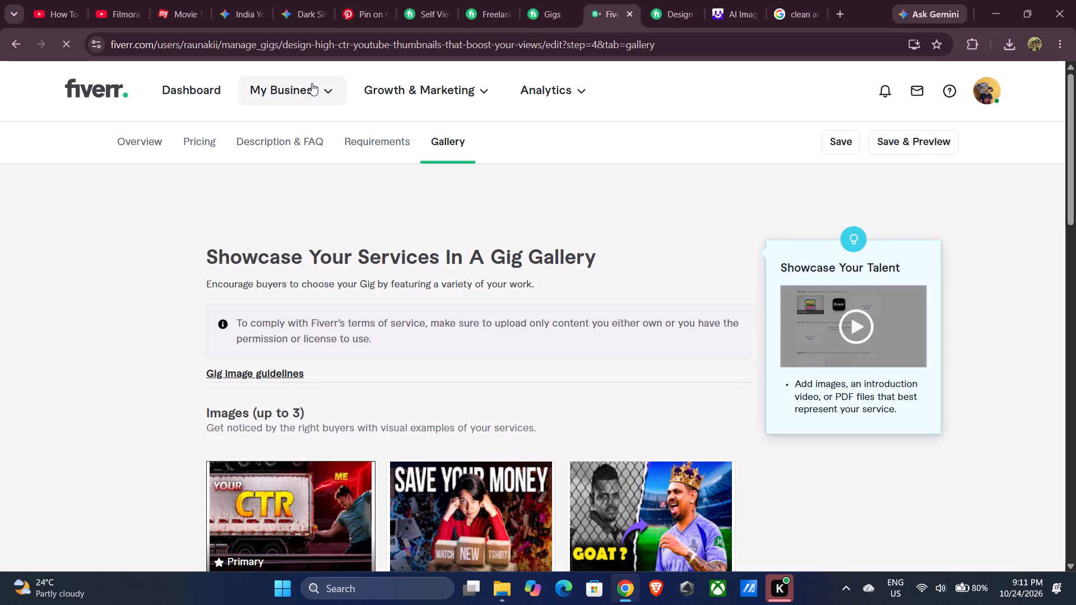
pyautogui.scroll(-2, 337, 423)
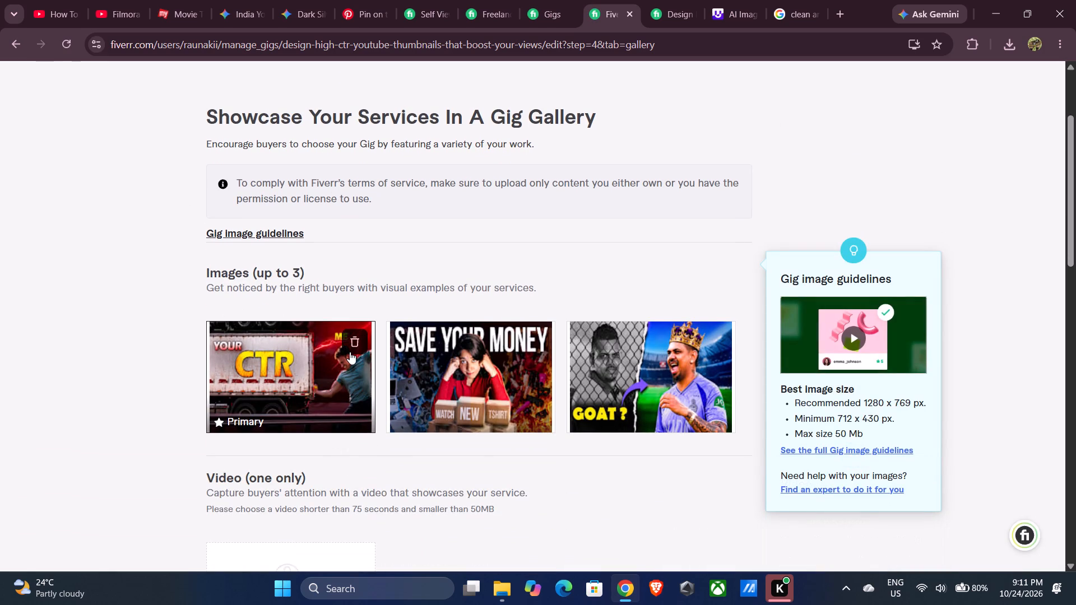
pyautogui.click(355, 342)
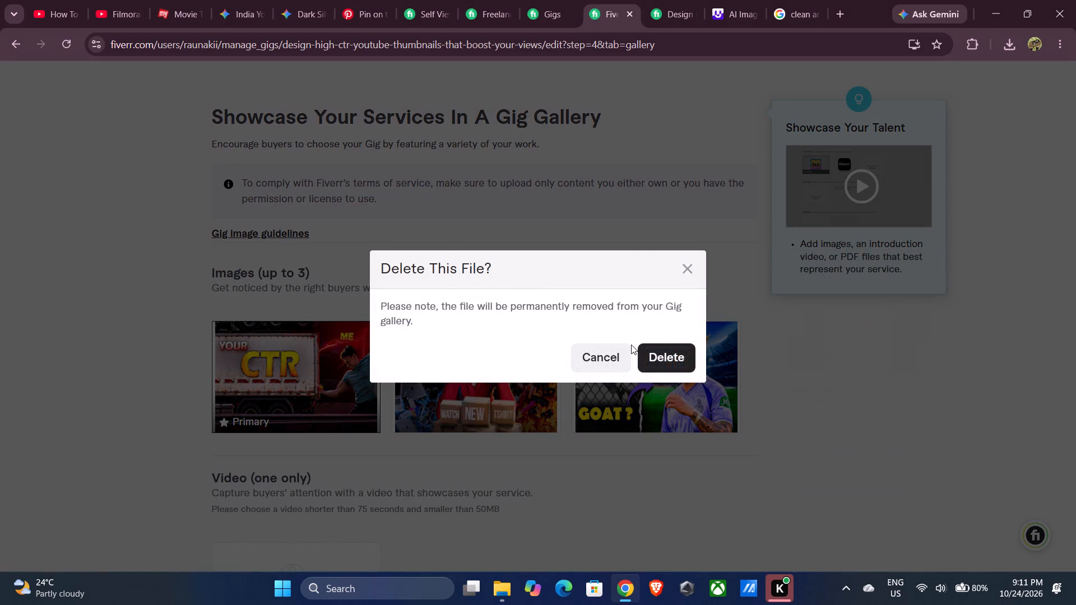
pyautogui.click(653, 356)
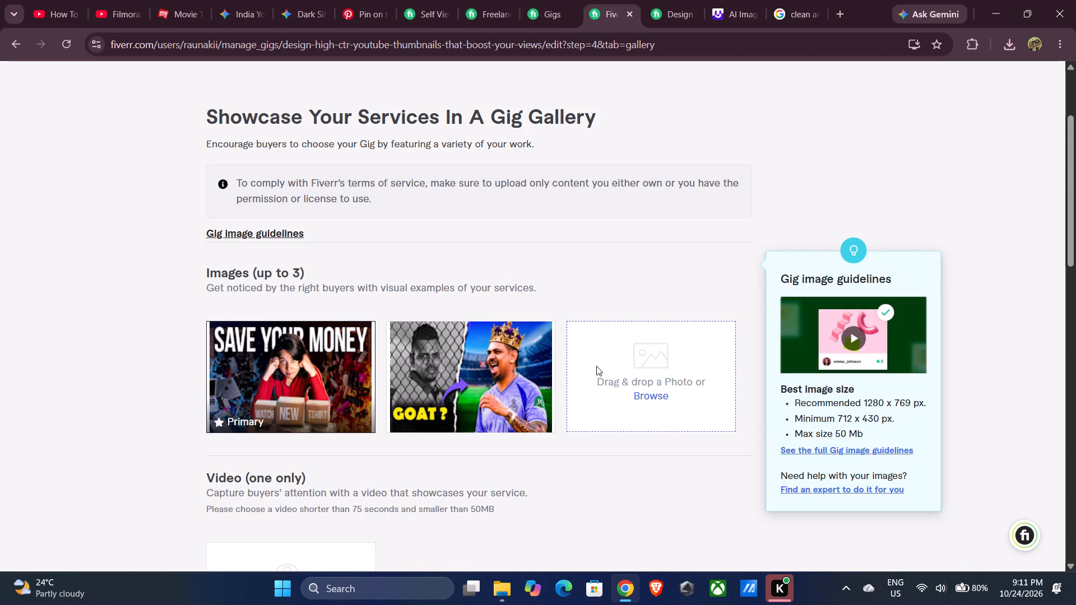
# Upload "ff final your ctr.png" into the empty third image slot of the gig gallery.
pyautogui.click(631, 379)
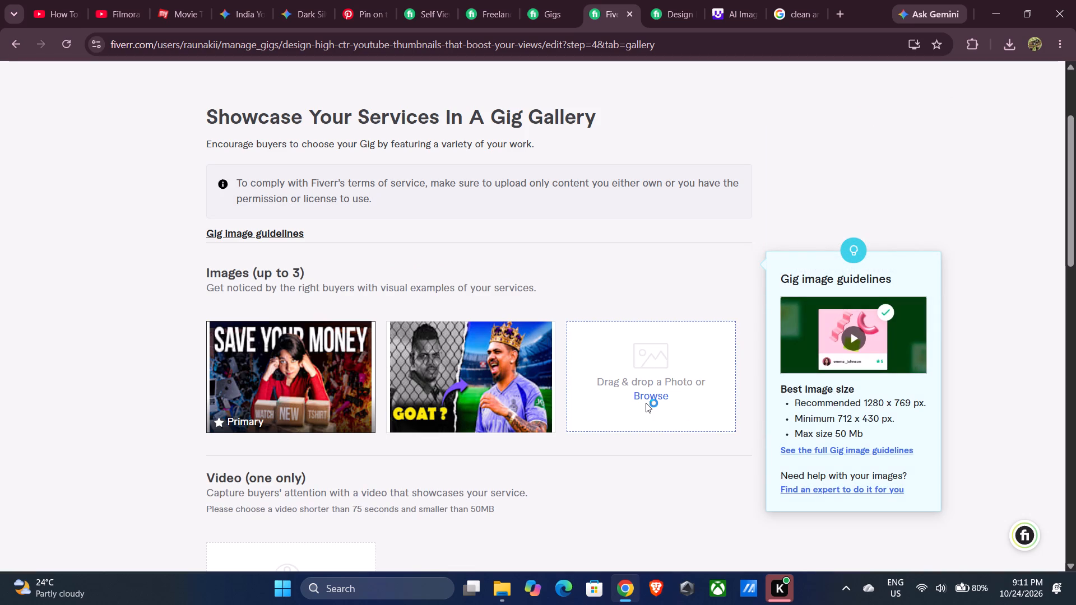
pyautogui.click(646, 402)
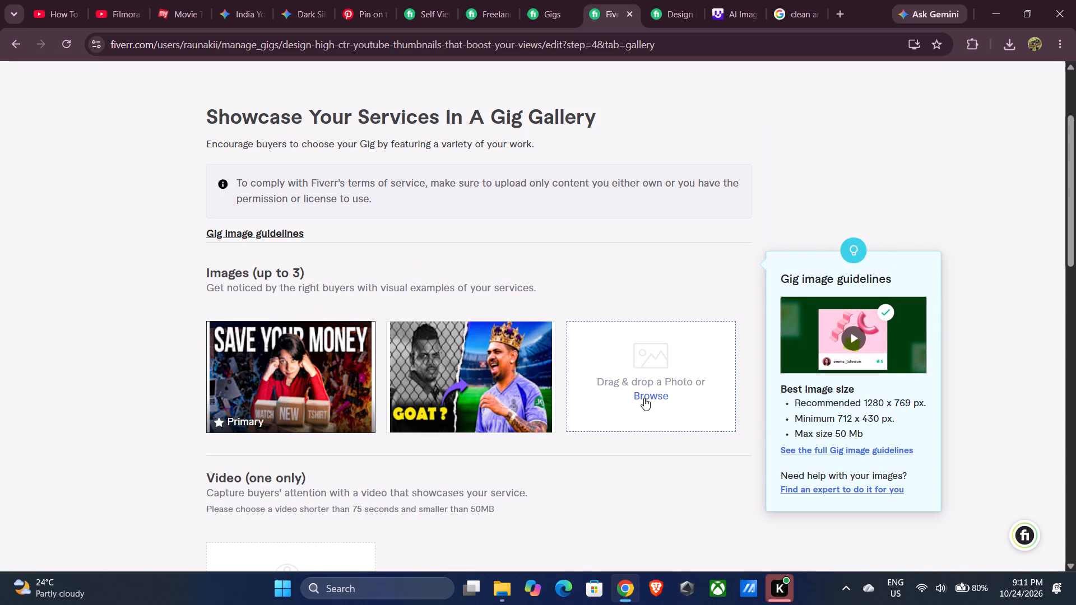
pyautogui.click(644, 397)
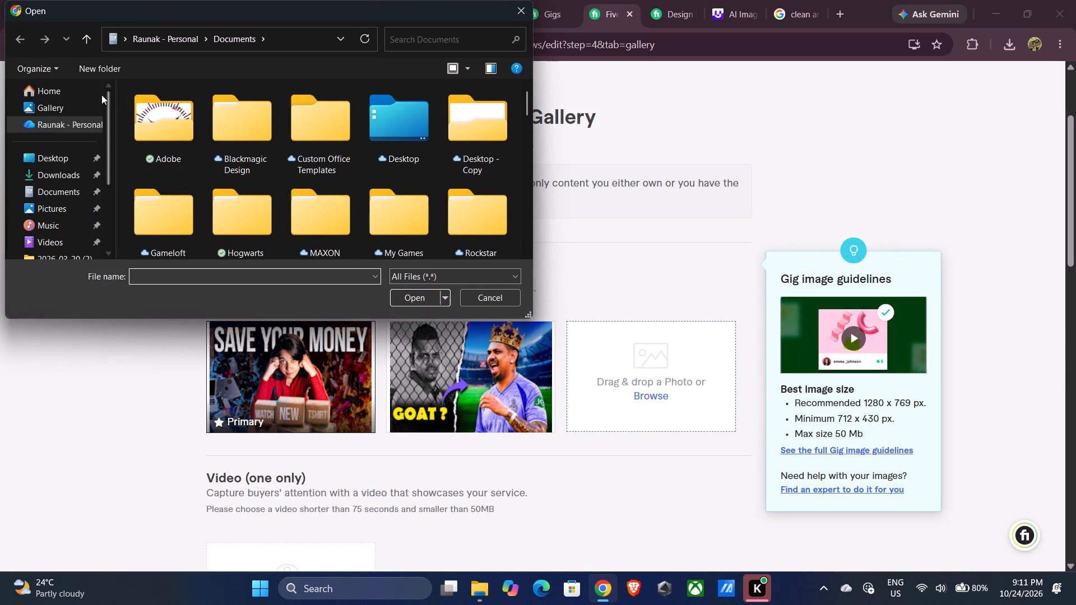
pyautogui.click(78, 89)
pyautogui.click(412, 38)
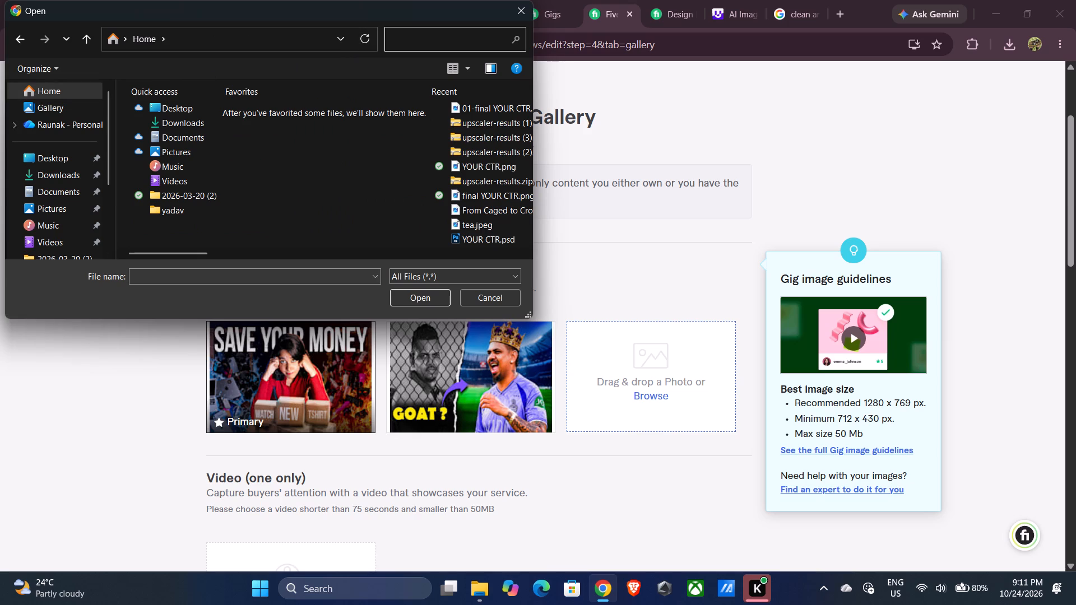
pyautogui.write('ff')
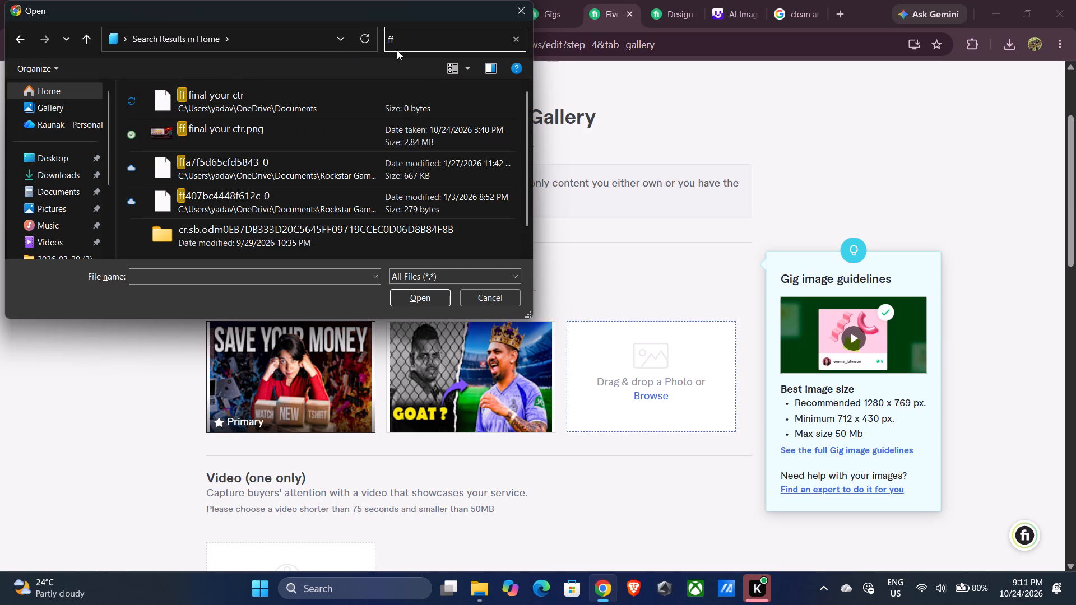
pyautogui.click(276, 138)
pyautogui.click(423, 296)
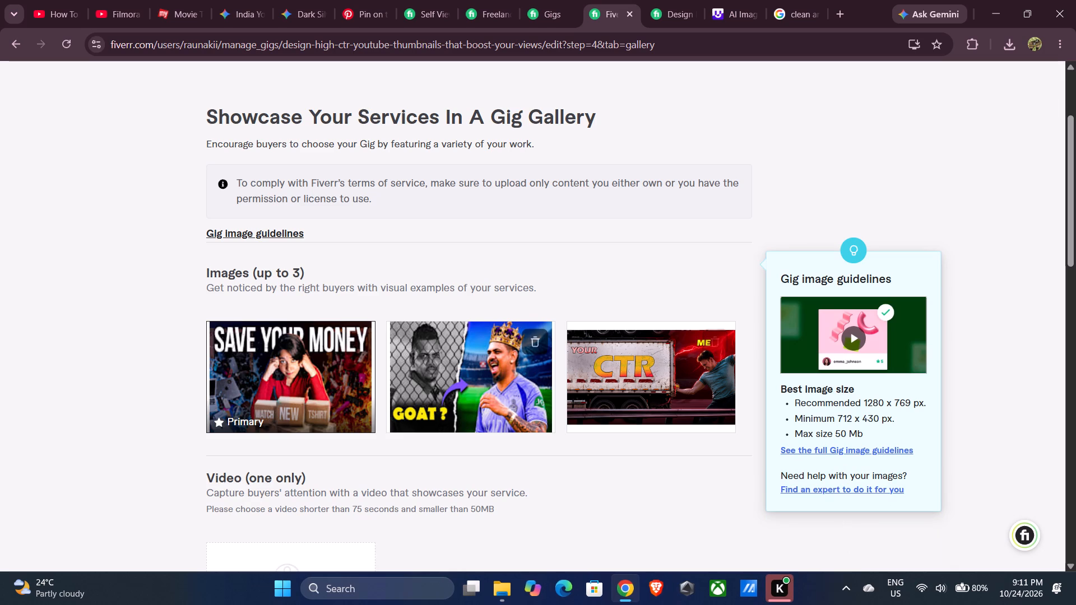
# Delete the GOAT and SAVE YOUR MONEY images from the gallery, leaving the new YOUR CTR image as primary.
pyautogui.click(532, 352)
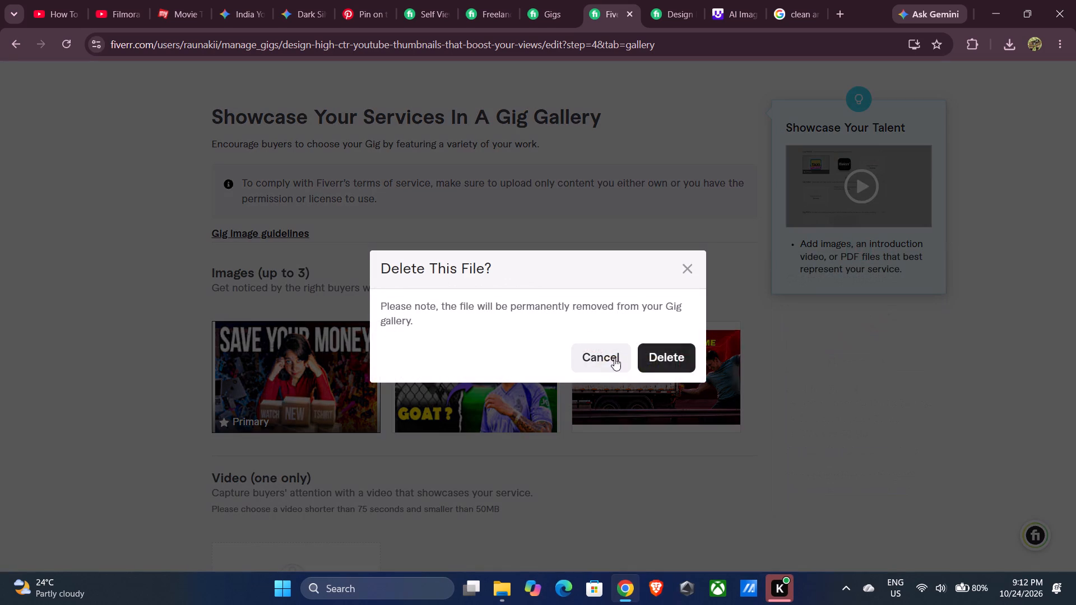
pyautogui.click(651, 361)
pyautogui.click(351, 339)
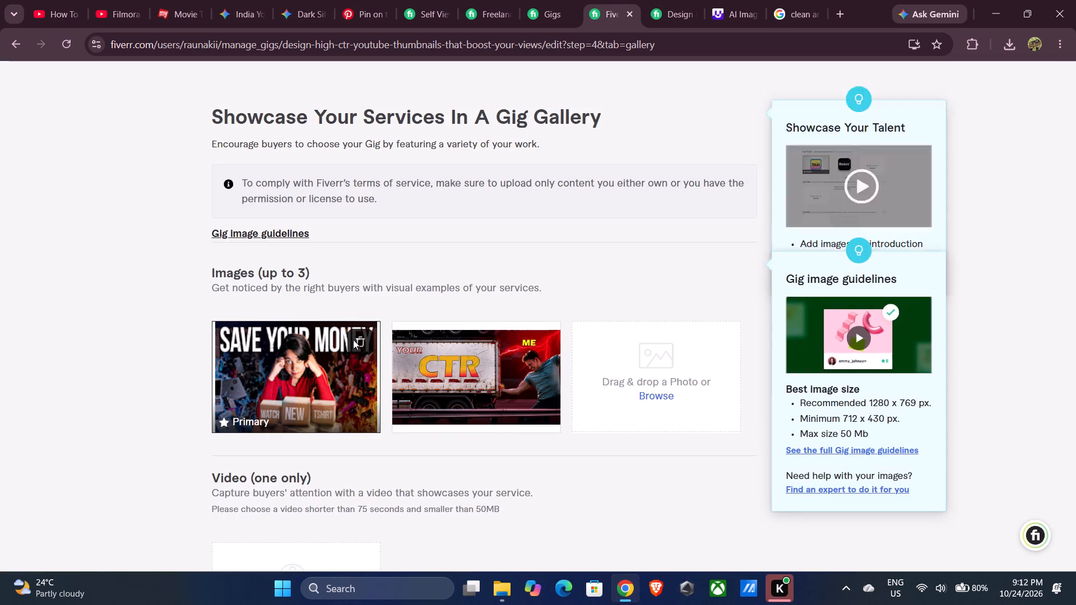
pyautogui.click(687, 359)
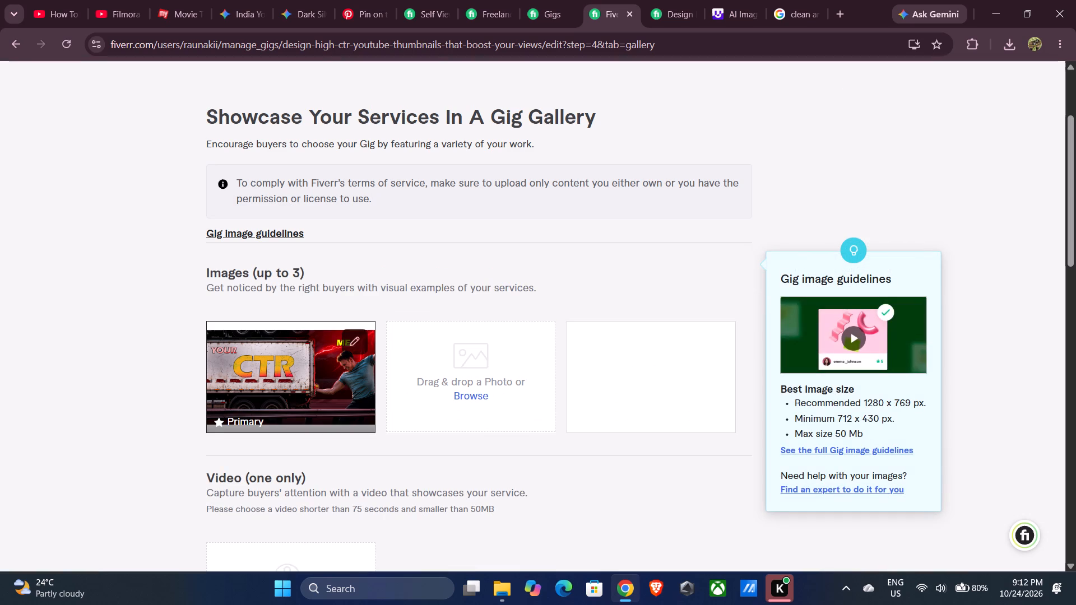
pyautogui.click(321, 390)
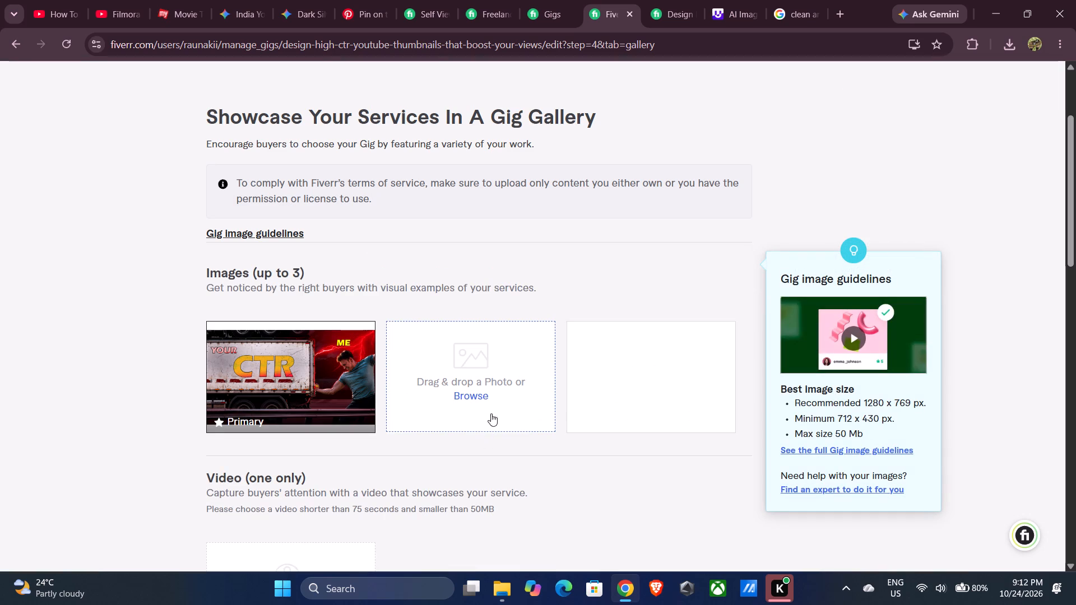
# Upload the SAVE YOUR MONEY thumbnail, "tea.jpeg" from the Downloads folder, into the second gallery image slot.
pyautogui.click(473, 397)
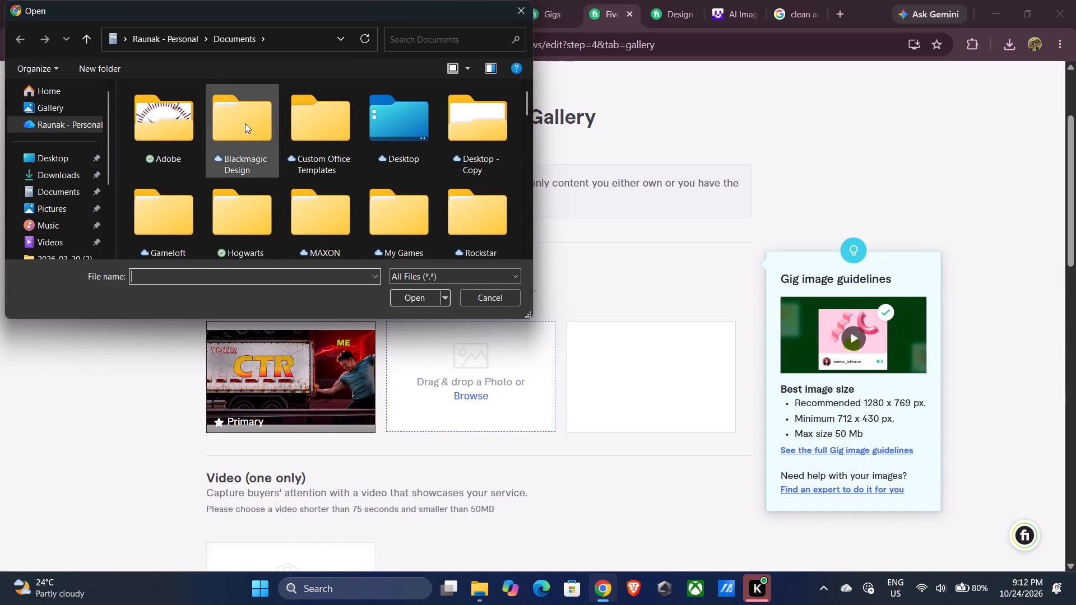
pyautogui.click(59, 94)
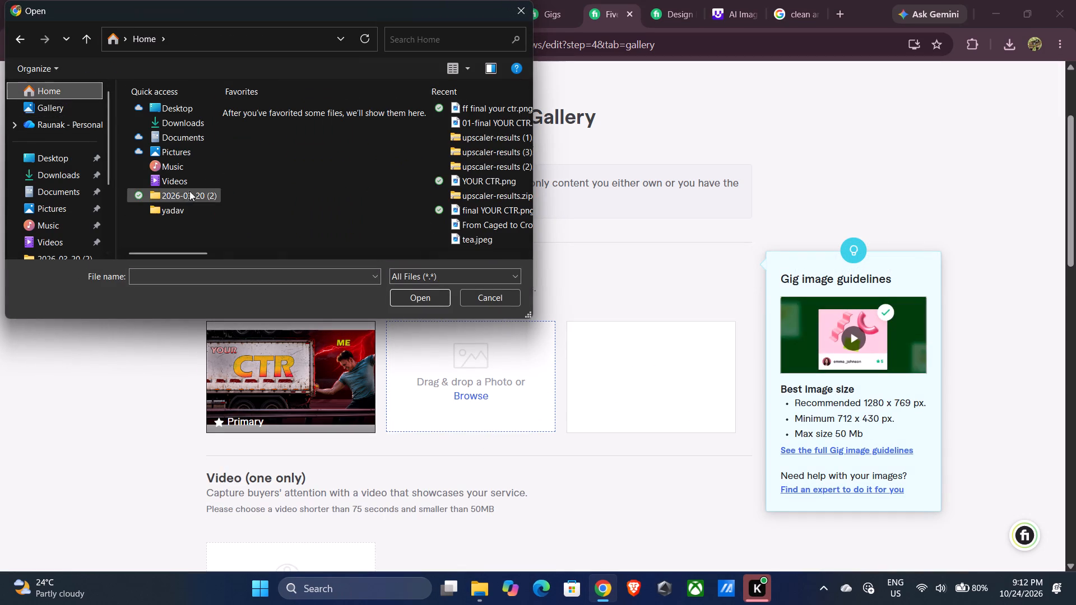
pyautogui.click(59, 168)
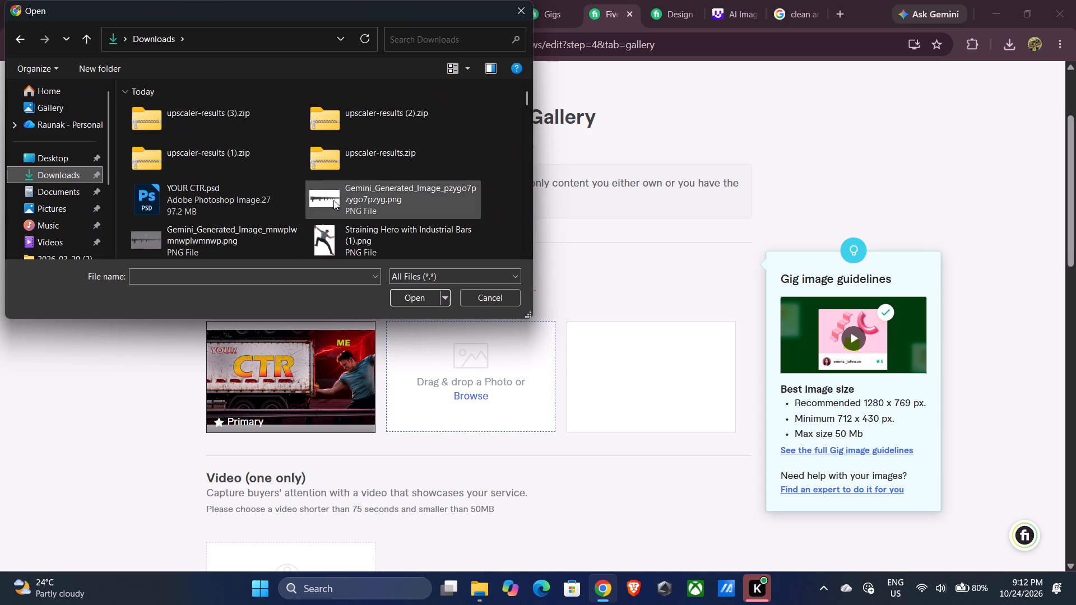
pyautogui.scroll(-2, 312, 186)
pyautogui.scroll(-1, 265, 190)
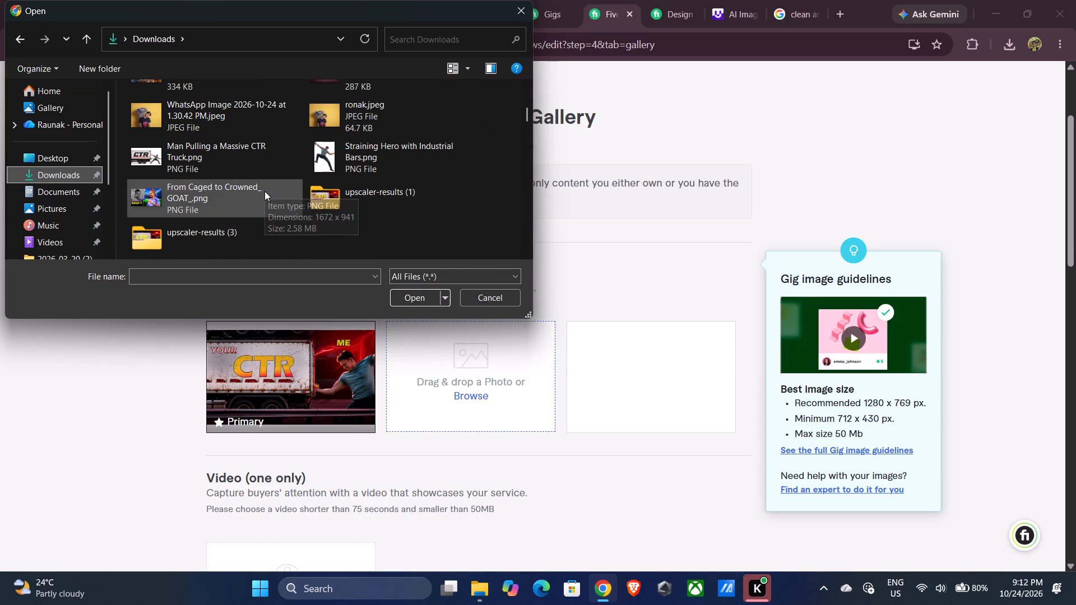
pyautogui.scroll(-1, 259, 200)
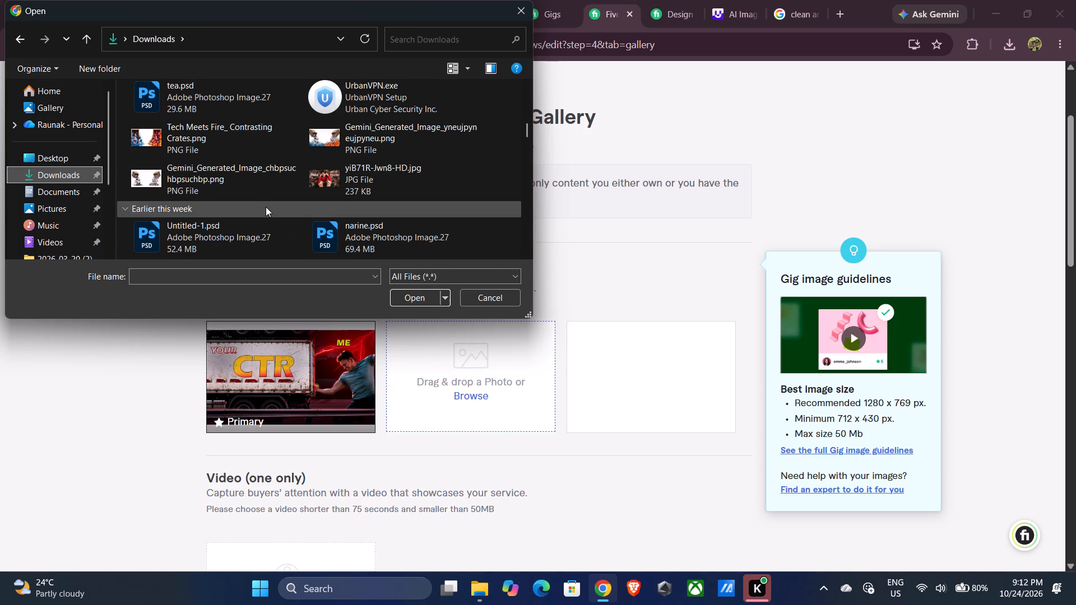
pyautogui.scroll(11, 265, 210)
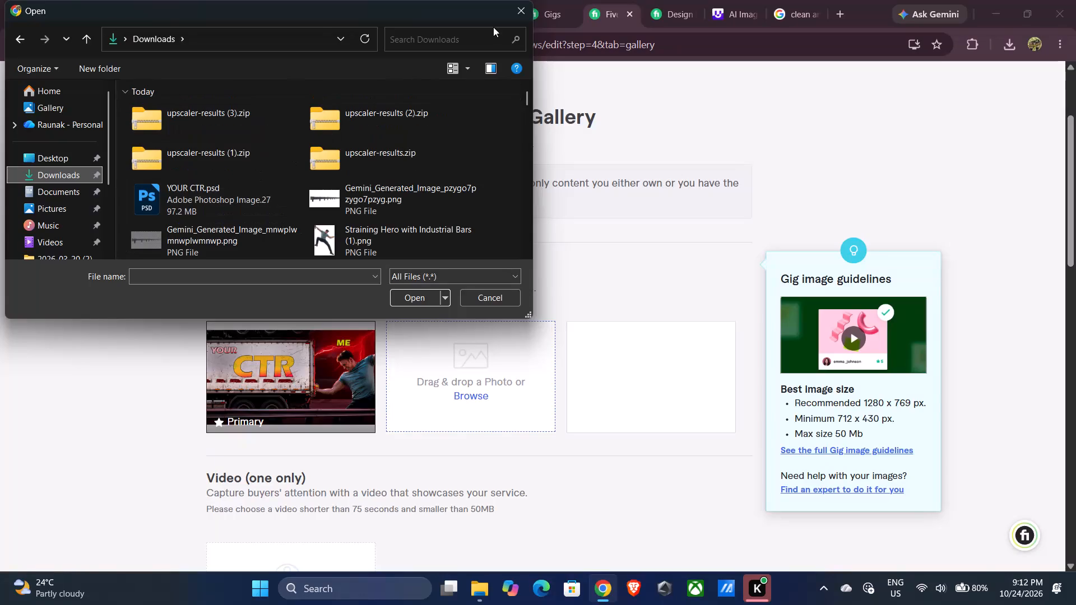
pyautogui.scroll(-1, 233, 180)
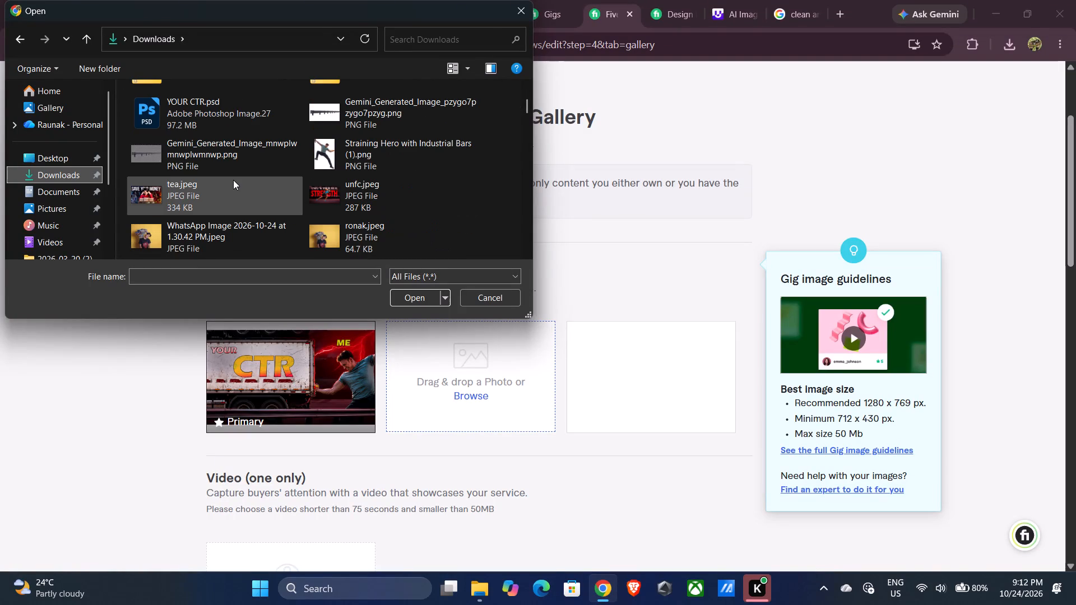
pyautogui.click(185, 196)
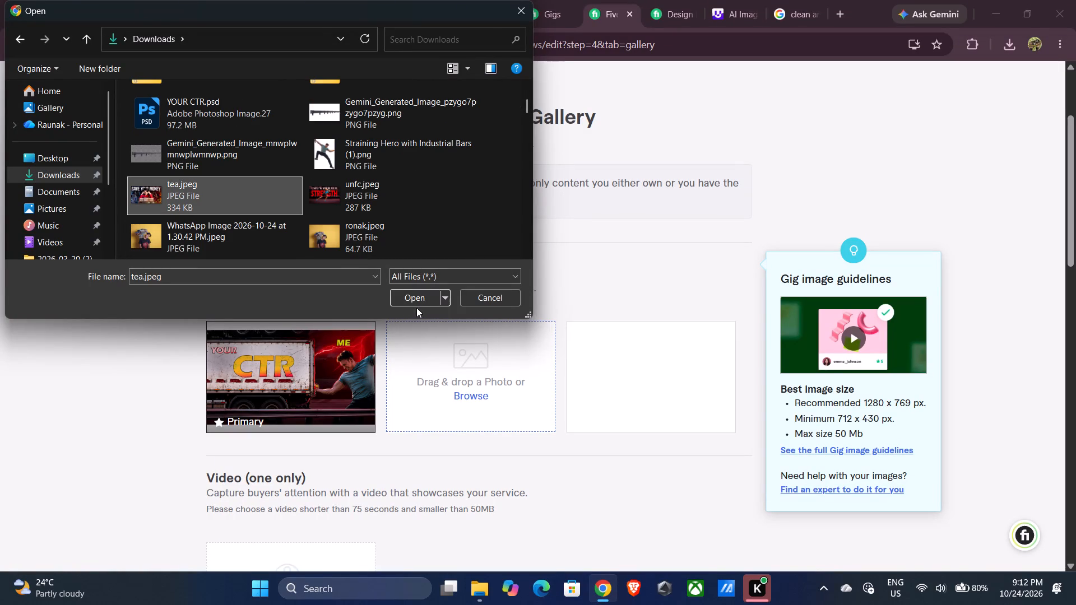
pyautogui.click(416, 298)
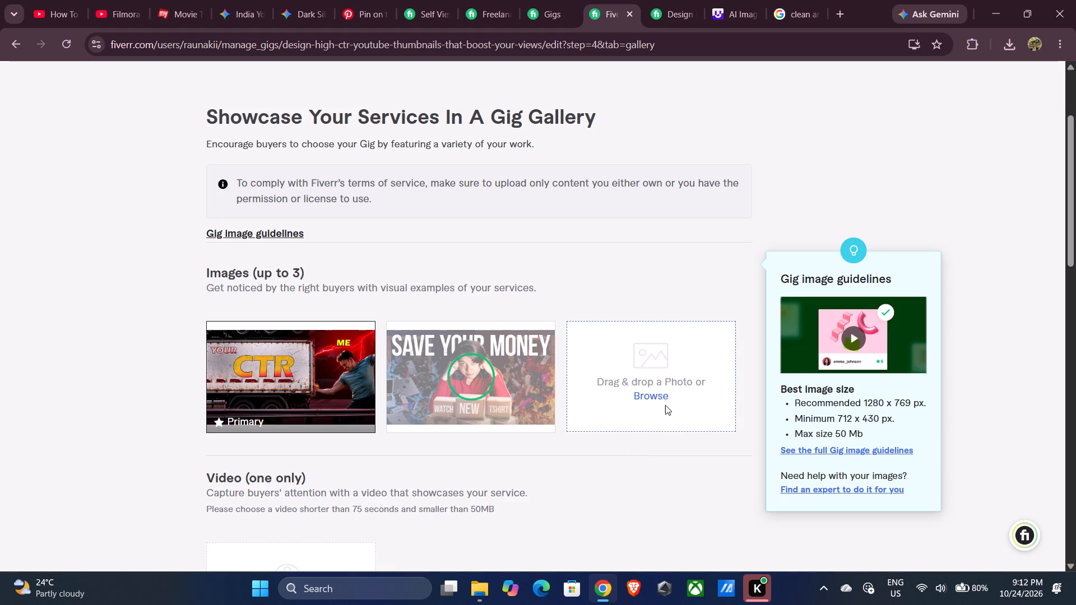
# Upload "From Caged to Crowned_ GOAT_.png" from the Downloads folder into the third gallery image slot.
pyautogui.click(663, 397)
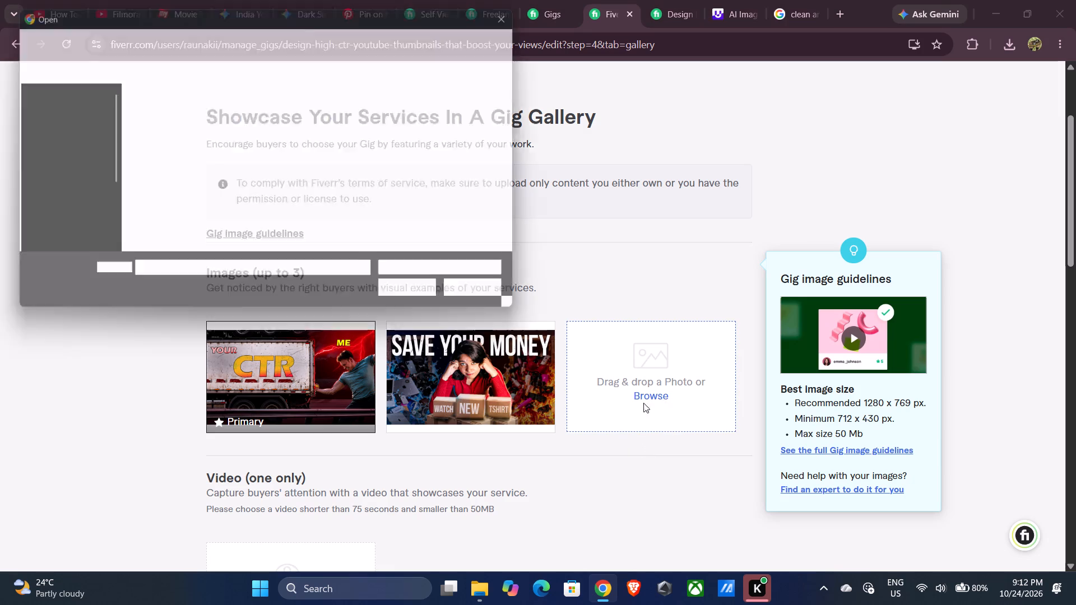
pyautogui.scroll(-2, 221, 171)
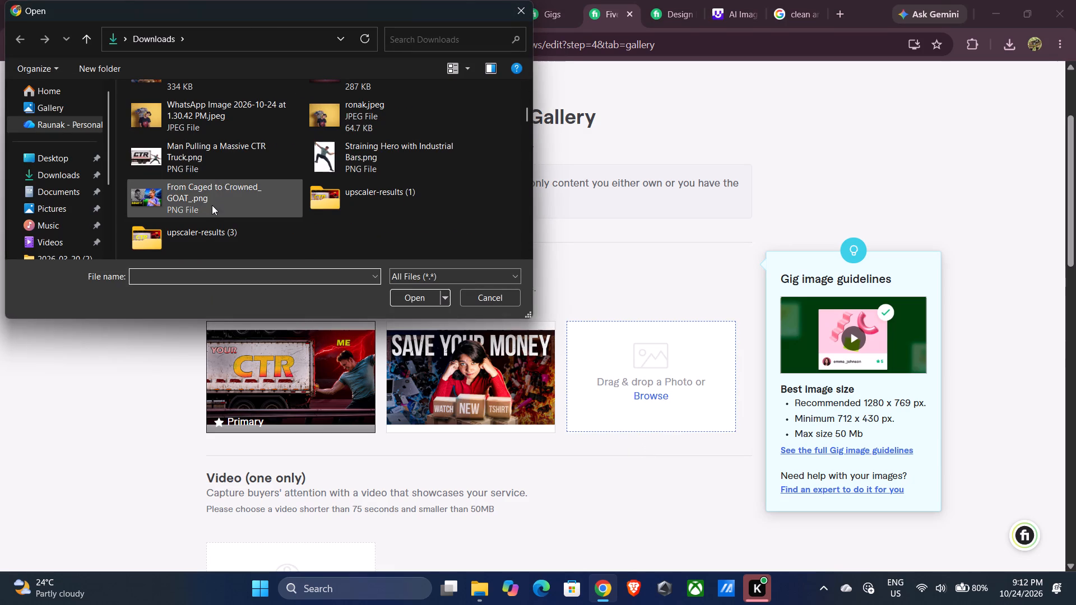
pyautogui.click(212, 199)
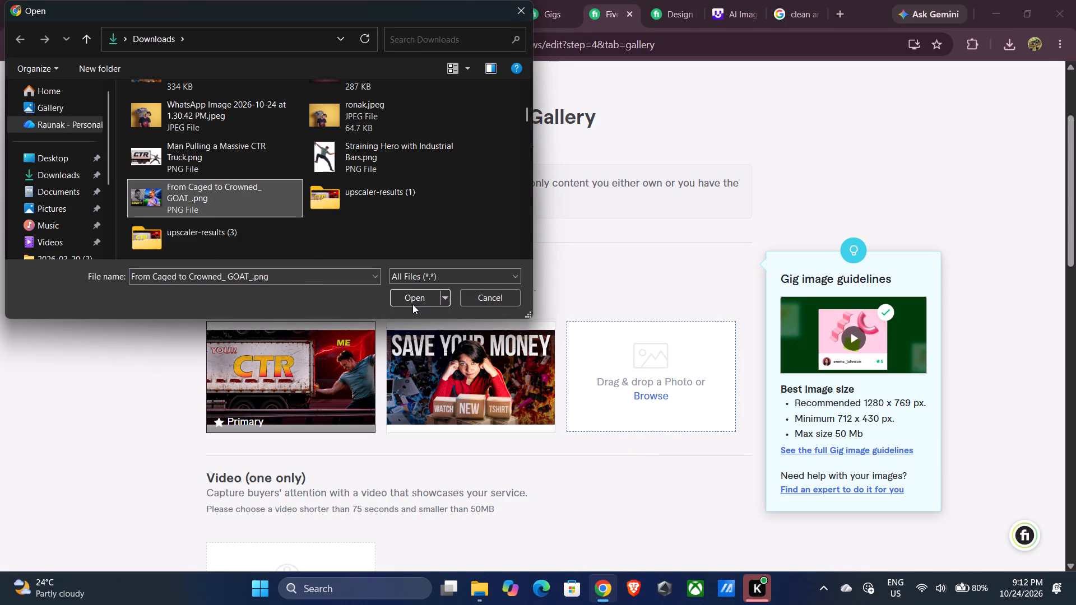
pyautogui.click(414, 299)
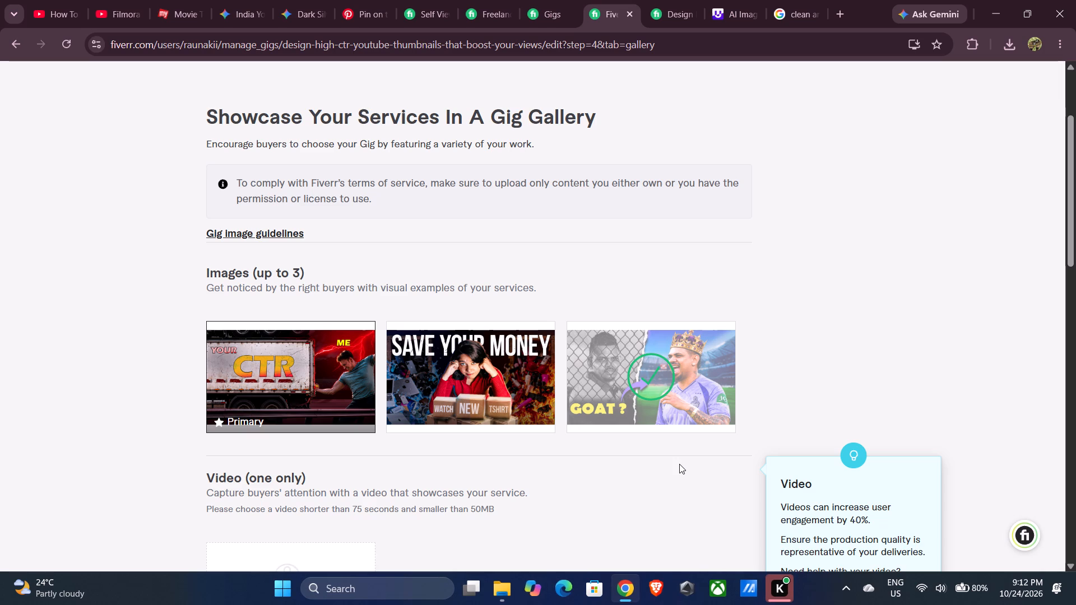
# Save the gig's gallery changes and open the gig preview.
pyautogui.scroll(-4, 633, 339)
pyautogui.scroll(7, 532, 361)
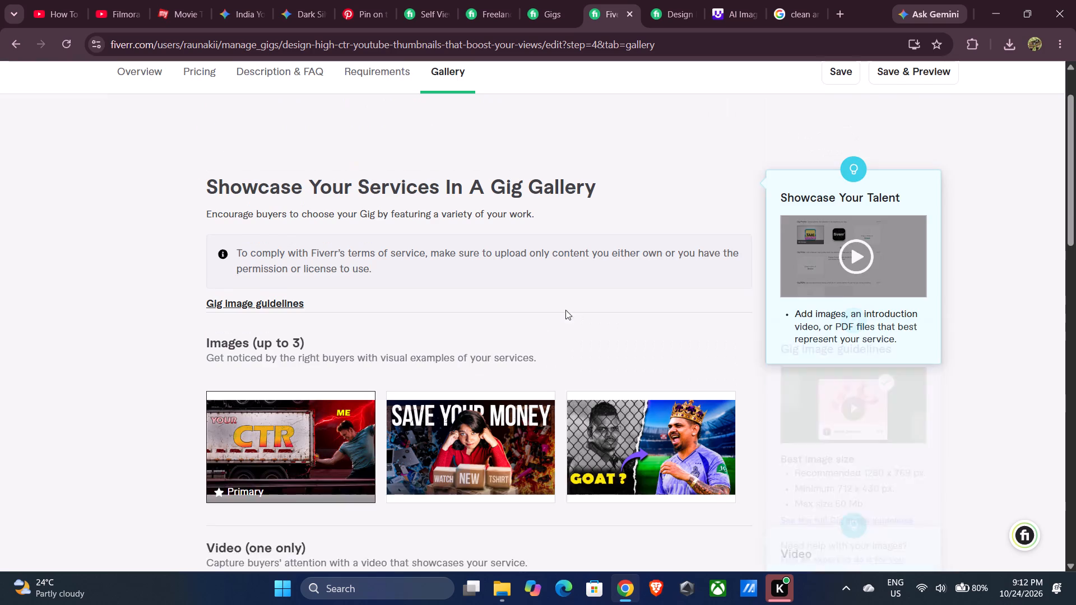
pyautogui.scroll(2, 565, 310)
pyautogui.click(904, 141)
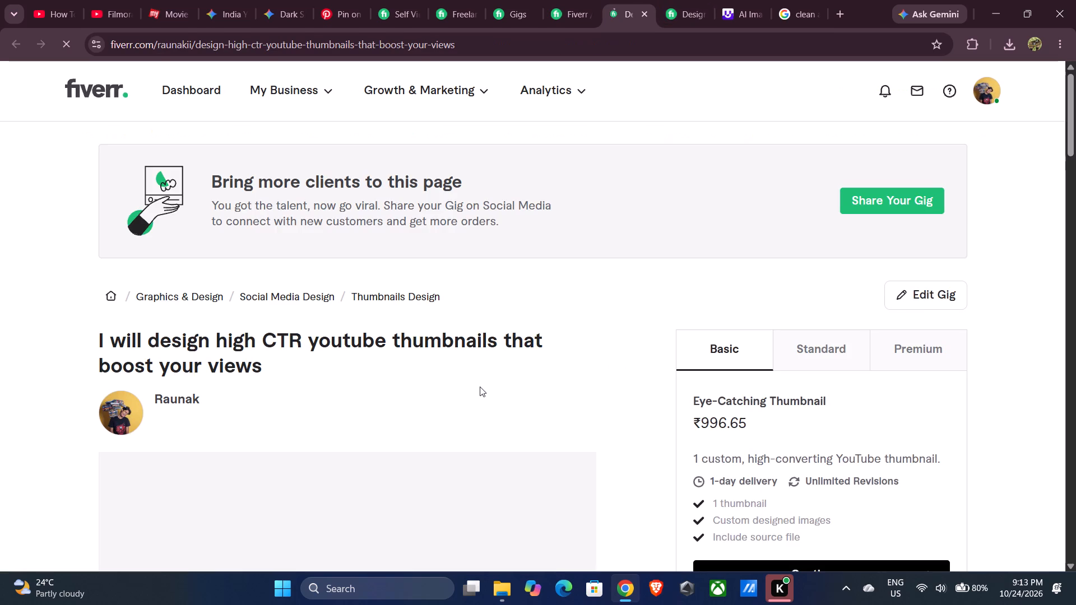
# Review the YOUR CTR, SAVE YOUR MONEY and GOAT images at full size in the previewed gig's gallery.
pyautogui.scroll(-3, 473, 382)
pyautogui.scroll(-2, 599, 392)
pyautogui.scroll(1, 614, 403)
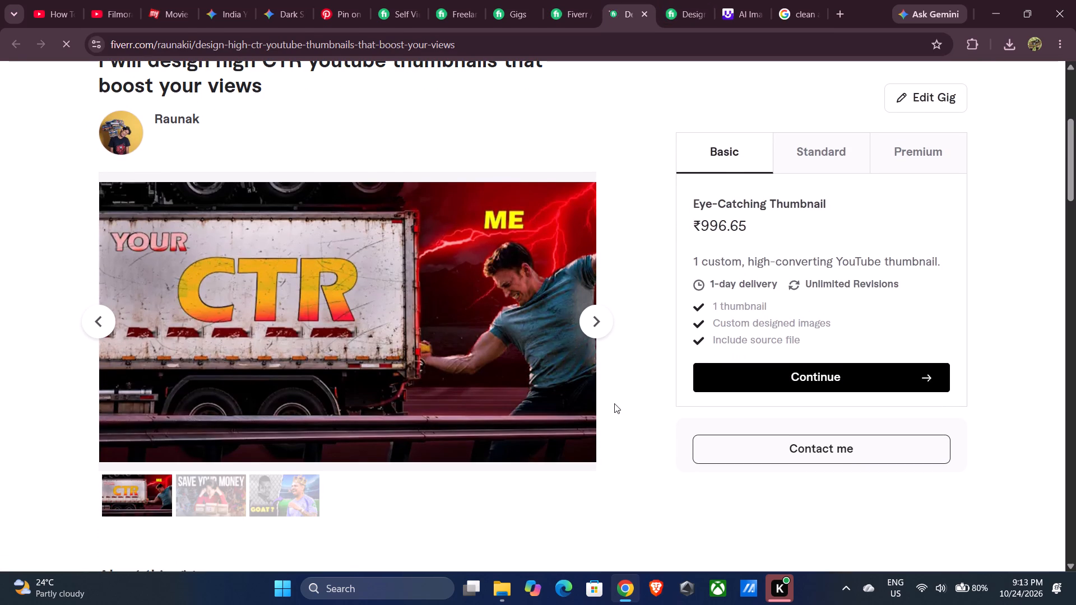
pyautogui.click(452, 350)
pyautogui.click(539, 196)
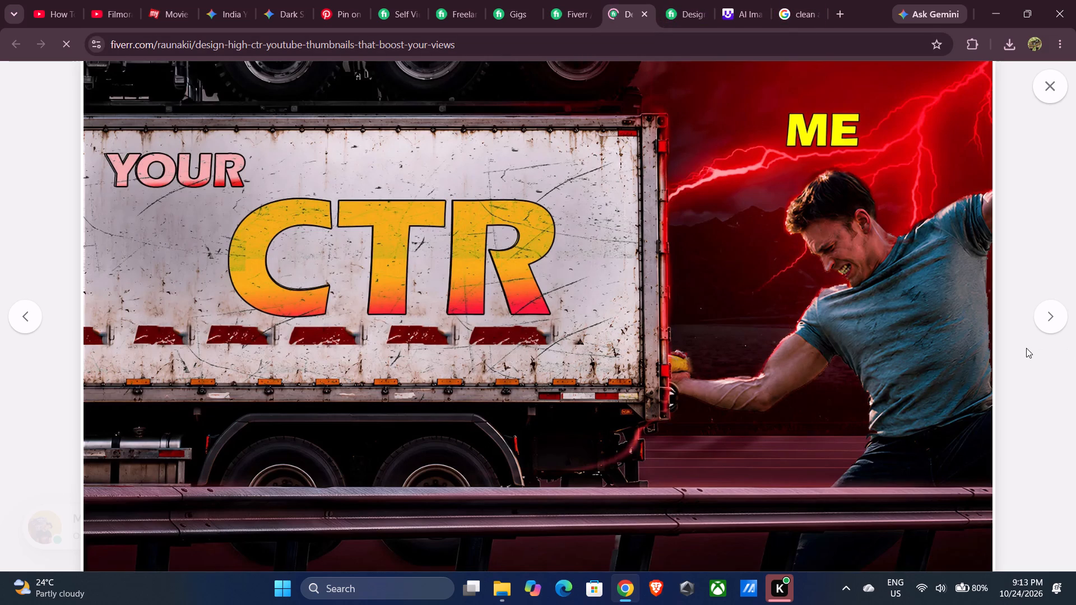
pyautogui.click(1046, 318)
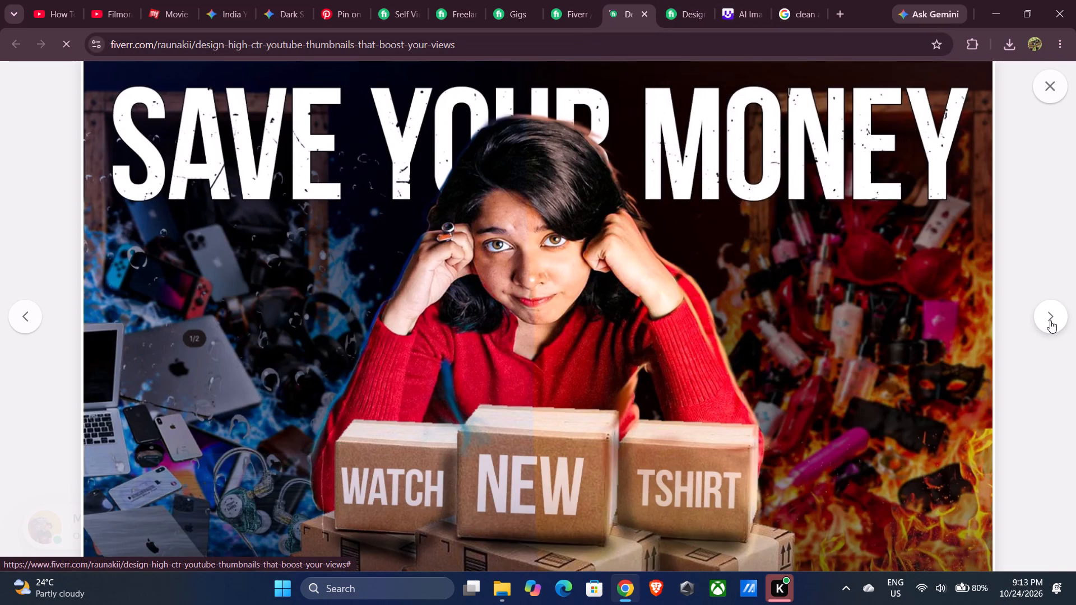
pyautogui.click(1050, 320)
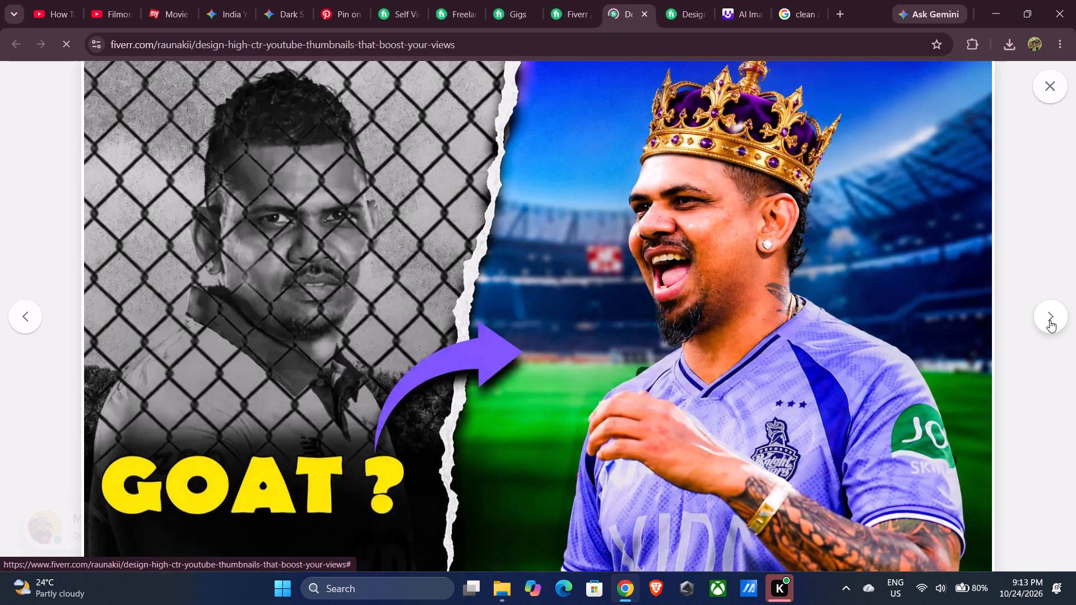
pyautogui.scroll(-3, 691, 389)
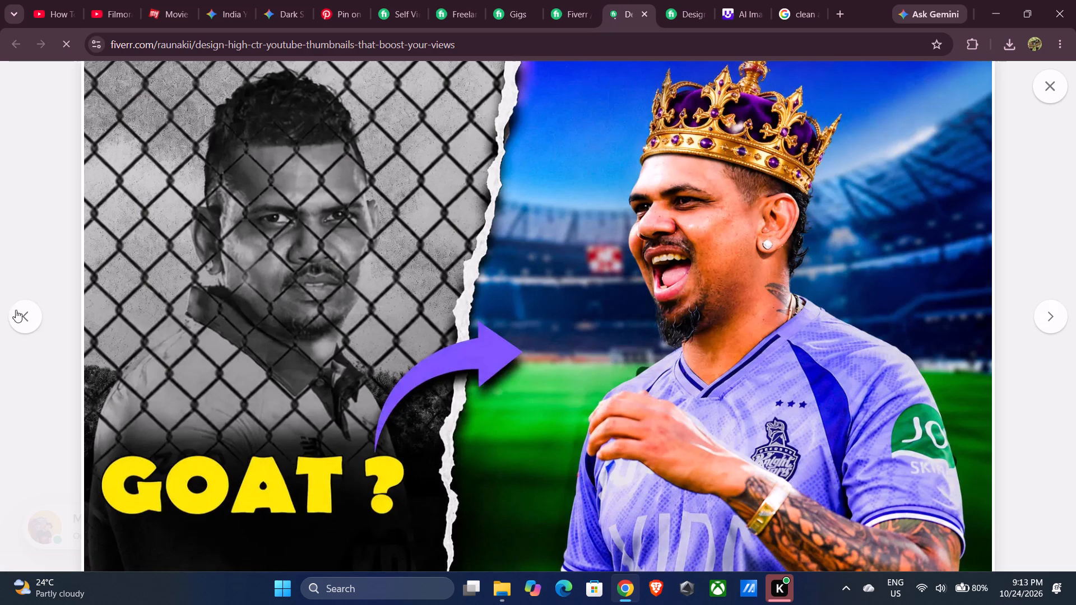
pyautogui.click(11, 314)
pyautogui.click(11, 314)
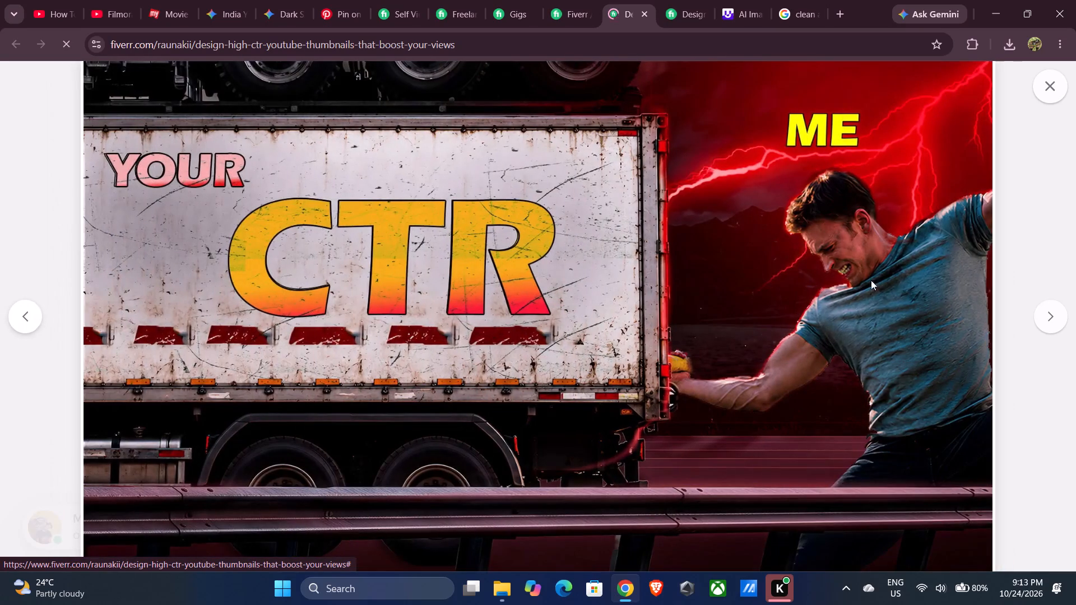
pyautogui.click(1040, 314)
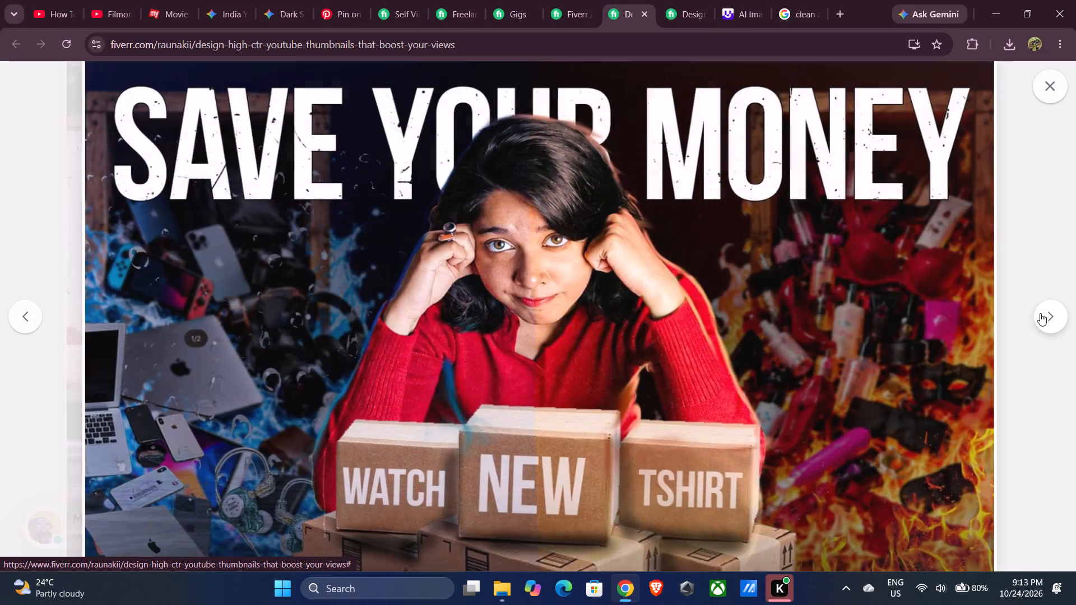
pyautogui.click(36, 318)
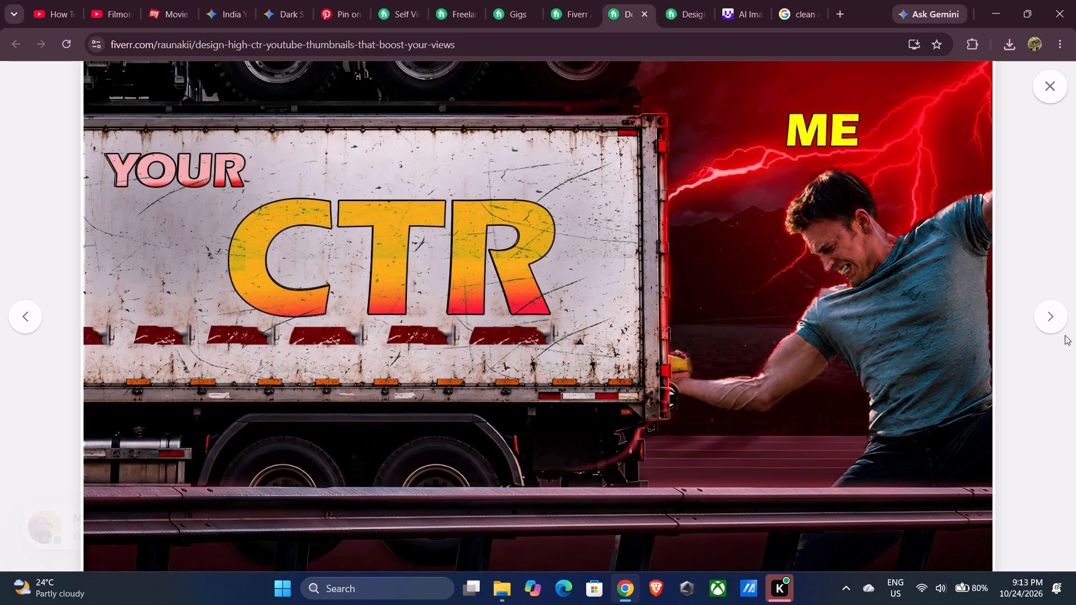
pyautogui.click(1056, 317)
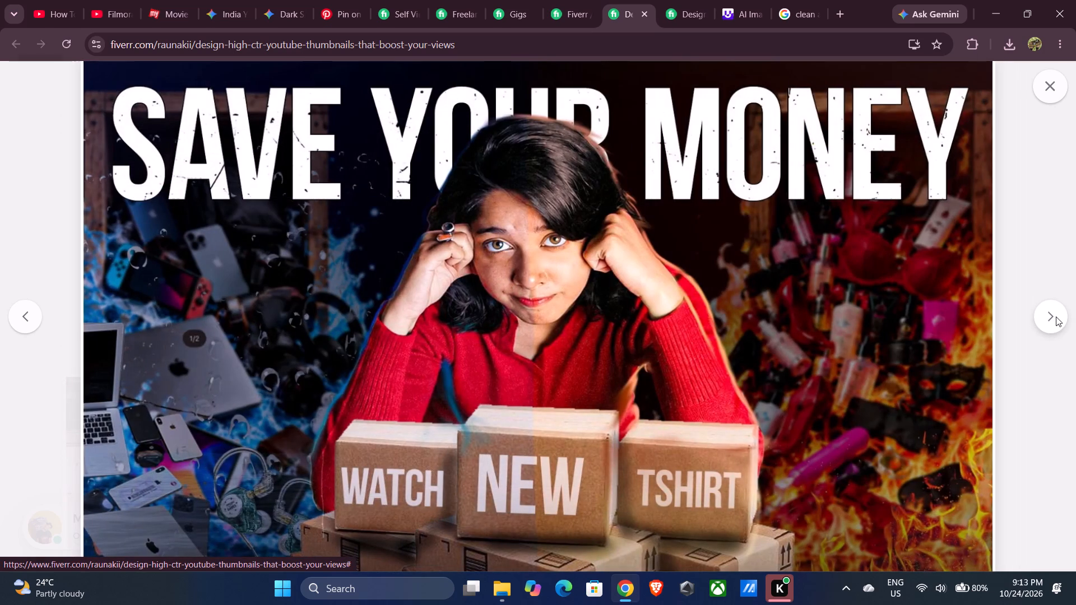
pyautogui.click(1056, 317)
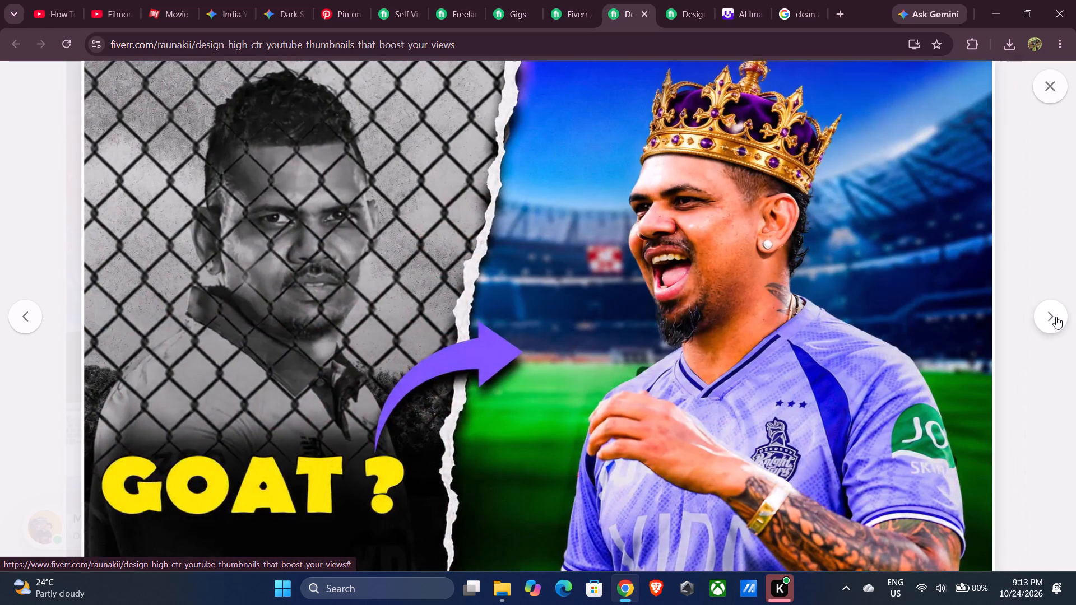
# Go through the gig gallery's full-size thumbnails once more, then leave the full-size view.
pyautogui.click(1056, 317)
pyautogui.click(1054, 317)
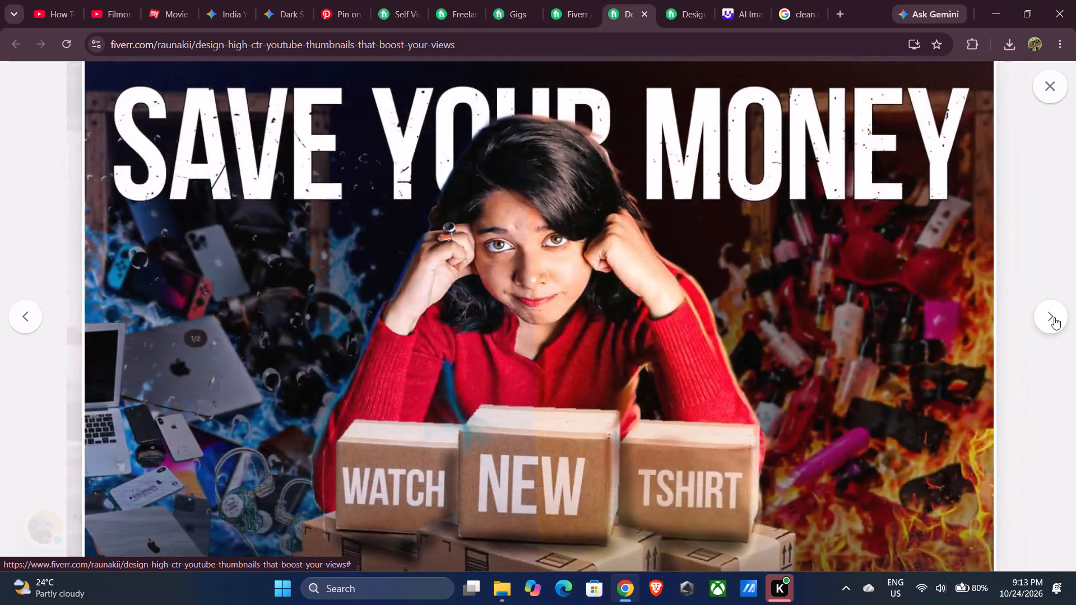
pyautogui.click(1054, 317)
pyautogui.click(1054, 317)
pyautogui.click(1038, 90)
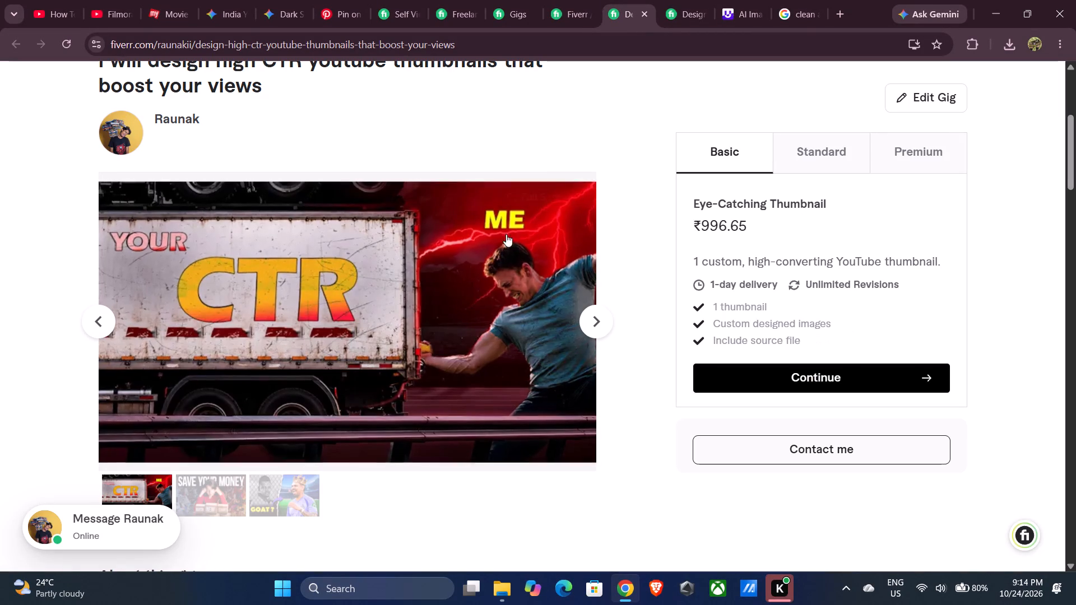
# Compare the YOUR CTR image between the two open gig preview tabs, both in the page gallery and at full size.
pyautogui.click(668, 0)
pyautogui.scroll(-2, 587, 340)
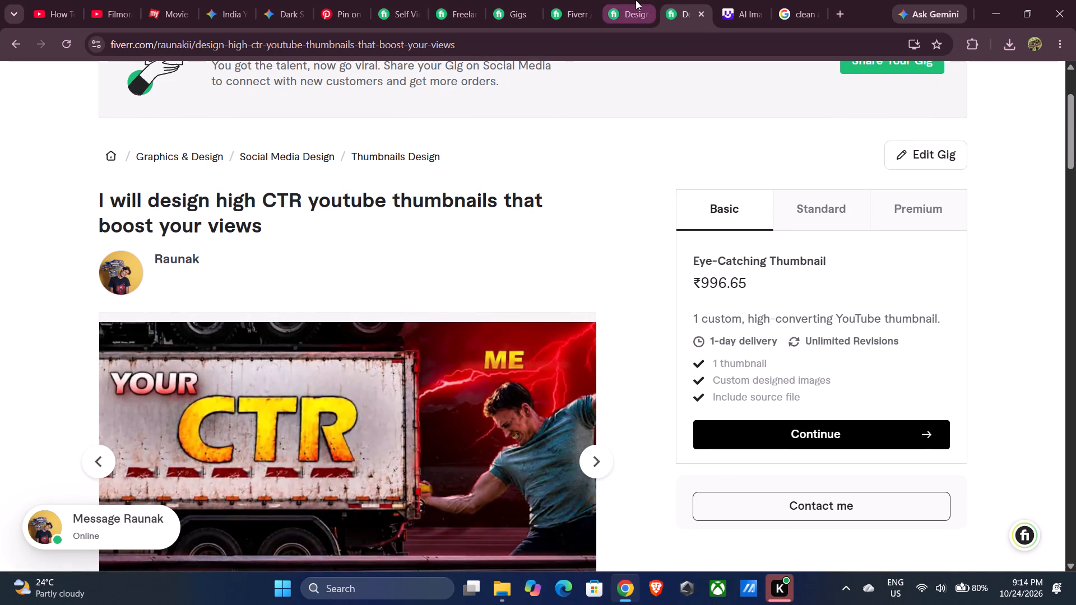
pyautogui.click(636, 0)
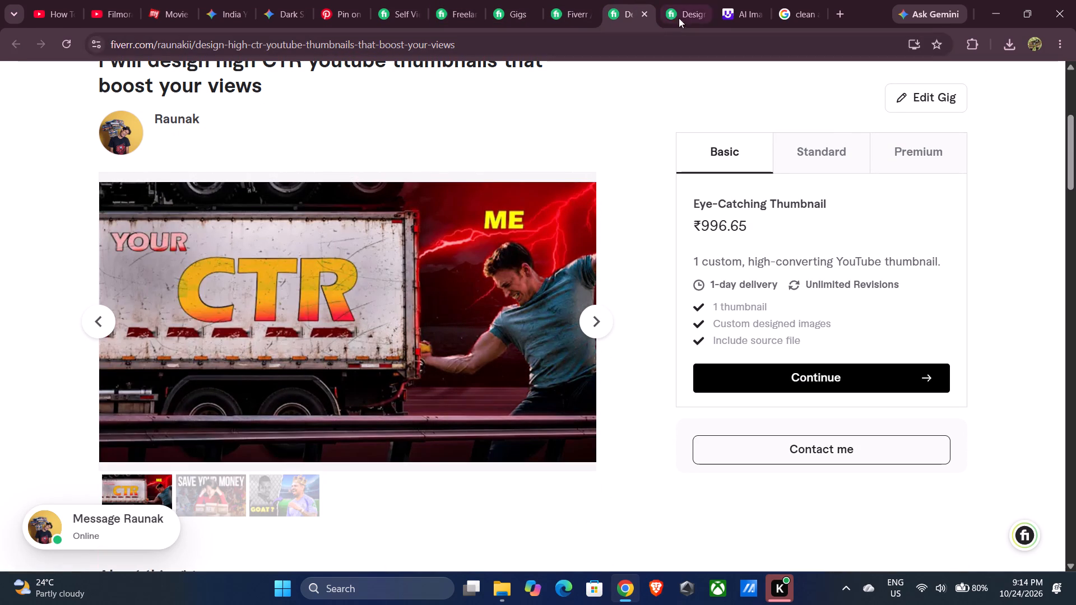
pyautogui.click(692, 0)
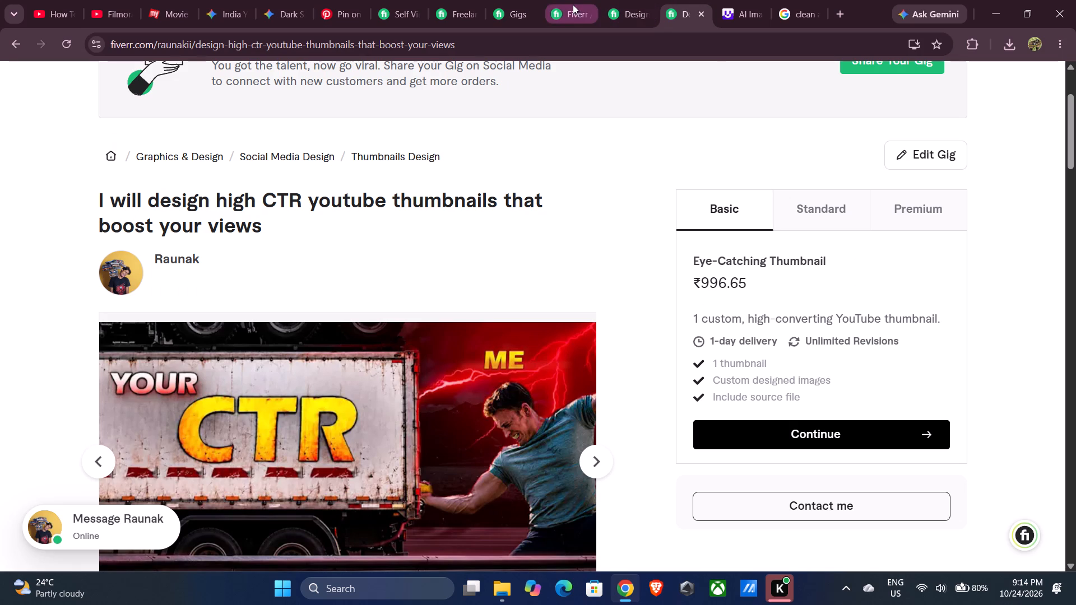
pyautogui.click(619, 4)
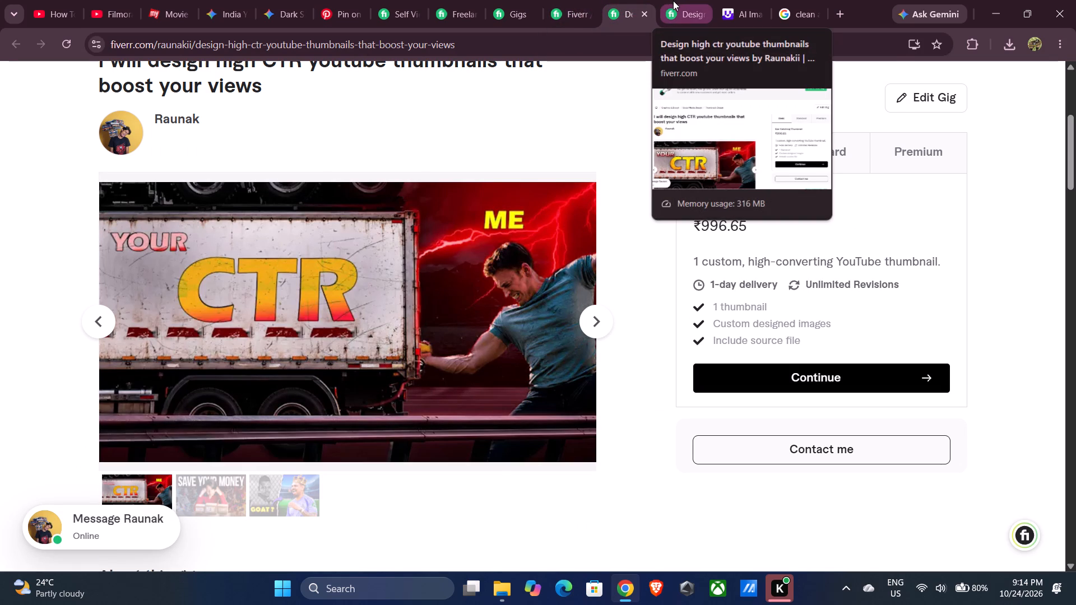
pyautogui.click(673, 1)
pyautogui.click(629, 8)
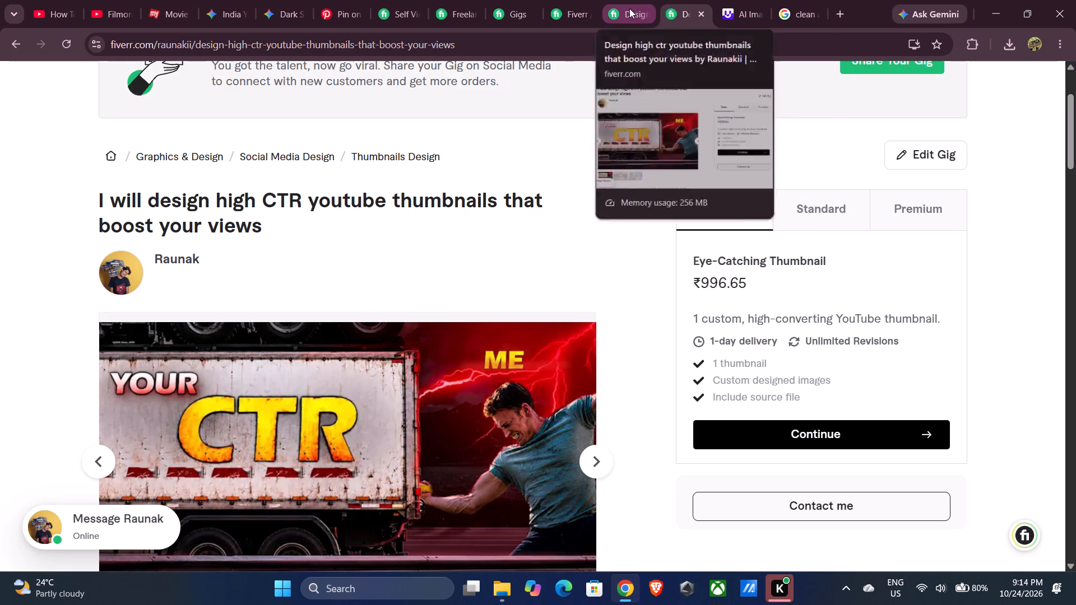
pyautogui.click(501, 251)
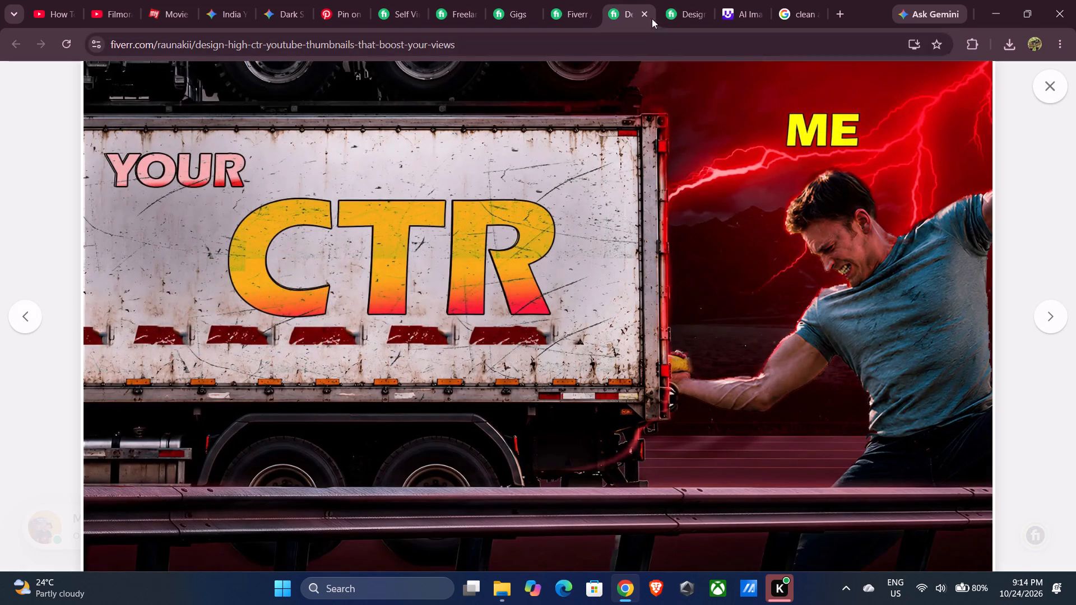
pyautogui.click(672, 0)
pyautogui.click(479, 391)
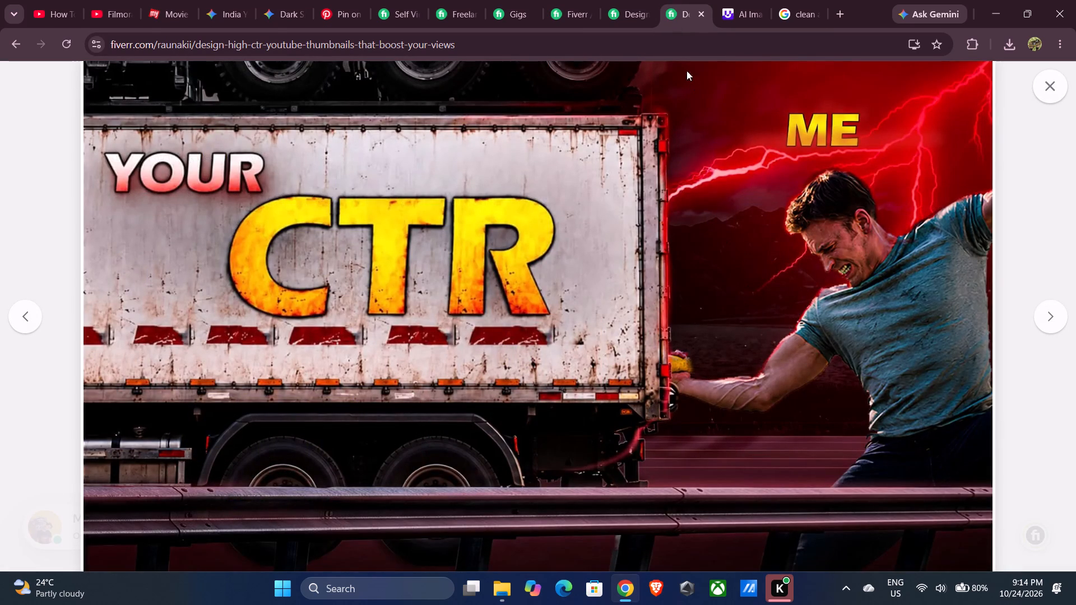
pyautogui.click(625, 7)
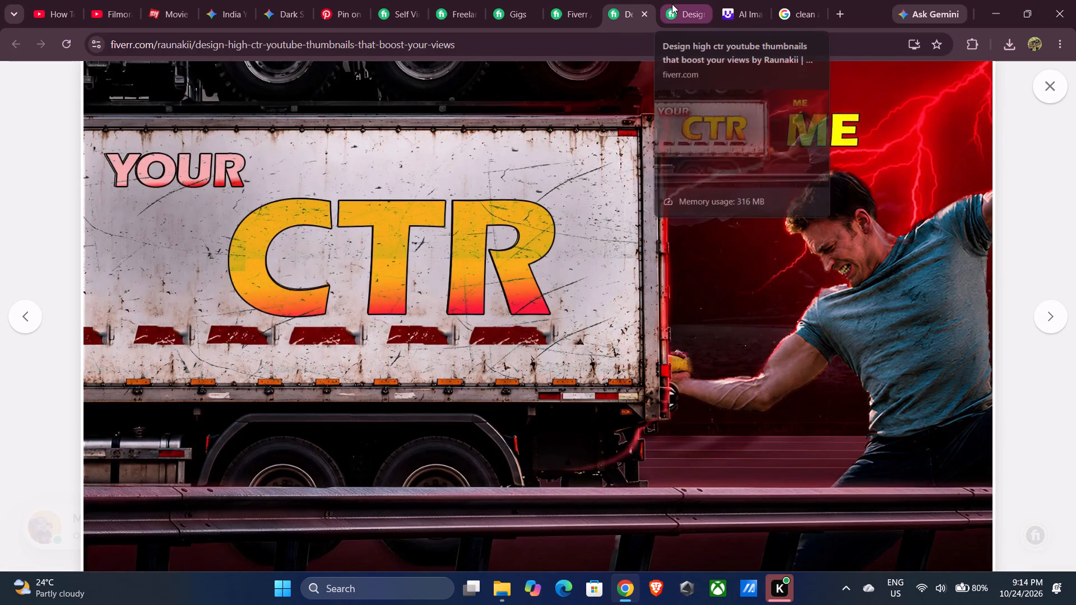
pyautogui.click(672, 4)
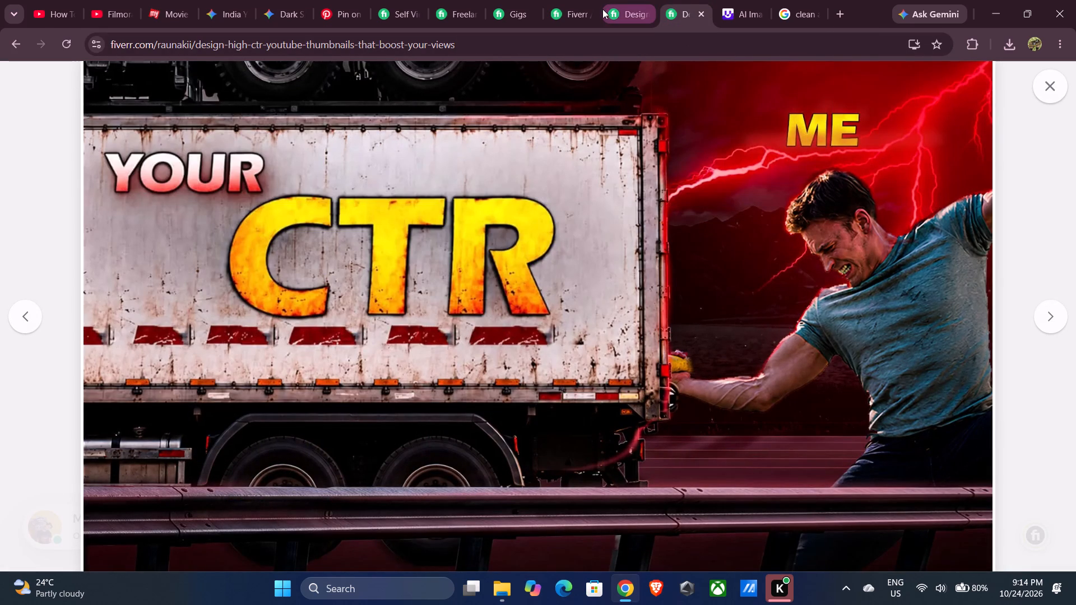
pyautogui.click(622, 9)
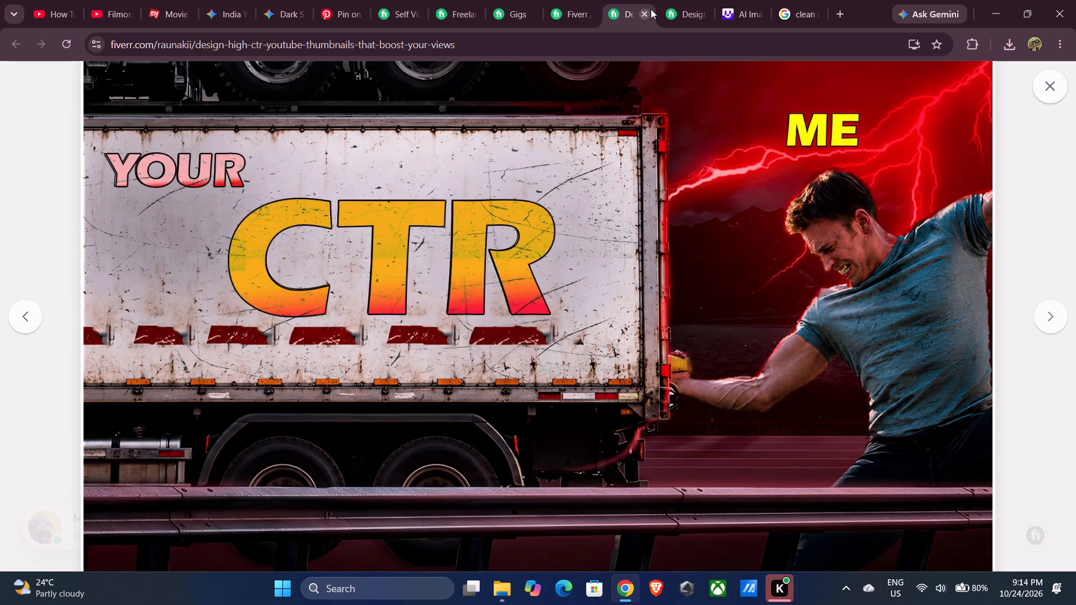
pyautogui.click(678, 5)
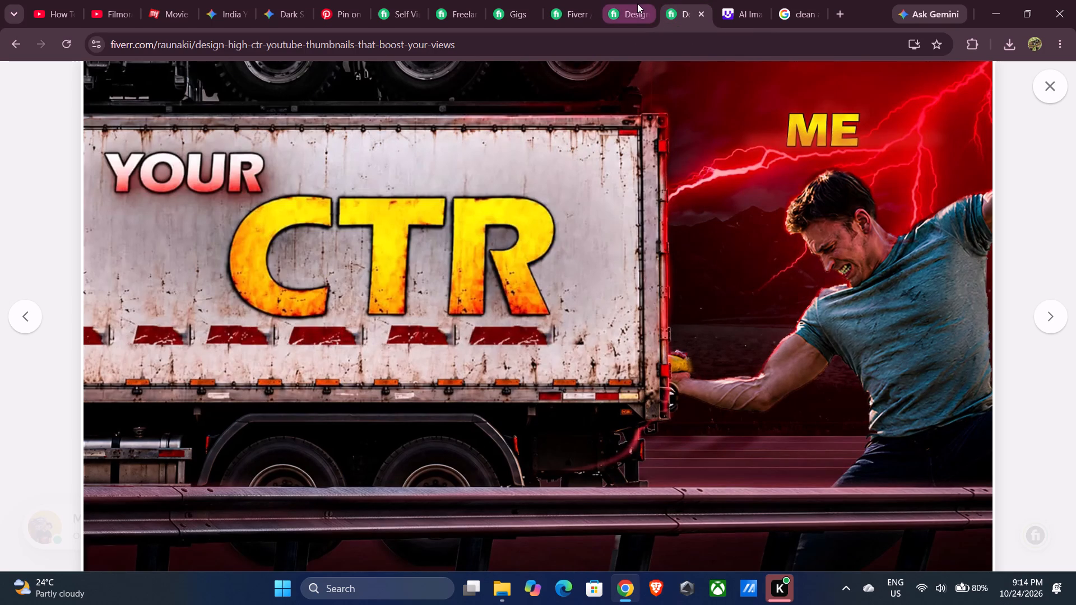
pyautogui.click(637, 3)
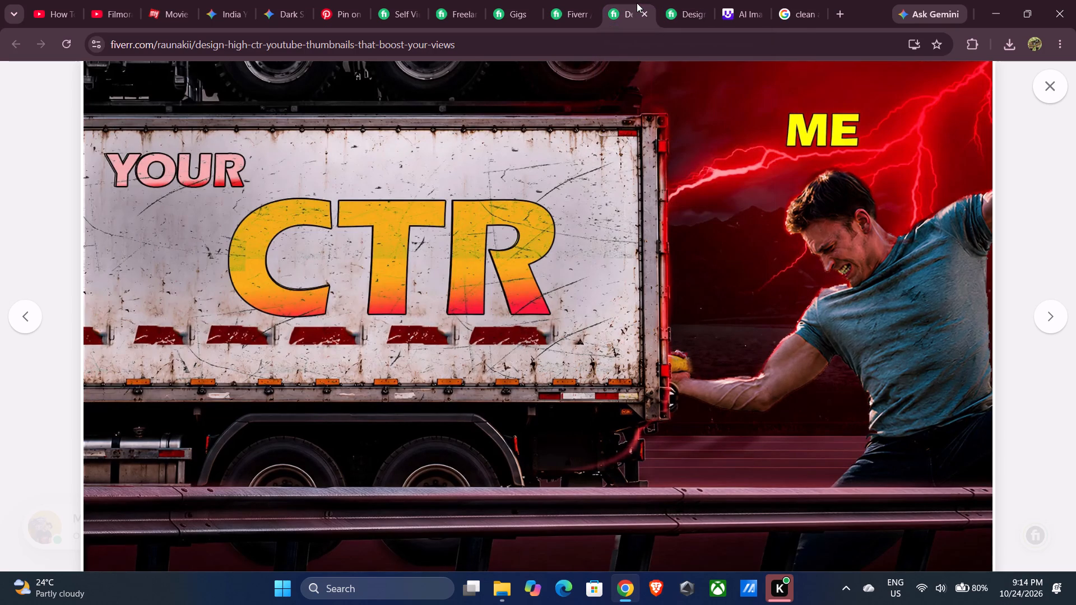
pyautogui.click(1057, 88)
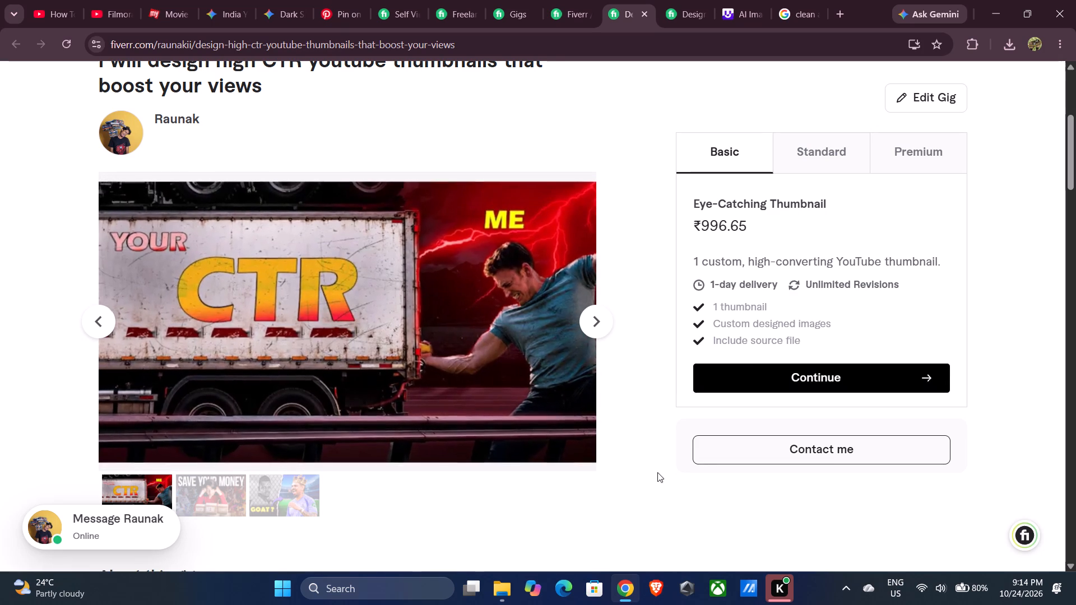
# Cycle through the YOUR CTR, SAVE YOUR MONEY and GOAT images in the gig page's gallery to check how they display.
pyautogui.click(602, 322)
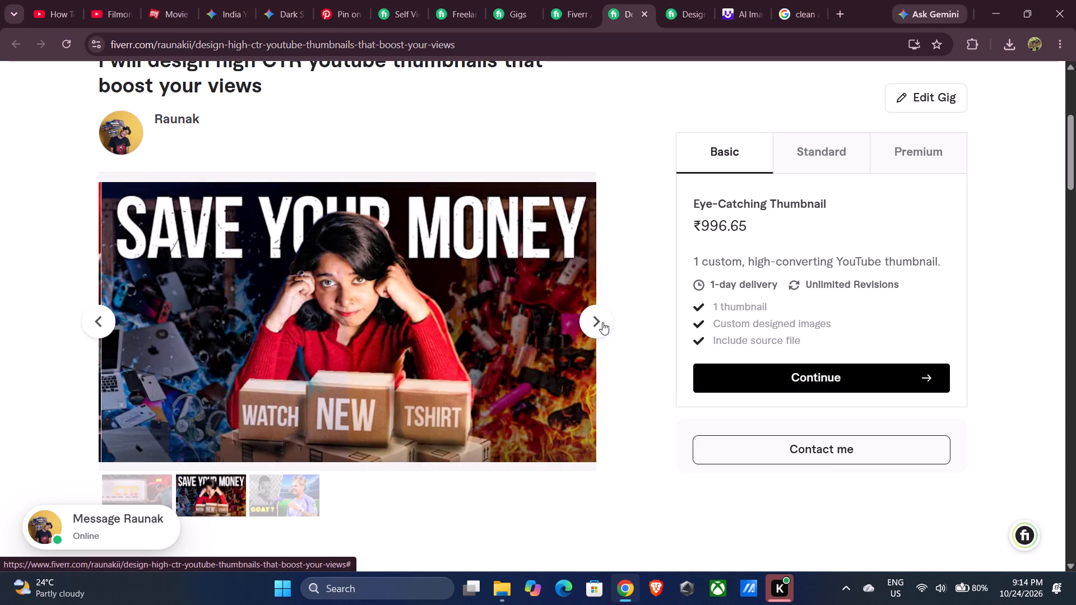
pyautogui.click(602, 322)
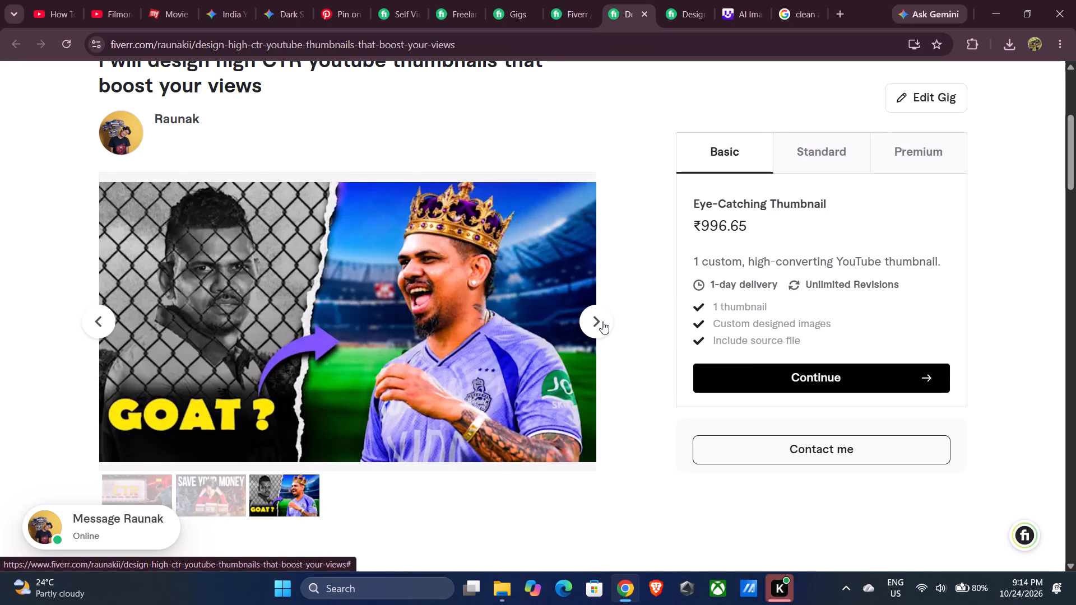
pyautogui.click(602, 322)
pyautogui.click(602, 321)
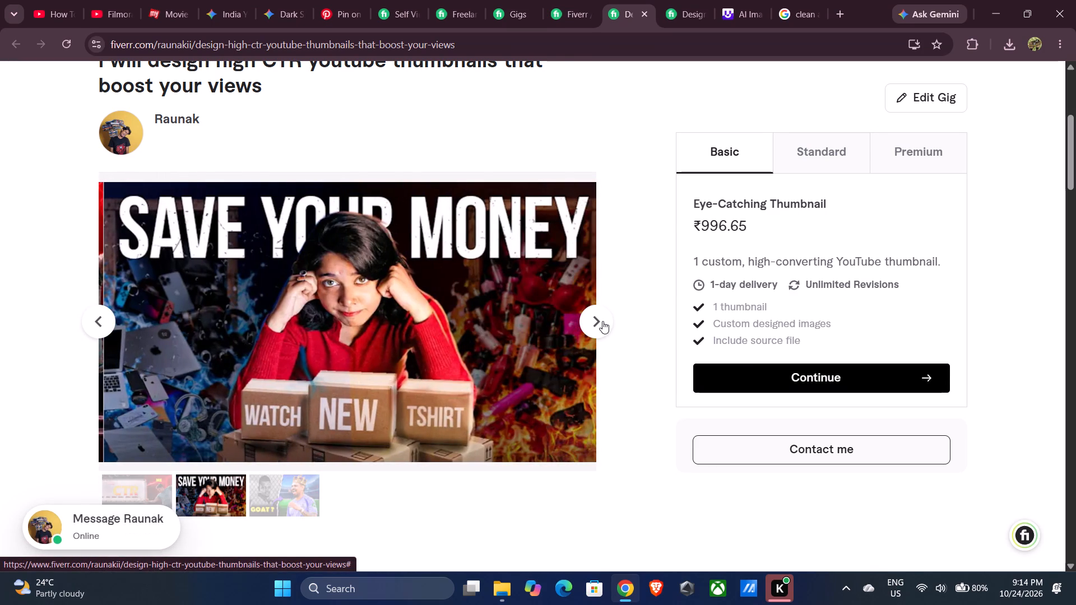
pyautogui.click(602, 321)
pyautogui.click(602, 321)
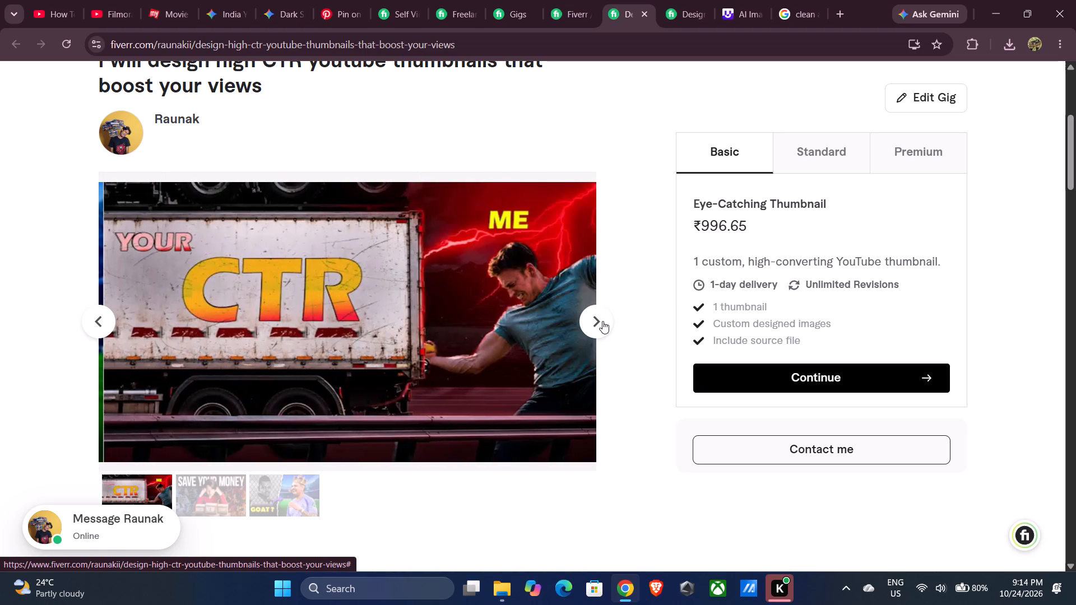
pyautogui.click(602, 321)
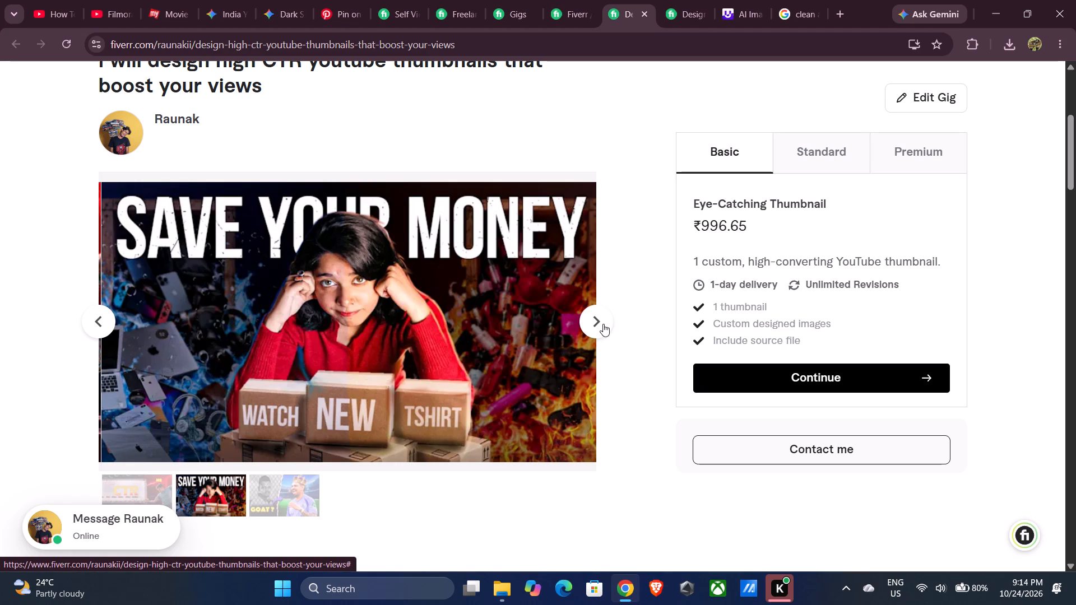
pyautogui.click(603, 324)
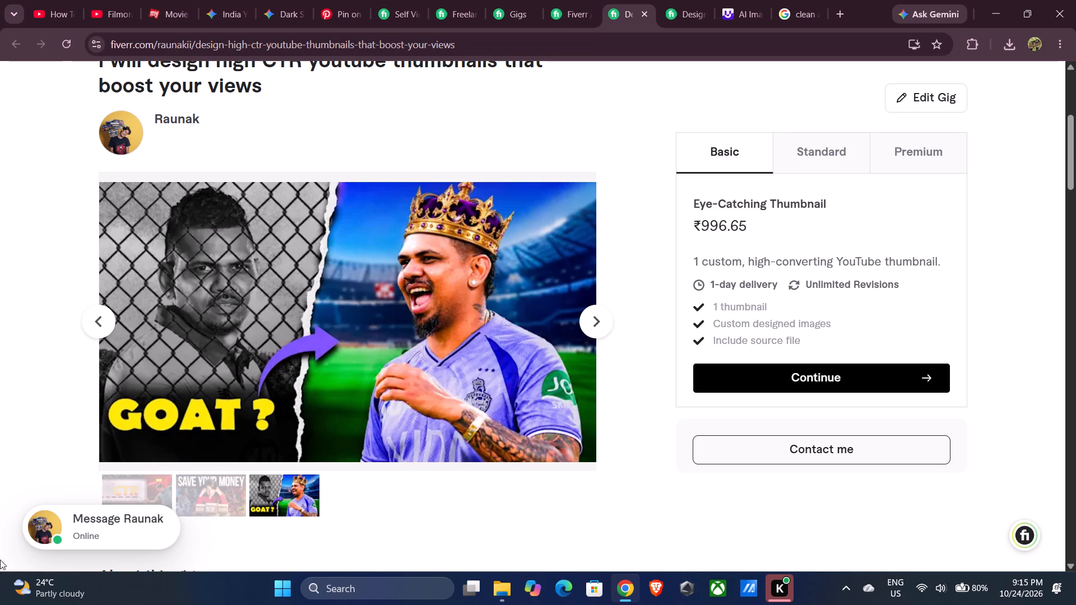
pyautogui.click(596, 317)
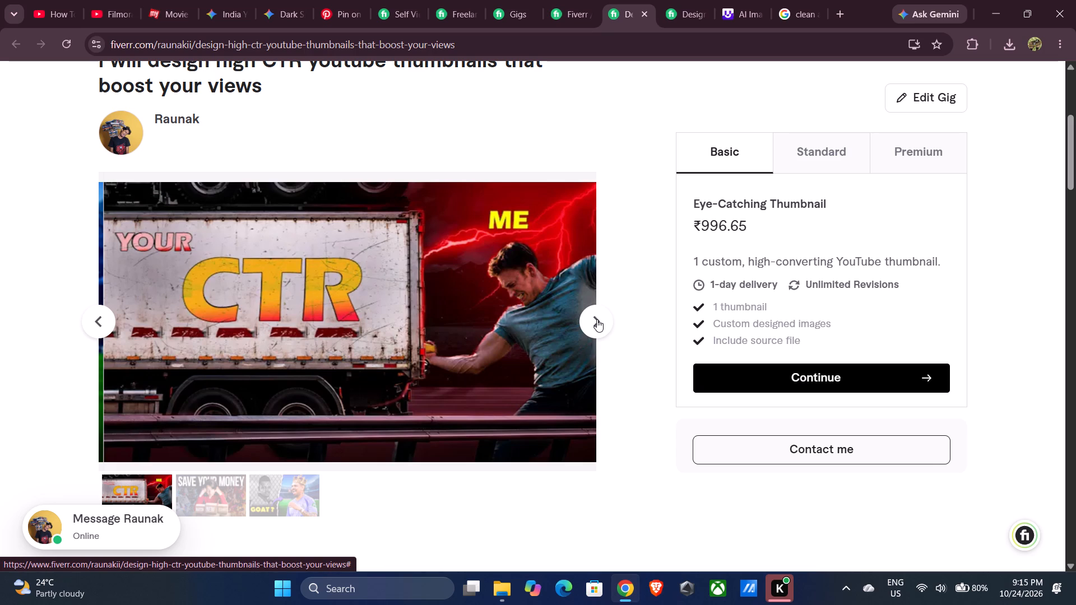
pyautogui.click(597, 319)
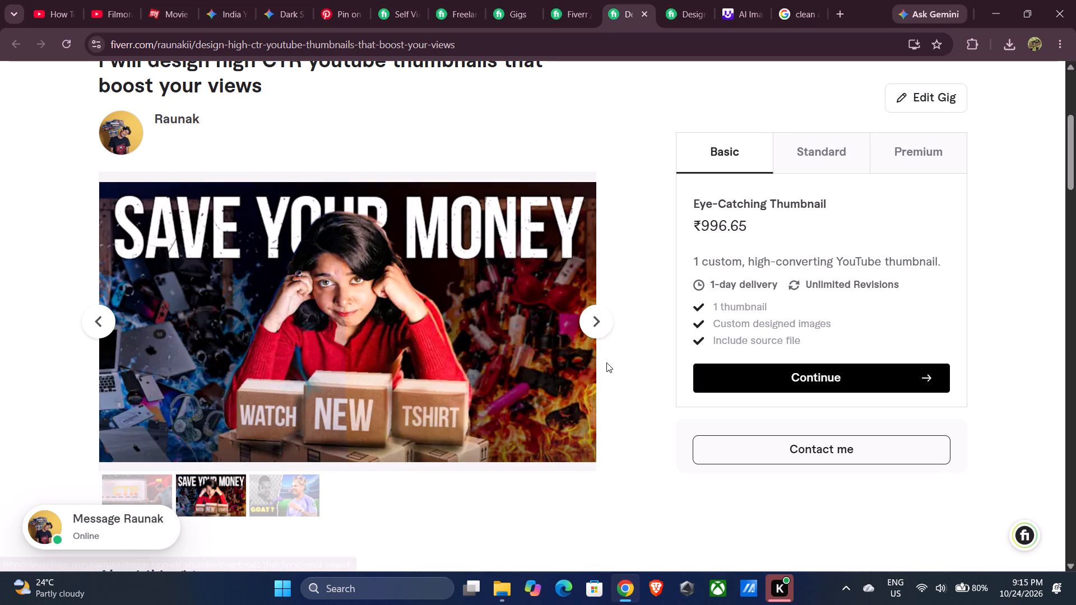
pyautogui.click(597, 329)
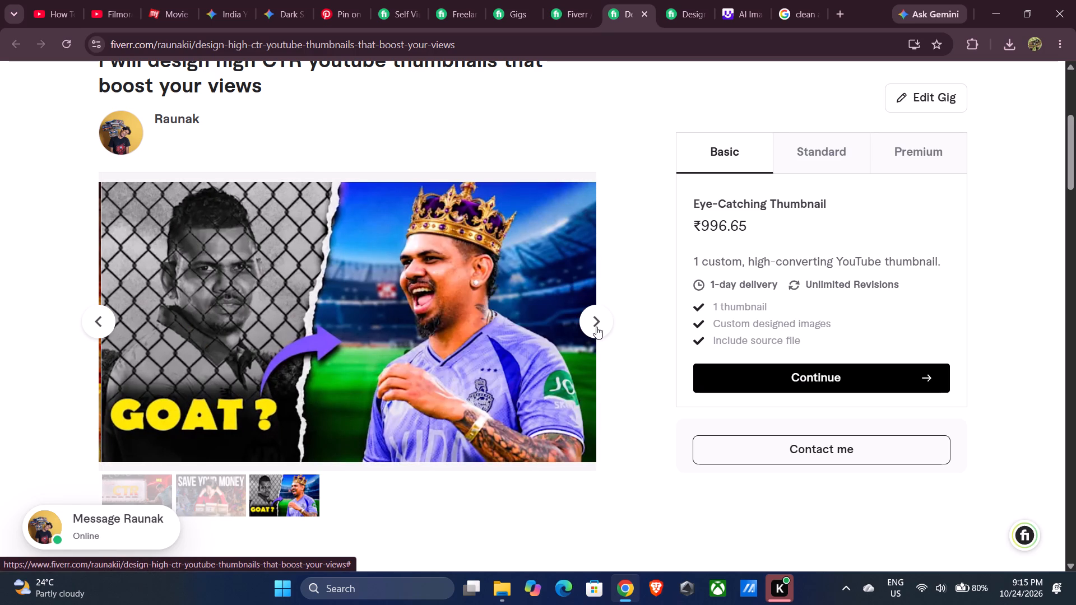
pyautogui.click(596, 327)
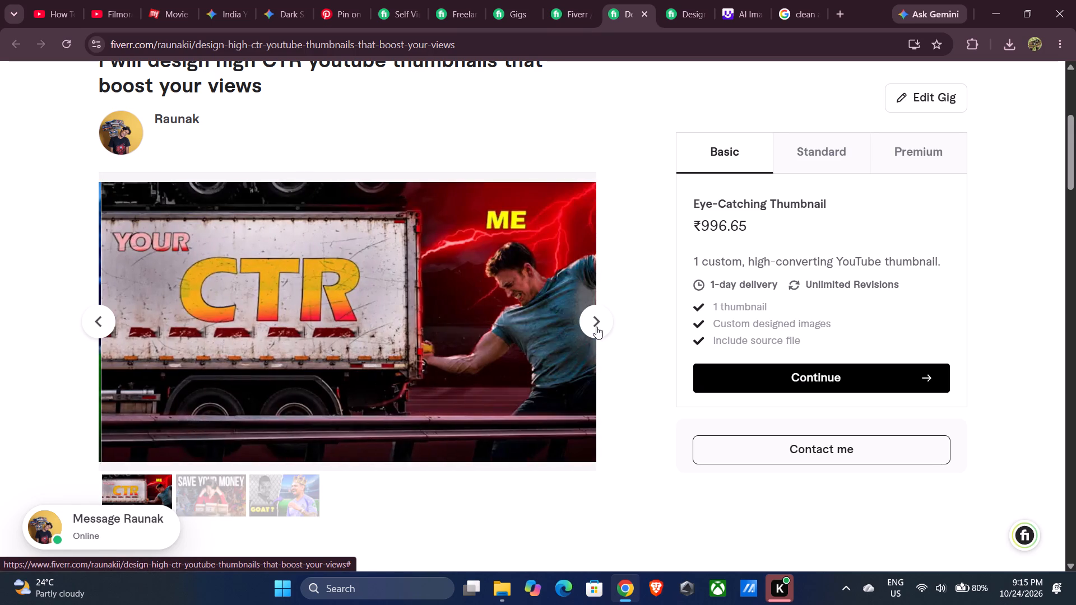
# Read through the gig's description, delivery style preference and seller profile sections.
pyautogui.scroll(-5, 584, 334)
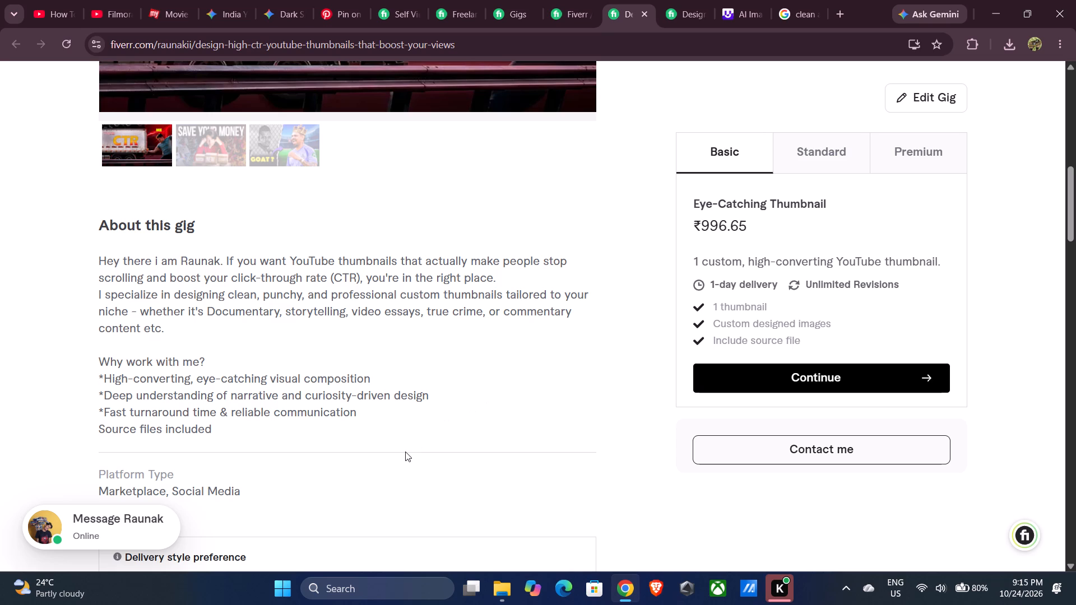
pyautogui.scroll(-1, 405, 452)
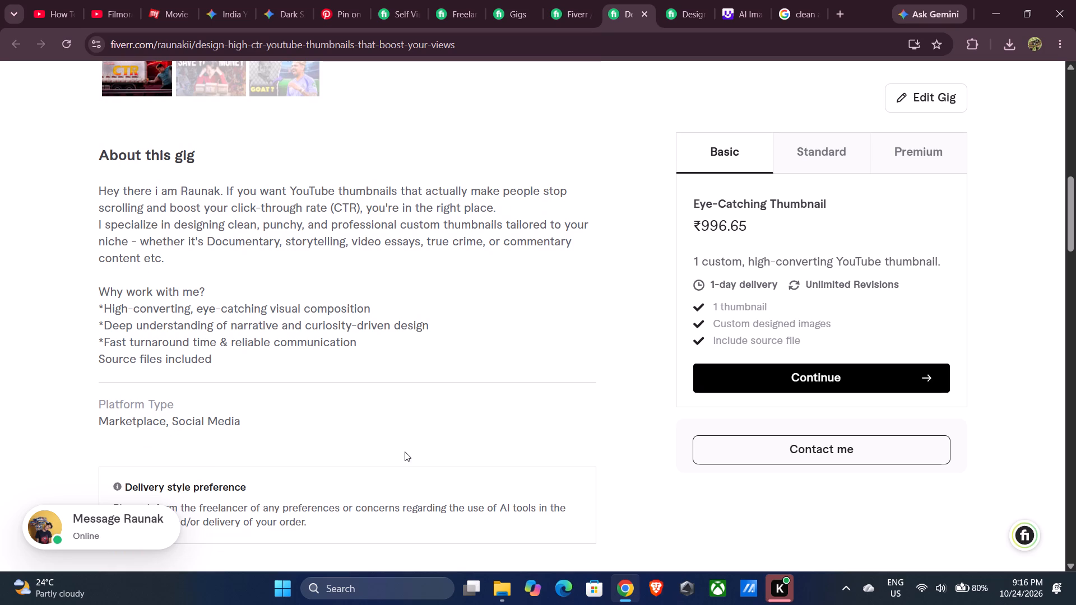
pyautogui.scroll(-2, 405, 452)
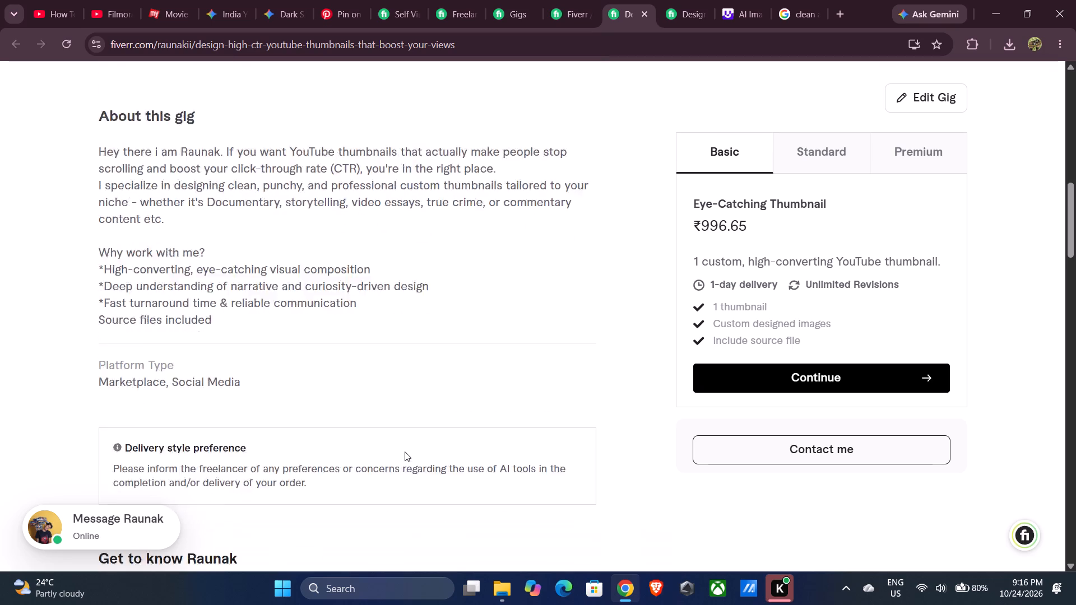
pyautogui.scroll(-1, 405, 452)
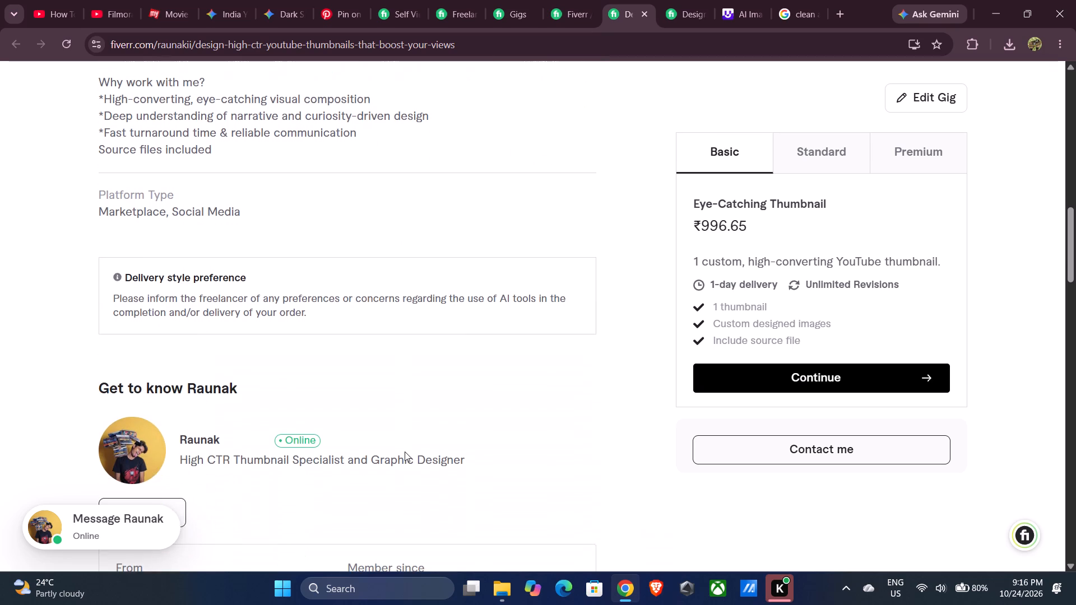
pyautogui.scroll(-4, 405, 452)
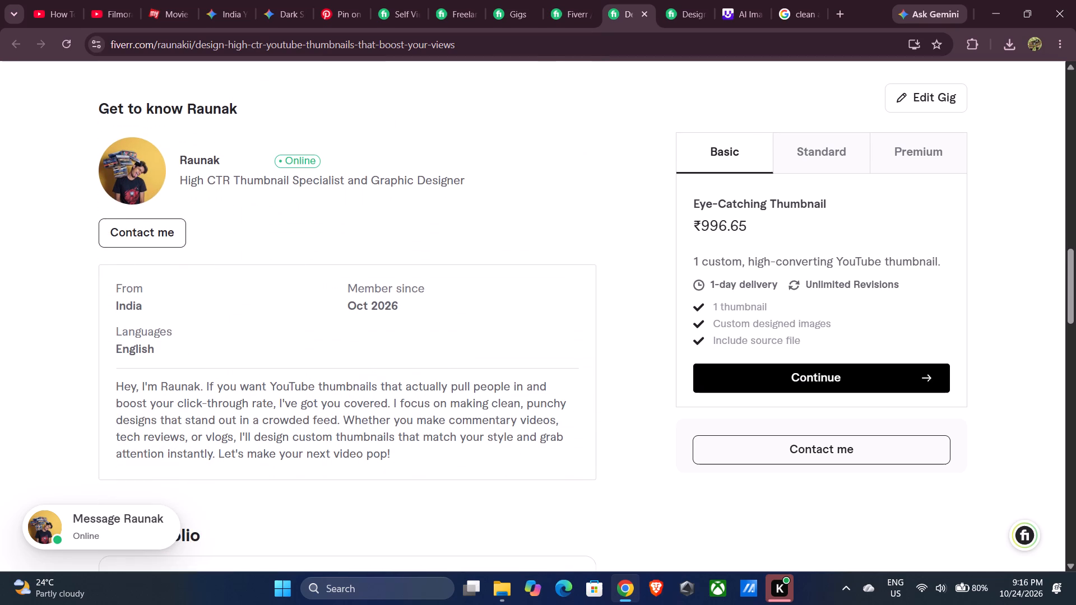
pyautogui.scroll(-2, 405, 452)
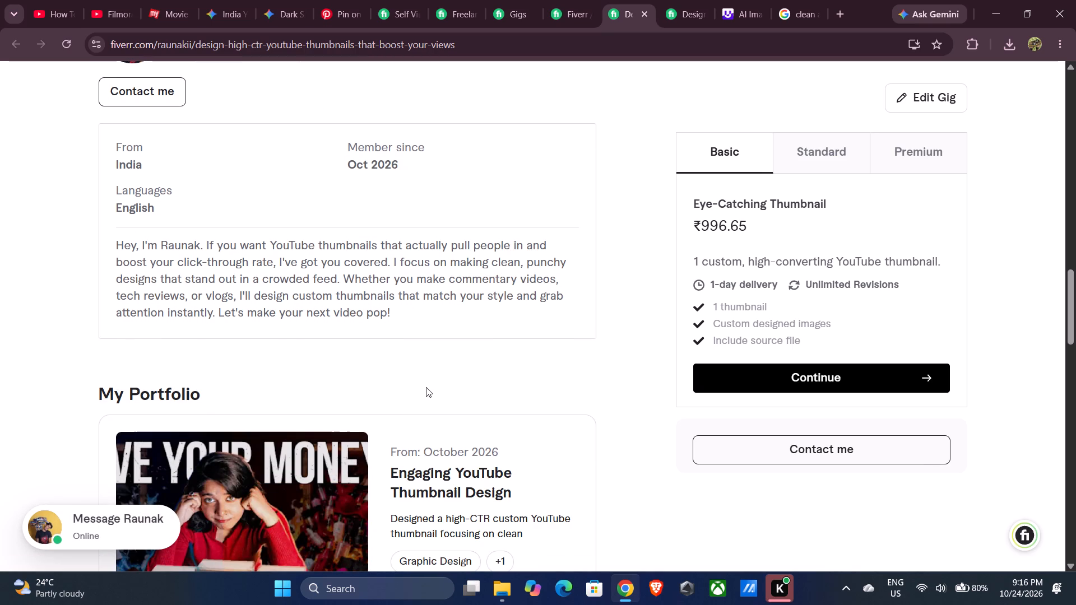
pyautogui.scroll(8, 426, 387)
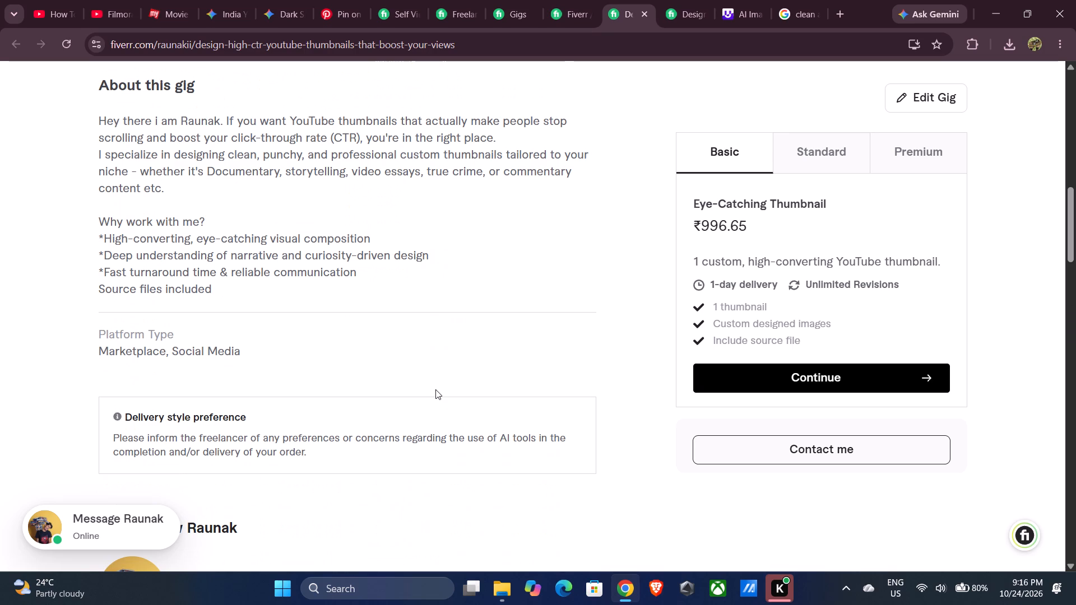
# Open the Engaging YouTube Thumbnail Design portfolio project from the gig page and look through its details and images.
pyautogui.scroll(-7, 435, 389)
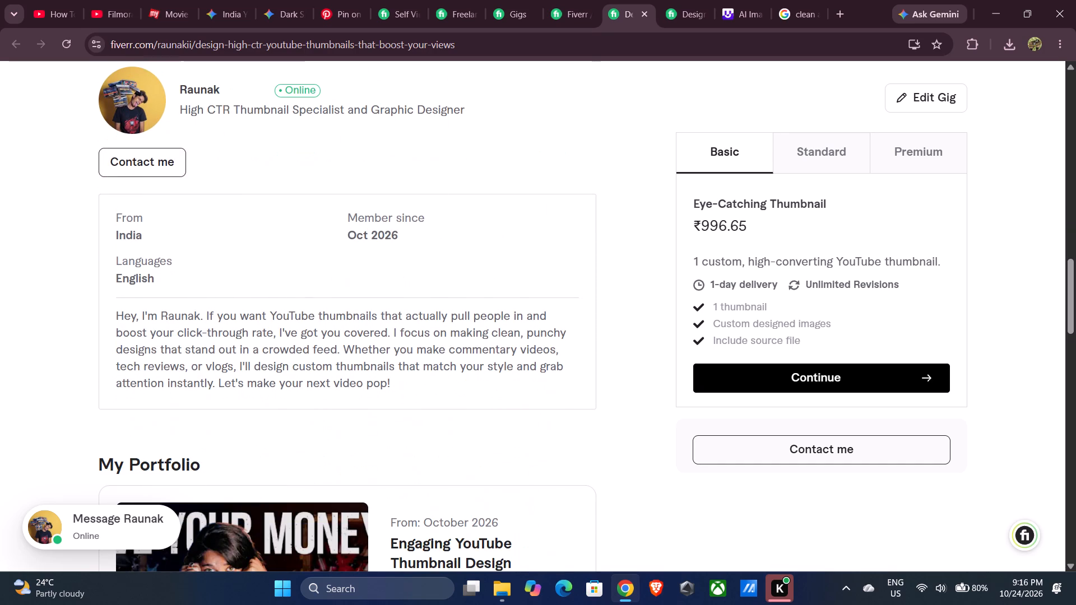
pyautogui.scroll(-3, 382, 384)
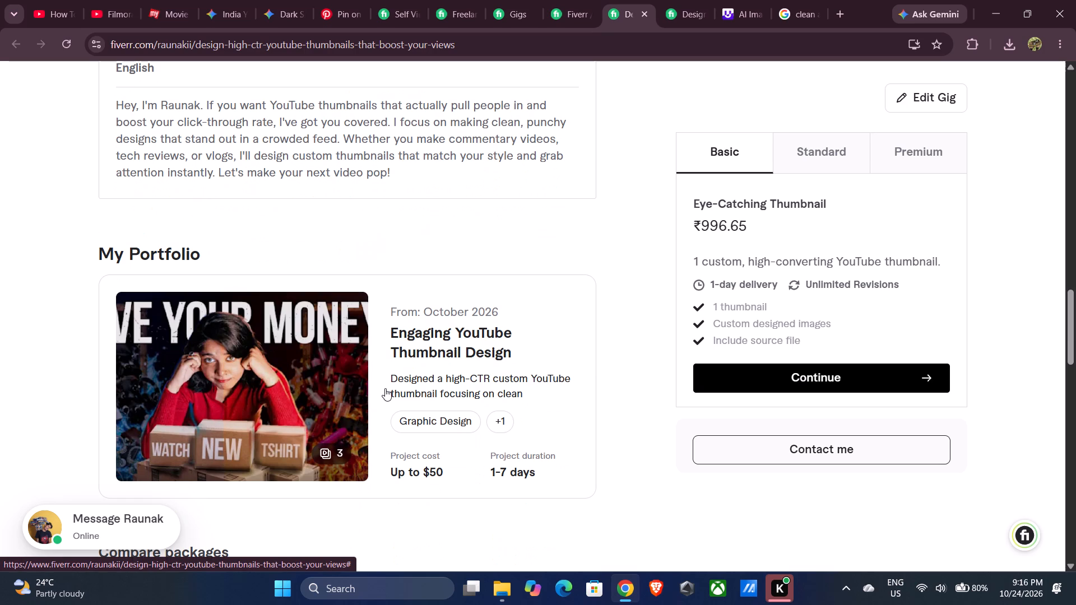
pyautogui.click(300, 427)
pyautogui.scroll(-1, 488, 381)
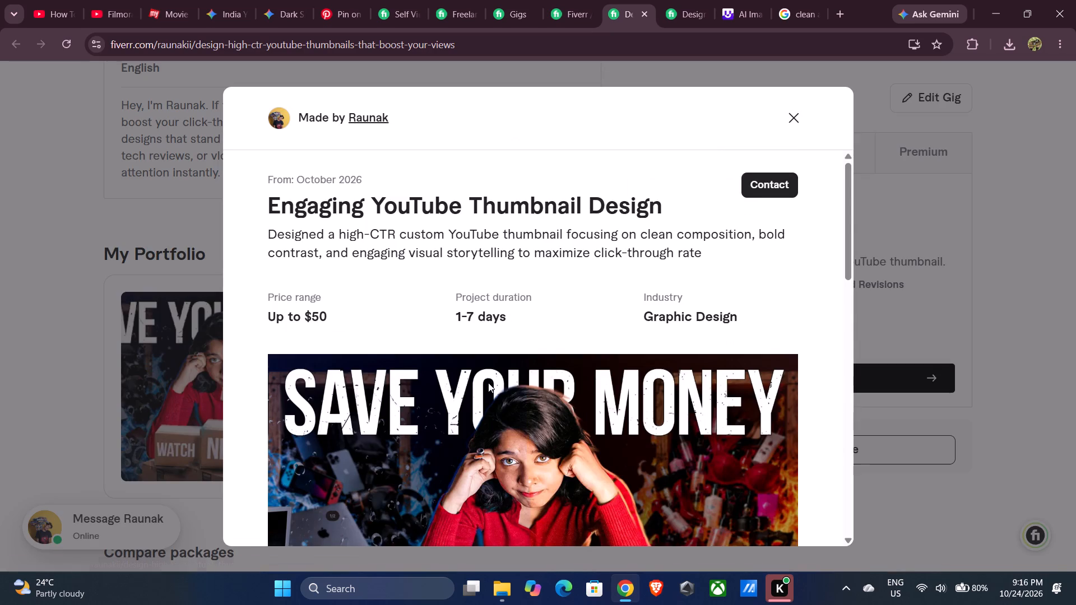
pyautogui.scroll(-14, 488, 383)
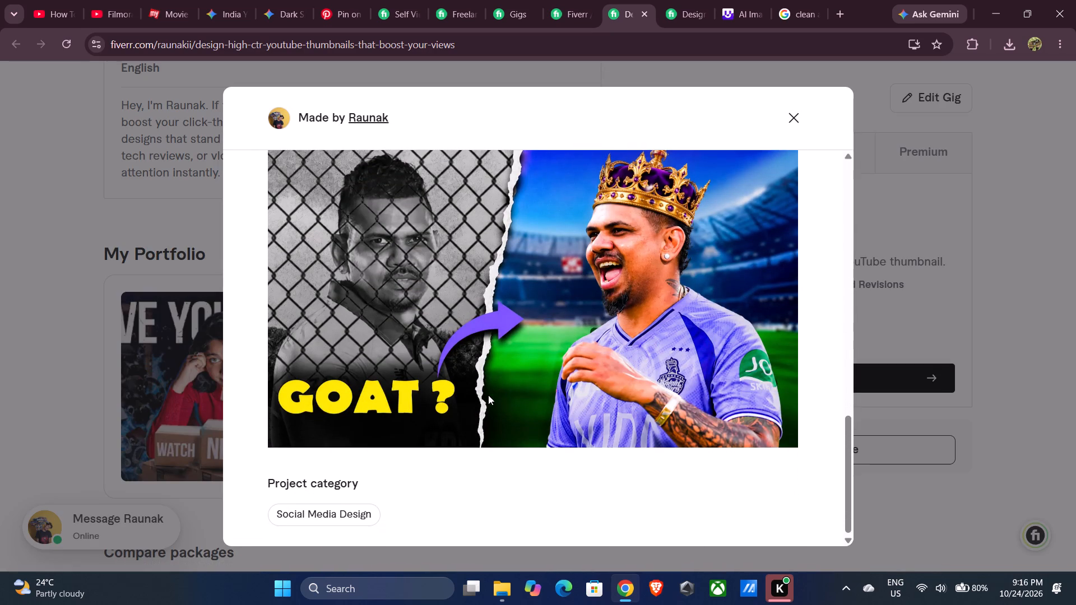
# Go back through the portfolio project's SAVE YOUR MONEY, STRENGTH and GOAT images, then close the project.
pyautogui.scroll(7, 488, 397)
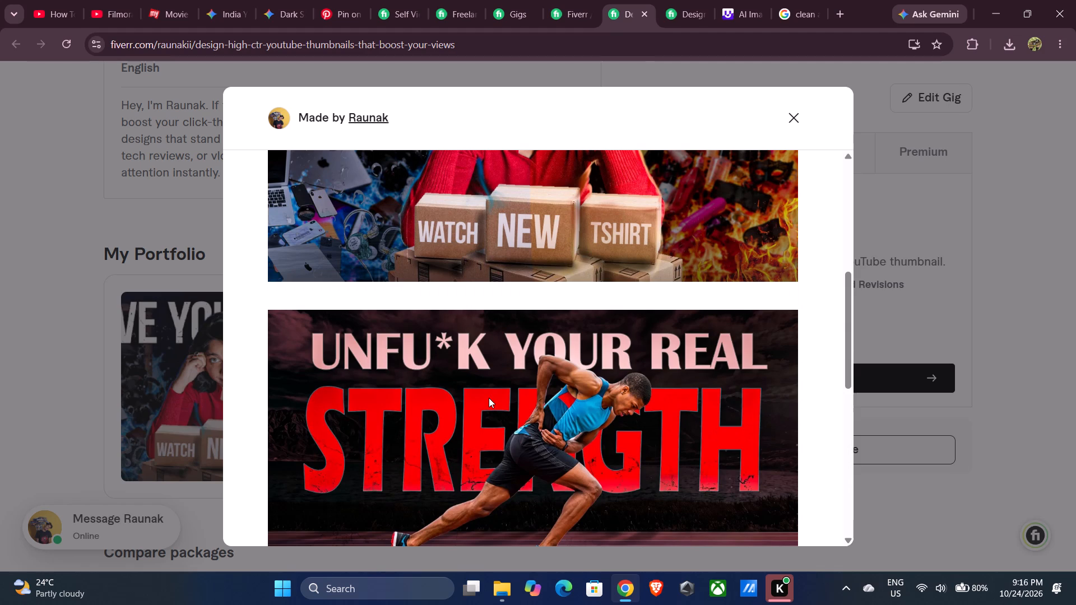
pyautogui.scroll(-3, 489, 398)
pyautogui.scroll(7, 489, 398)
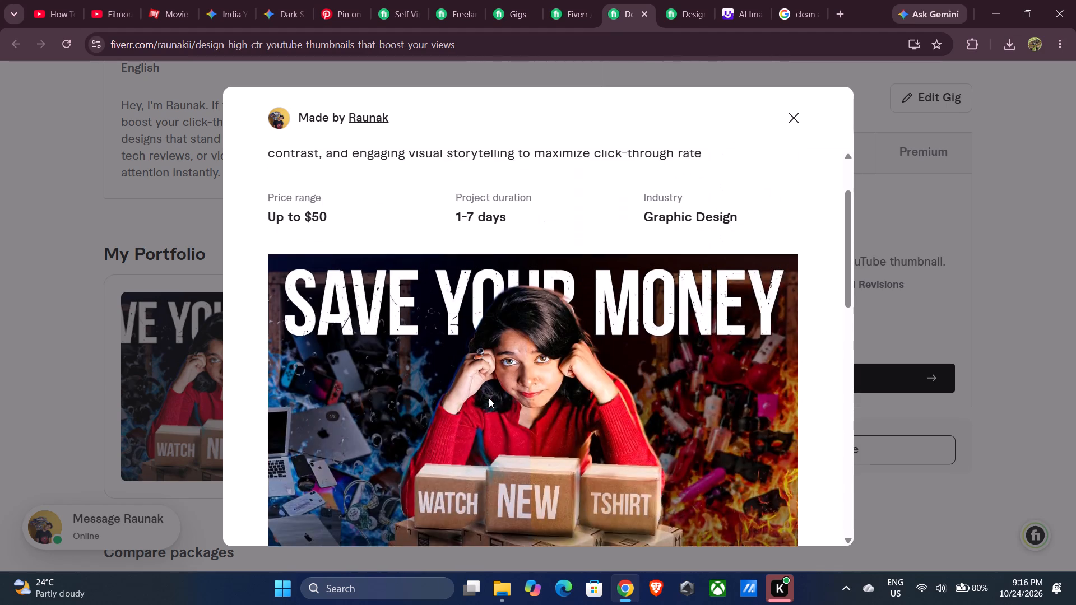
pyautogui.scroll(-15, 489, 398)
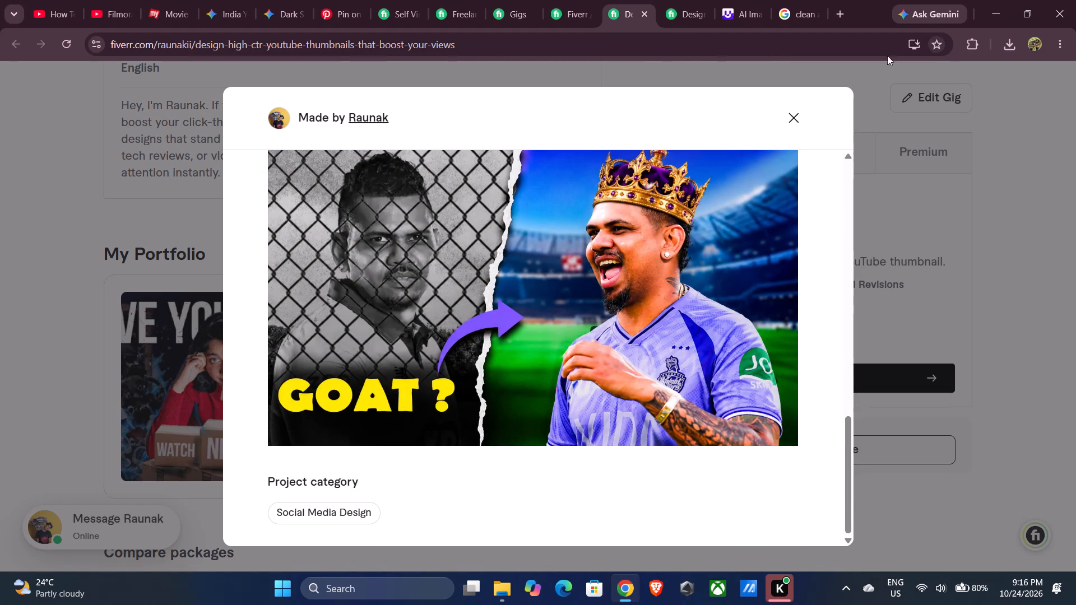
pyautogui.scroll(6, 615, 391)
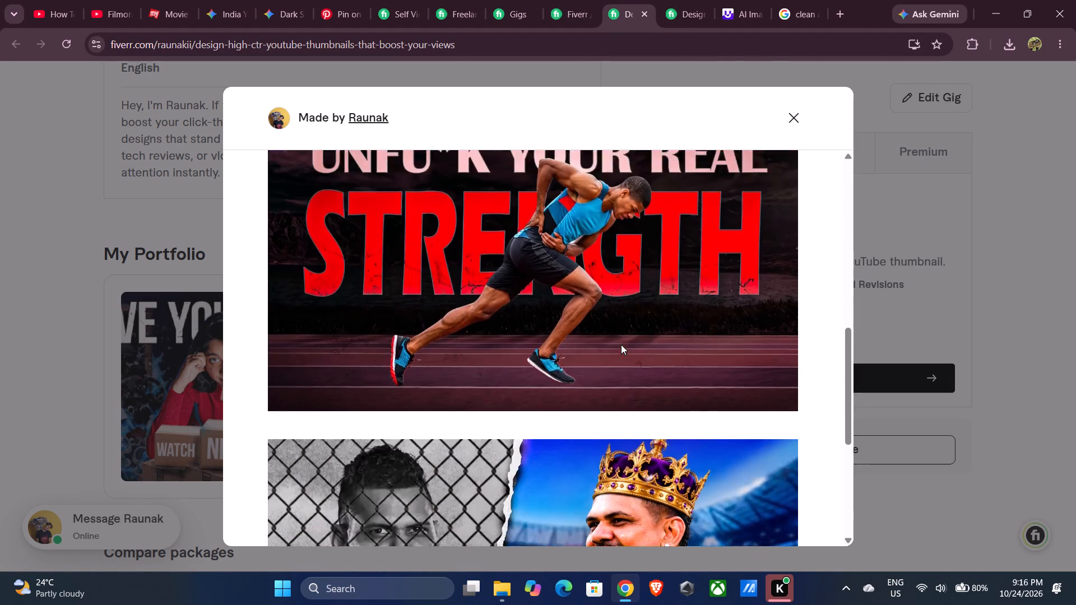
pyautogui.scroll(10, 621, 345)
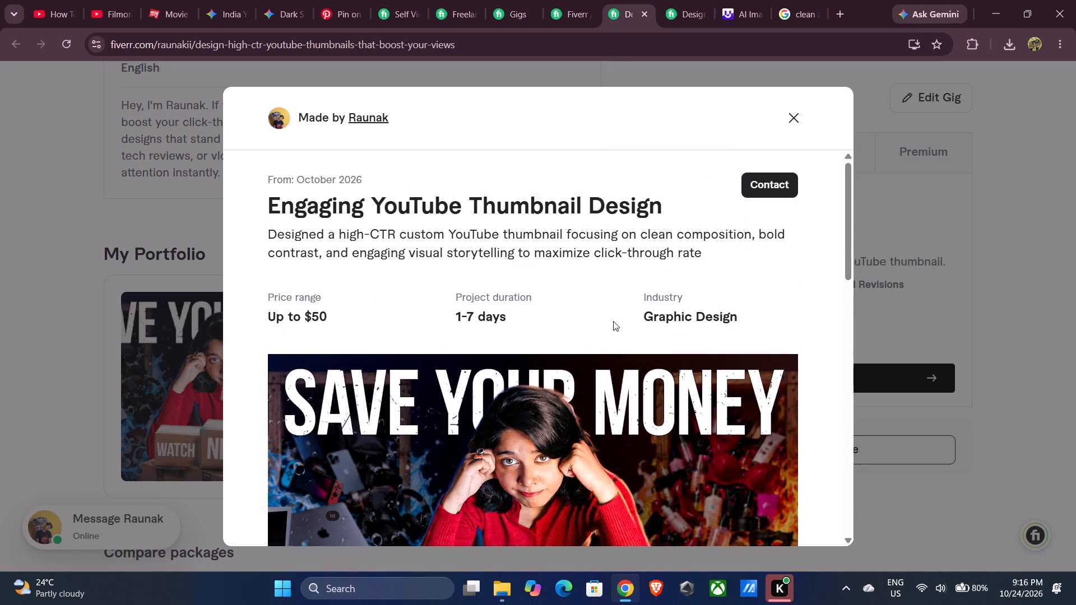
pyautogui.scroll(-12, 611, 314)
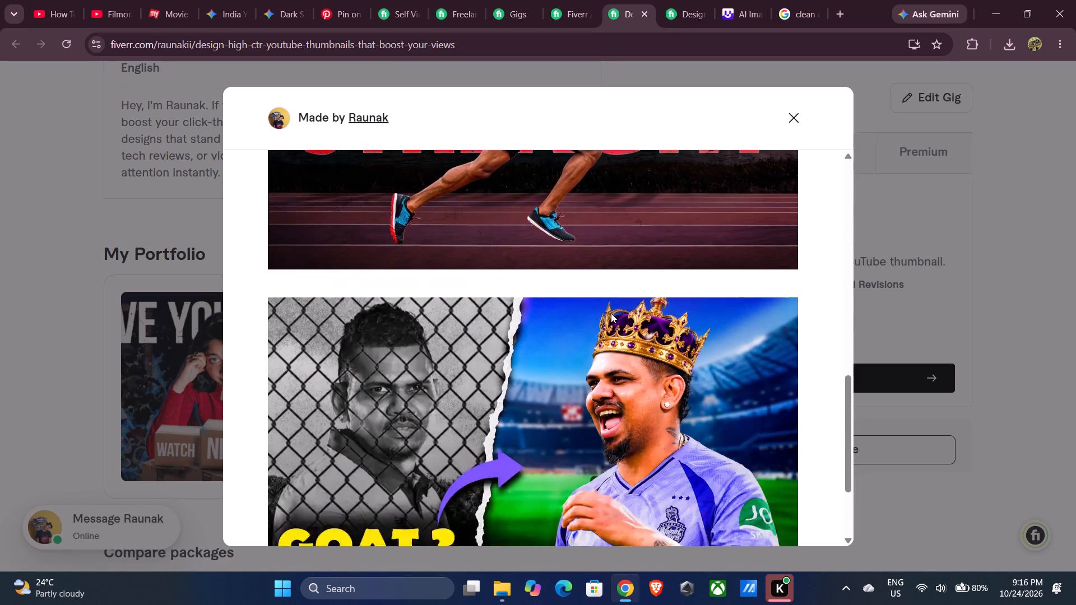
pyautogui.scroll(13, 611, 313)
pyautogui.scroll(-2, 610, 310)
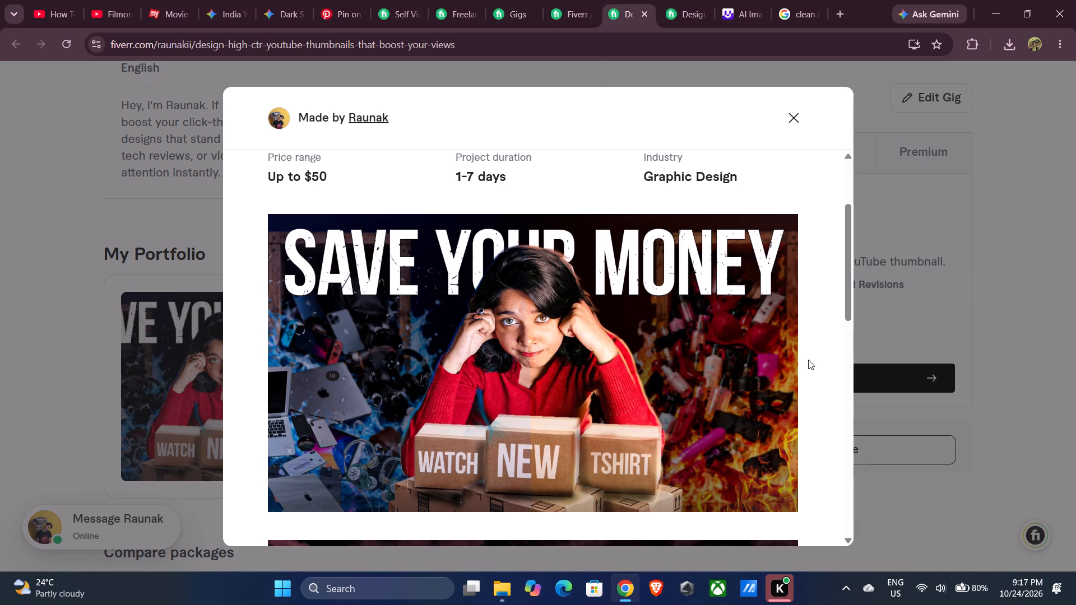
pyautogui.click(789, 118)
# Review the Basic, Standard and Premium columns in the gig's package comparison table.
pyautogui.scroll(-4, 611, 309)
pyautogui.scroll(-5, 475, 363)
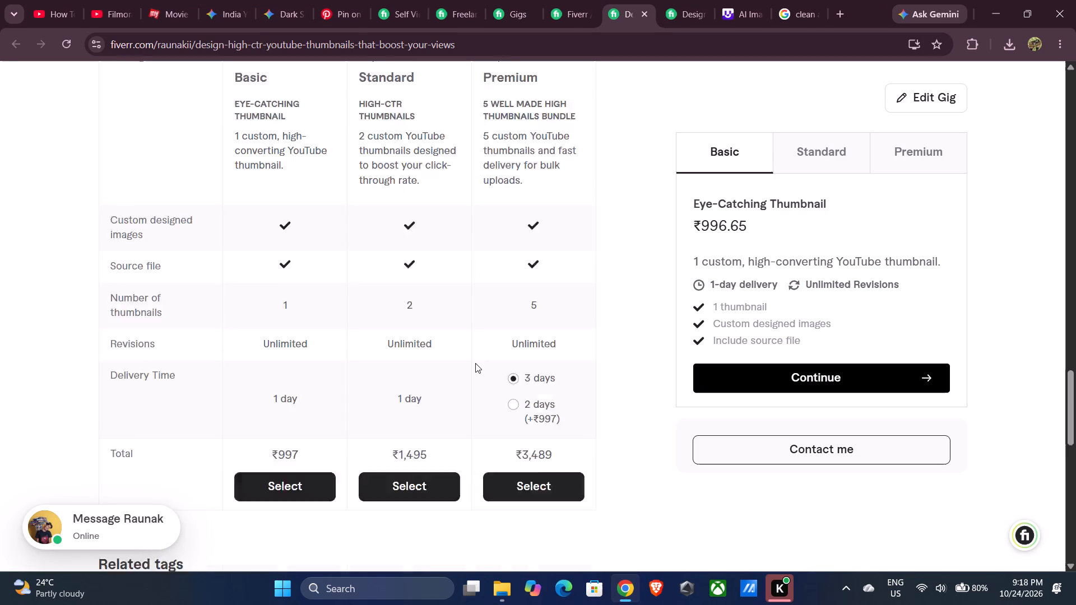
pyautogui.scroll(8, 466, 366)
pyautogui.scroll(-6, 465, 365)
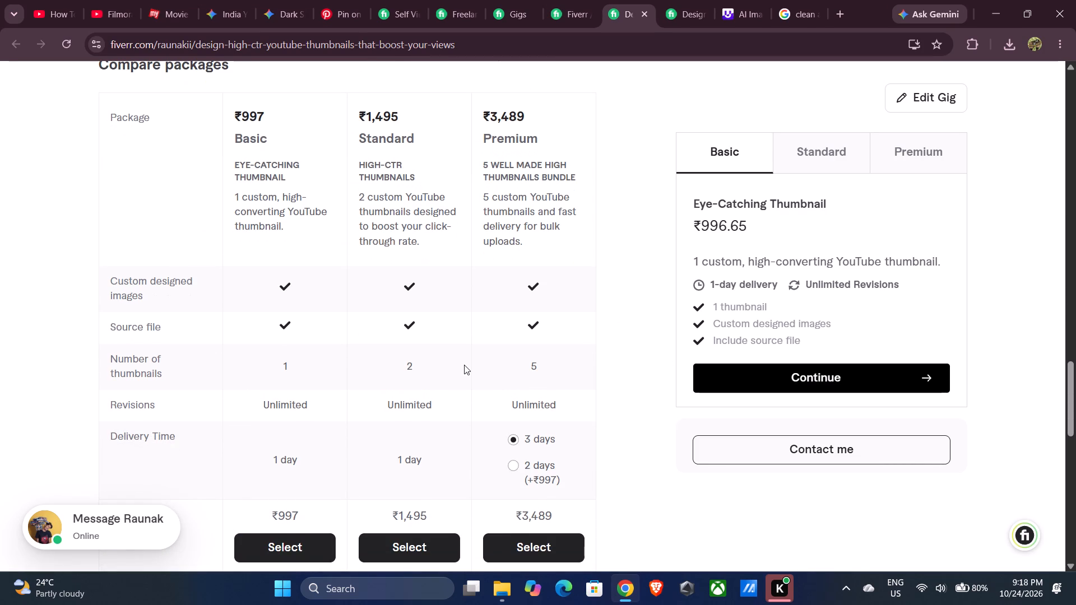
pyautogui.scroll(-1, 464, 365)
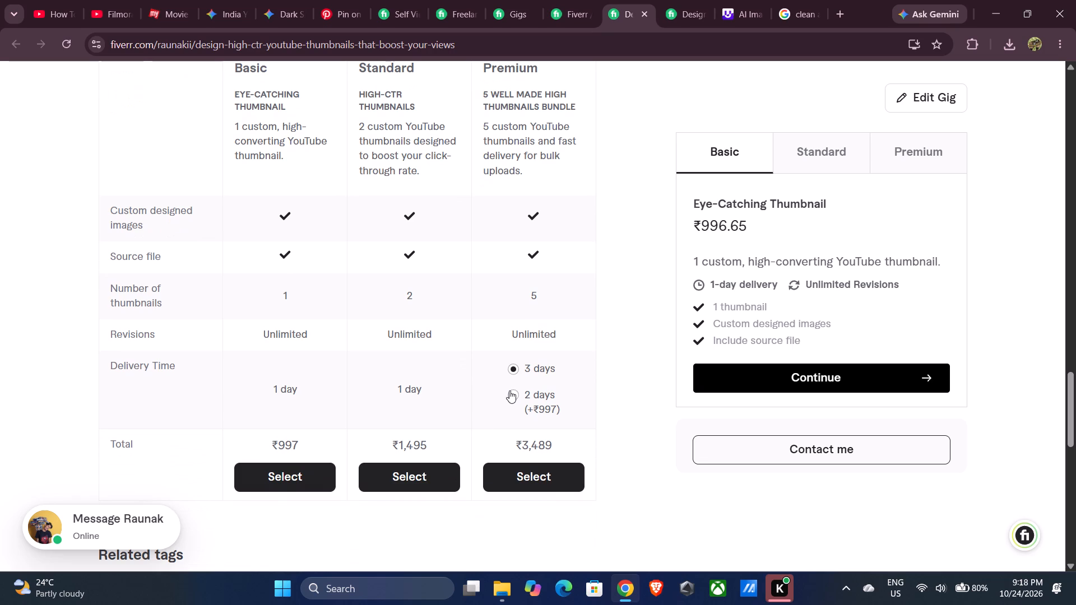
# Switch the Premium package's delivery time between 2 days and 3 days to compare totals, ending on 3 days.
pyautogui.click(509, 390)
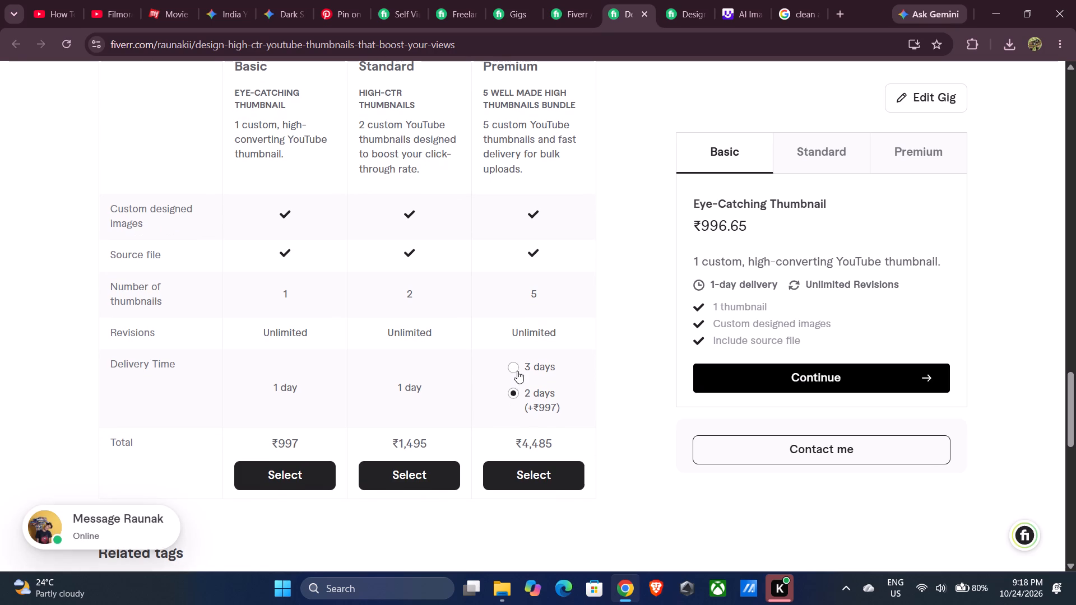
pyautogui.click(517, 371)
pyautogui.click(517, 391)
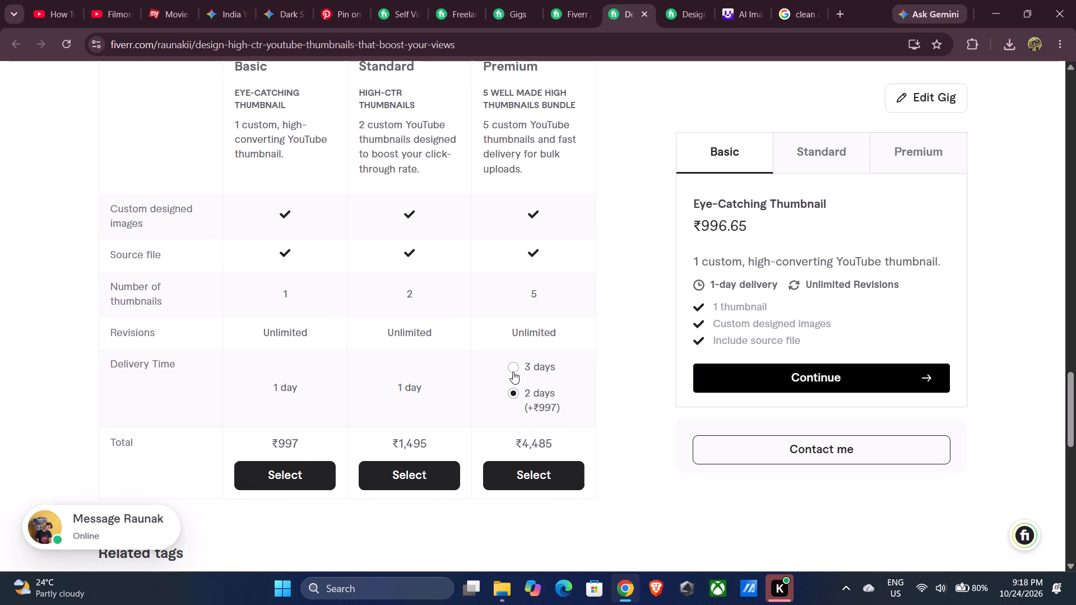
pyautogui.click(512, 367)
pyautogui.click(514, 394)
pyautogui.click(521, 366)
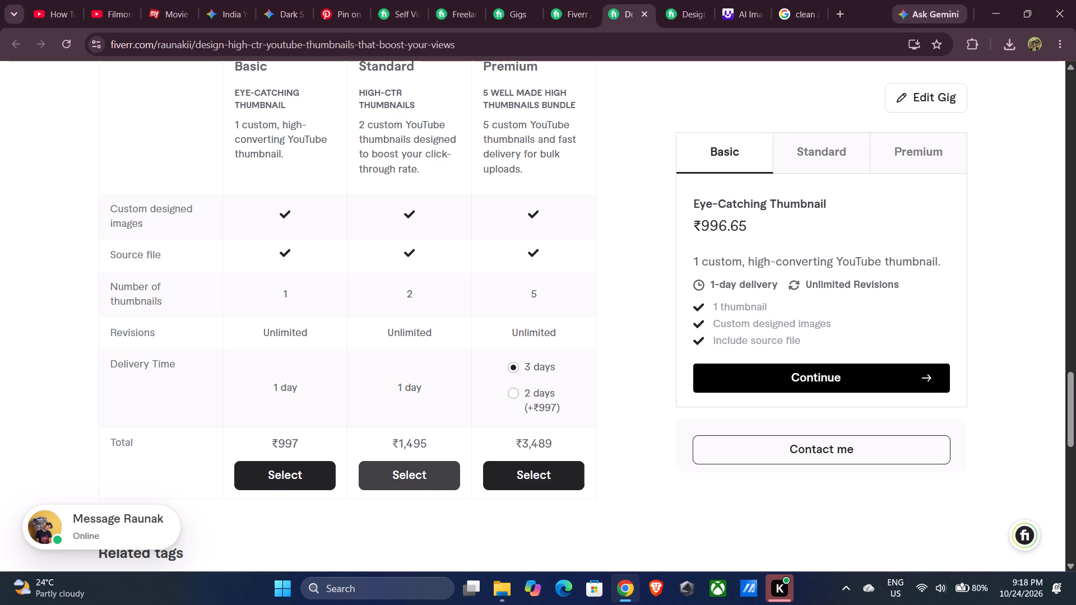
# Recheck the package comparison table and look over the gig's related tags below it.
pyautogui.scroll(2, 423, 427)
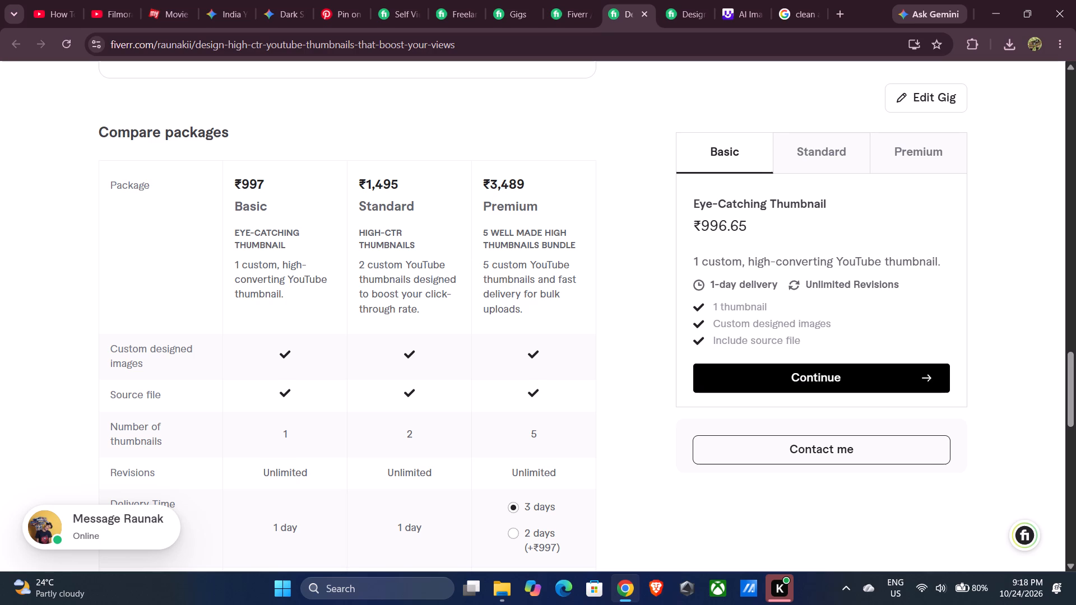
pyautogui.scroll(-1, 419, 269)
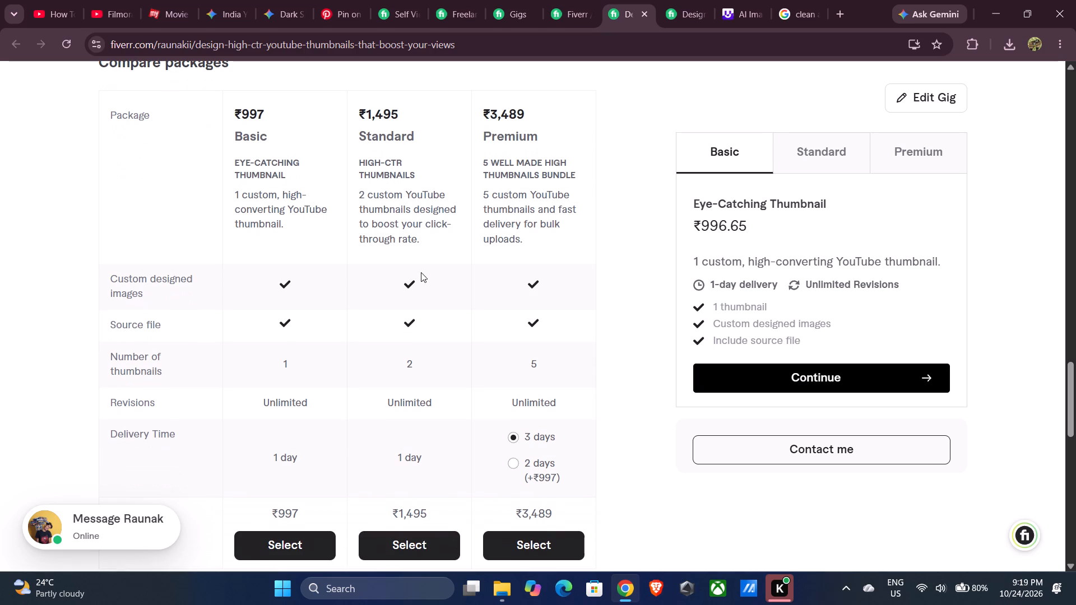
pyautogui.scroll(-2, 534, 369)
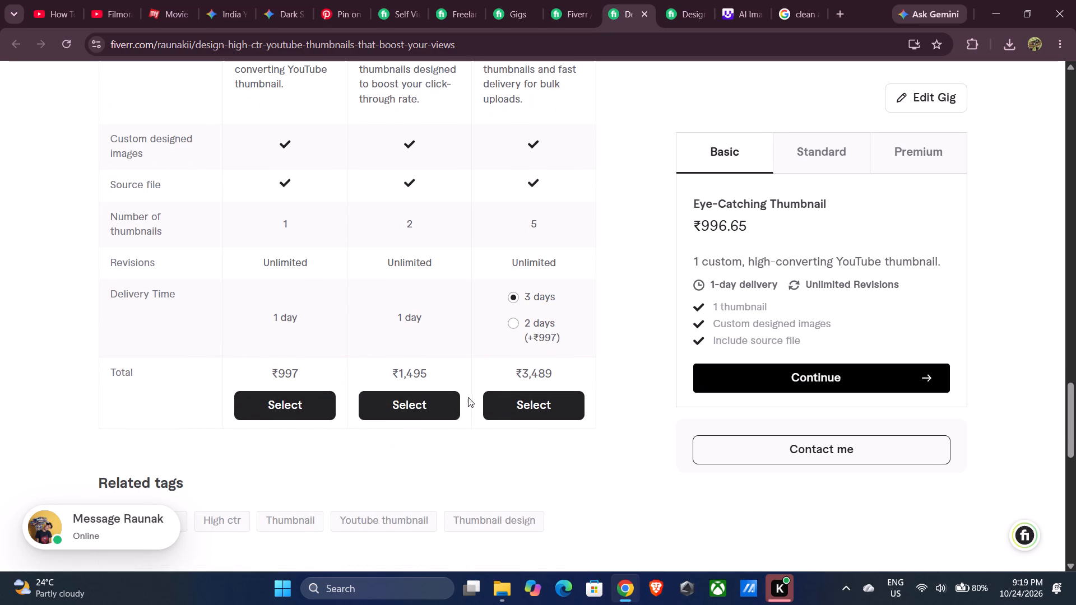
pyautogui.scroll(-3, 372, 396)
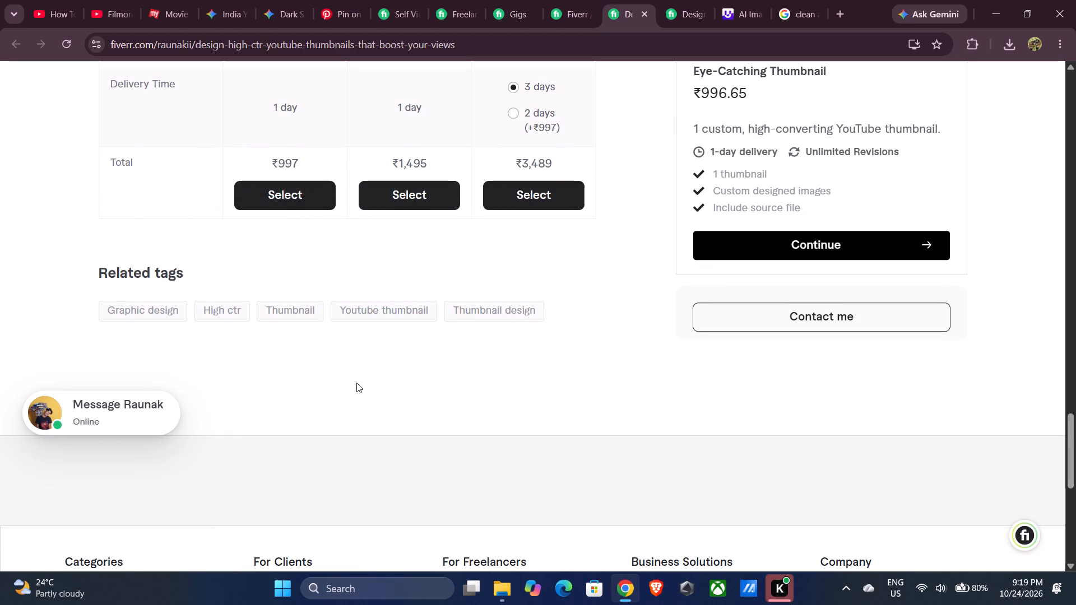
pyautogui.scroll(6, 356, 382)
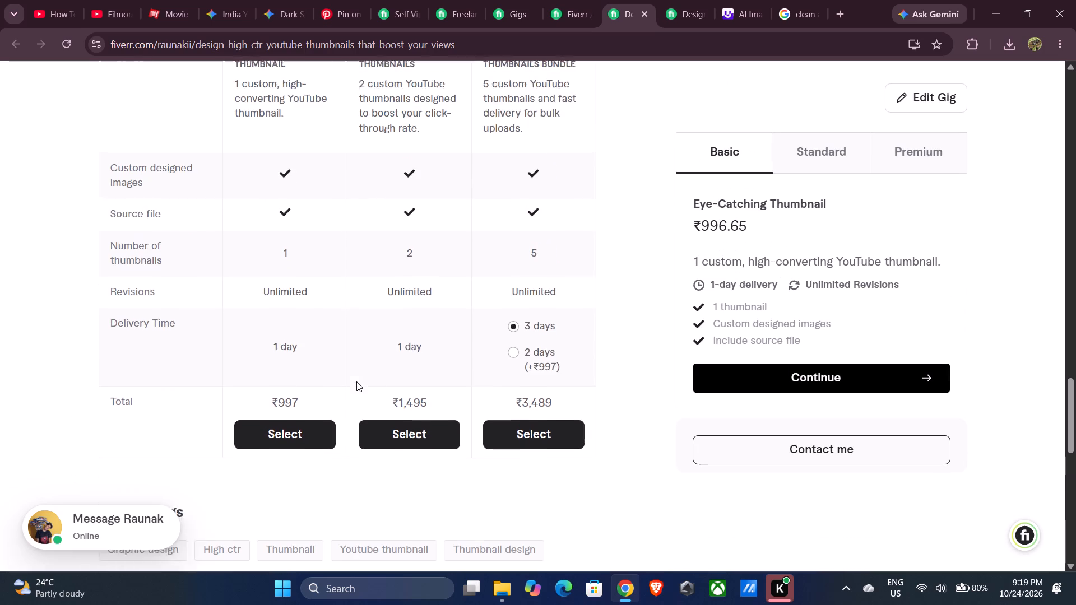
# Return to the gig page's gallery and cycle through its thumbnail images again.
pyautogui.scroll(12, 356, 381)
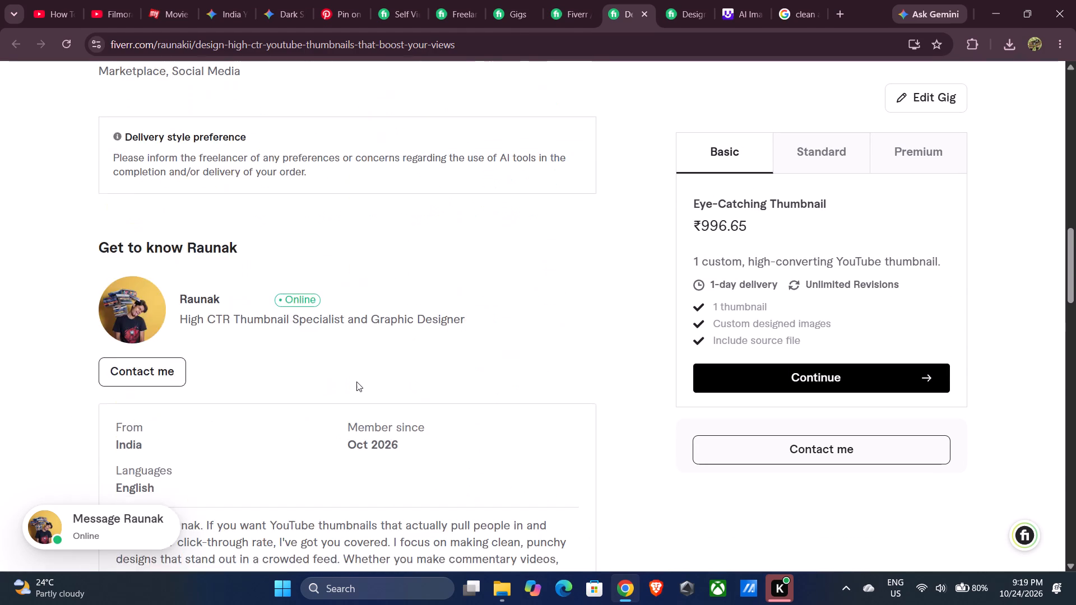
pyautogui.scroll(14, 356, 381)
pyautogui.scroll(-4, 355, 381)
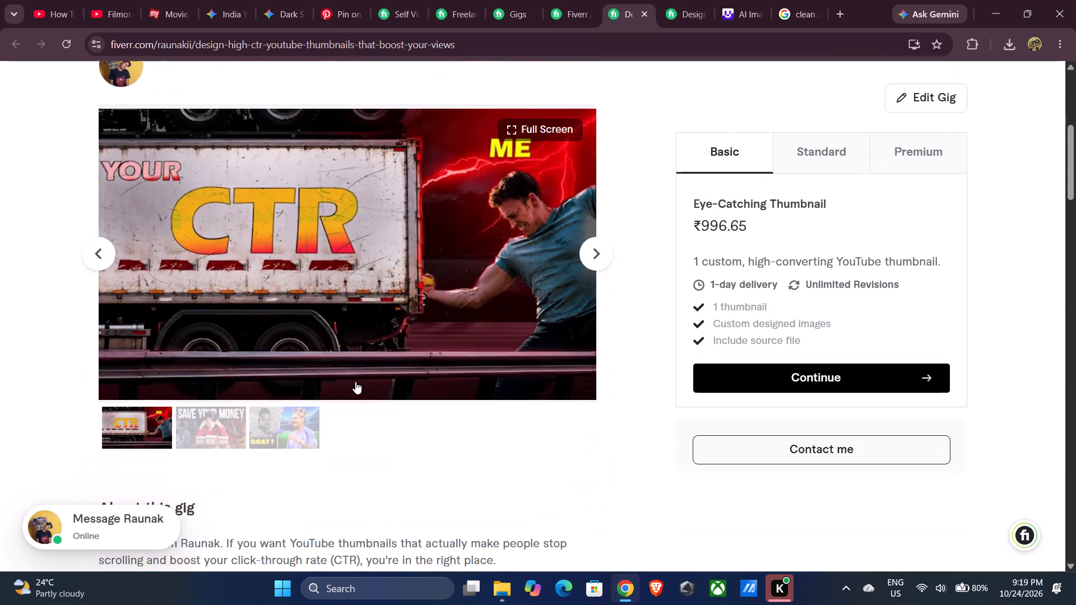
pyautogui.scroll(1, 355, 381)
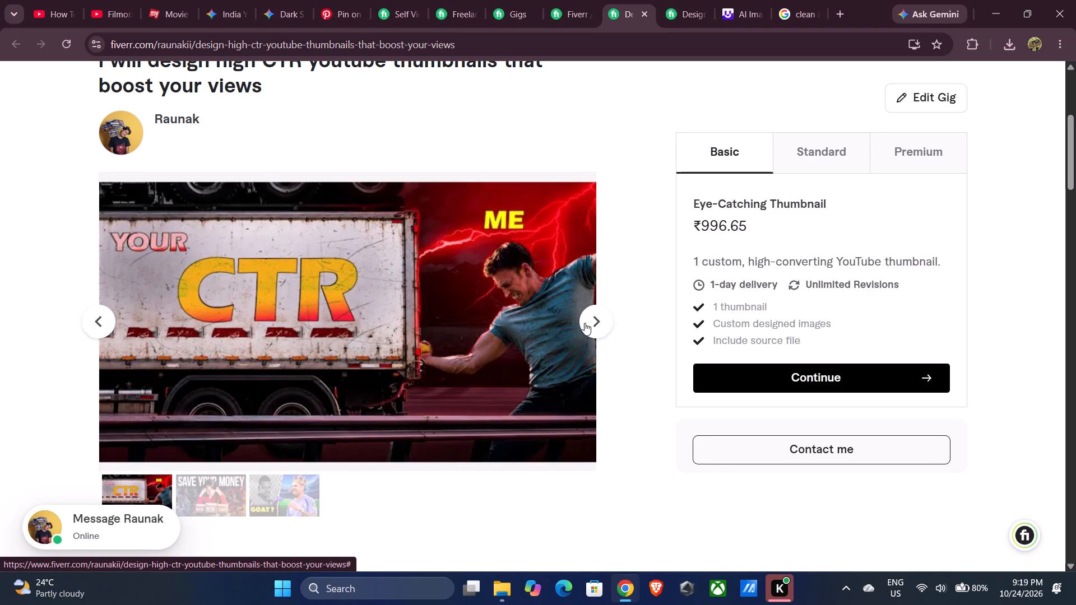
pyautogui.click(585, 323)
pyautogui.click(585, 323)
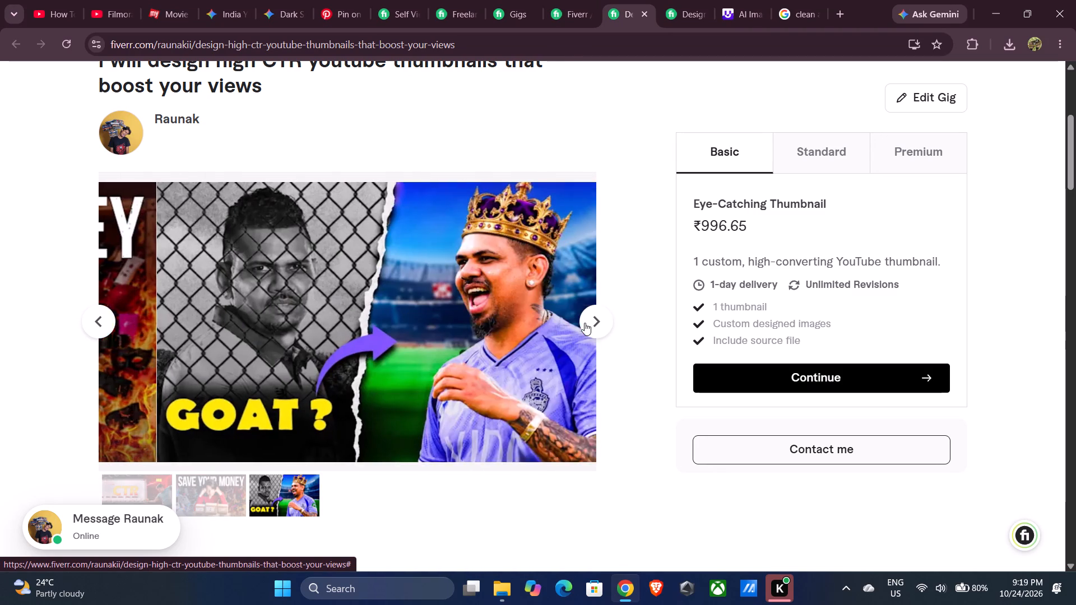
pyautogui.click(585, 323)
pyautogui.click(585, 323)
pyautogui.tripleClick(585, 323)
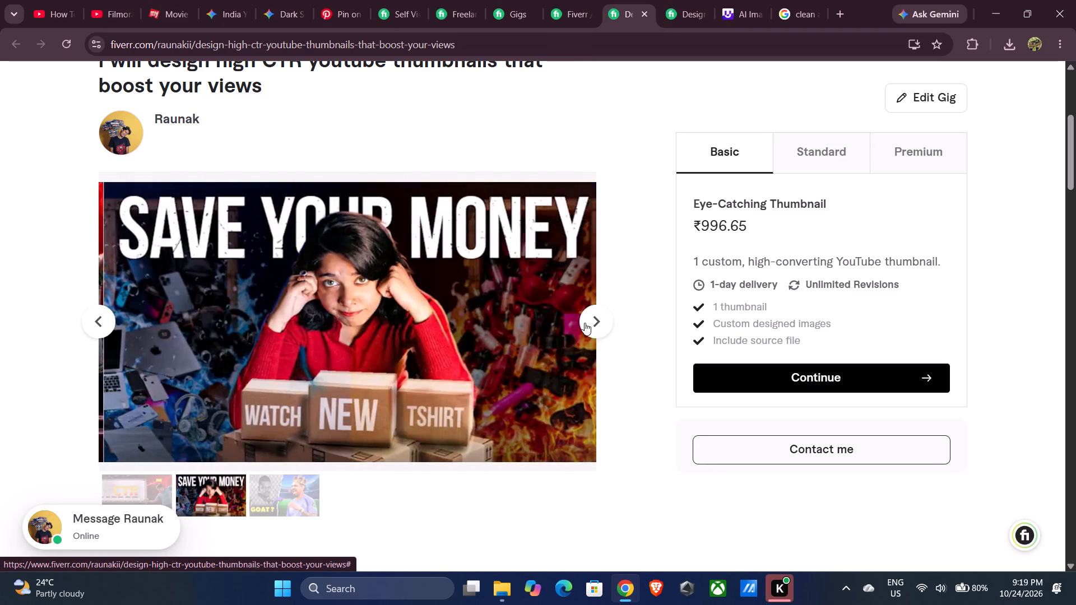
# Open the Basic package's order options, view what the package includes, and try to continue with a single order.
pyautogui.scroll(-9, 591, 317)
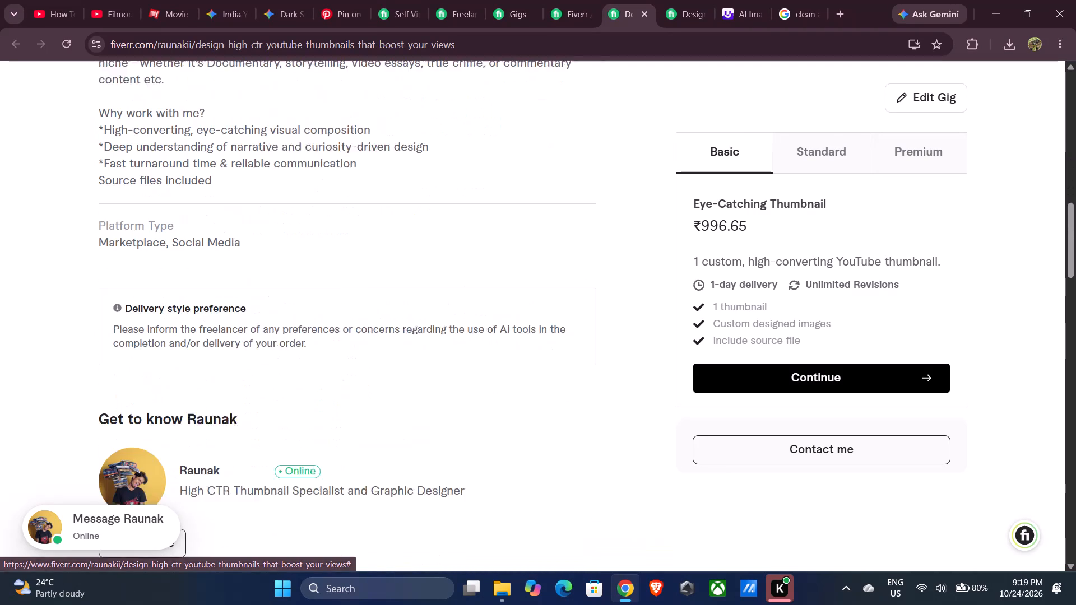
pyautogui.scroll(-8, 551, 342)
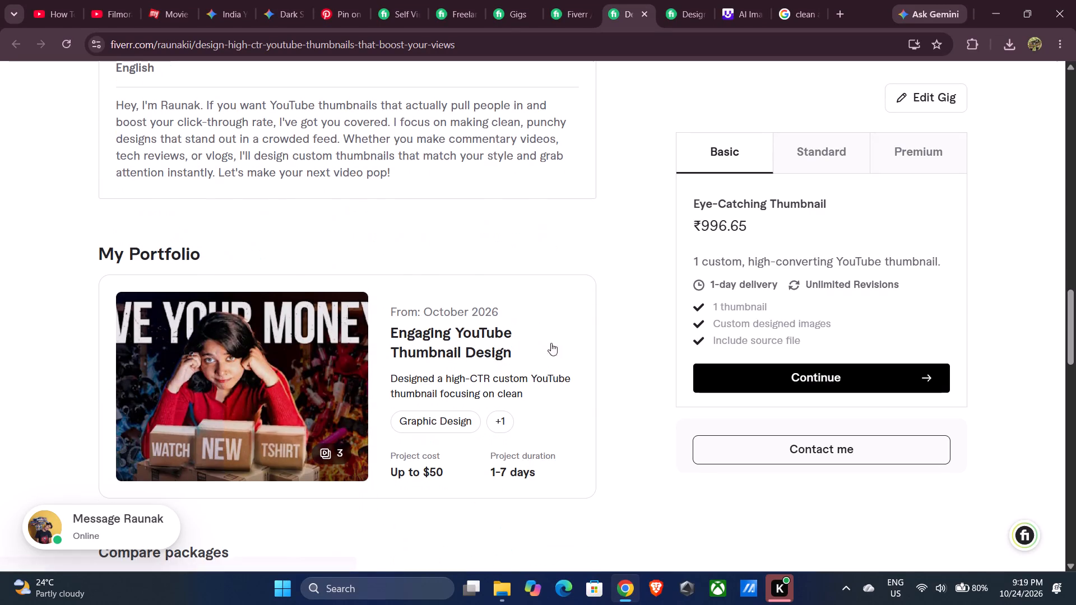
pyautogui.click(755, 379)
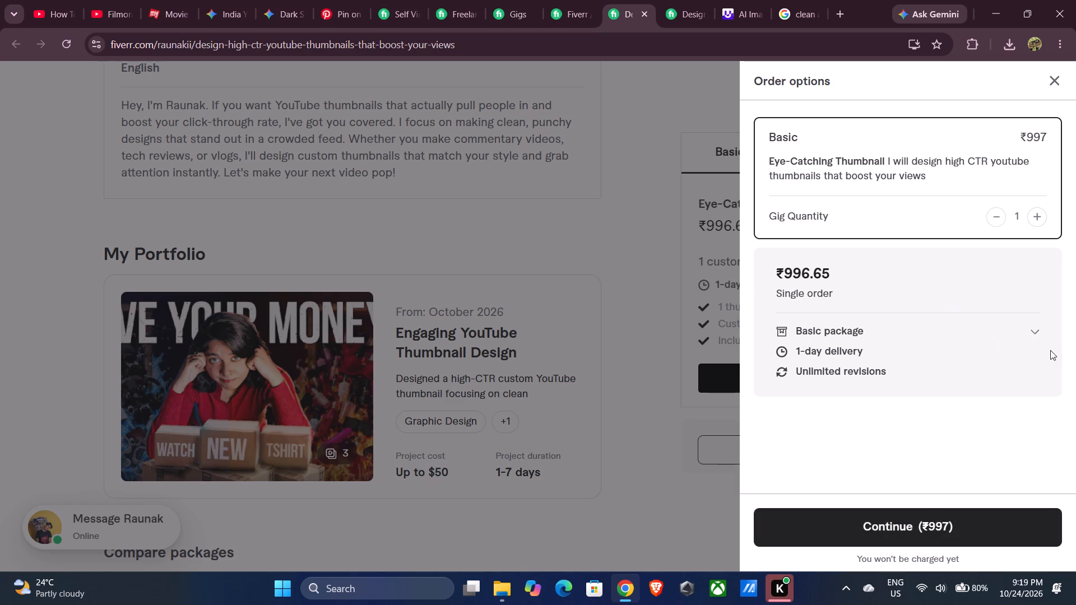
pyautogui.click(1039, 329)
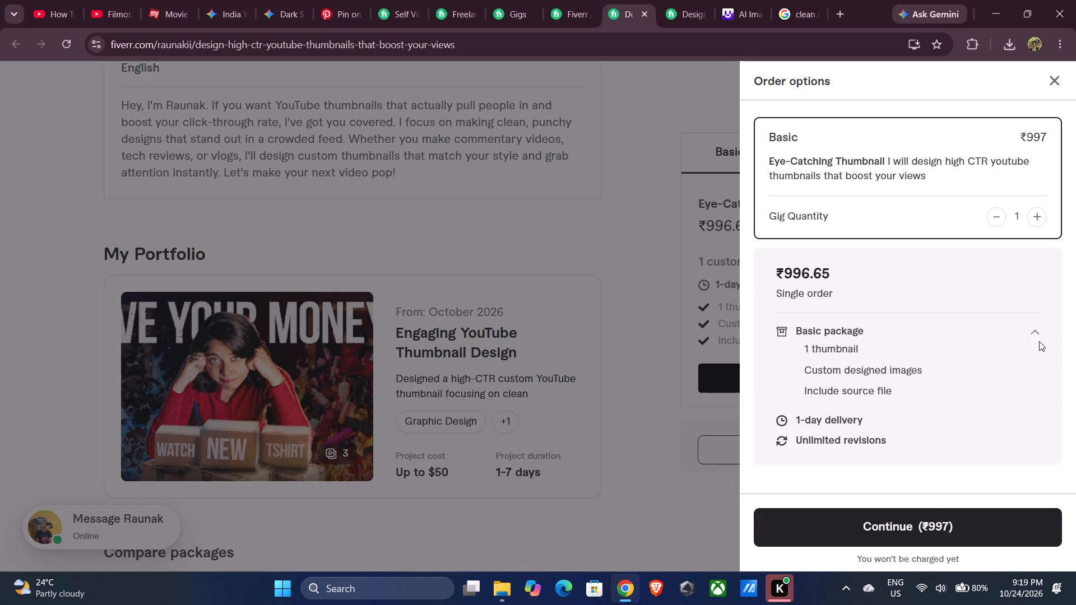
pyautogui.click(1029, 337)
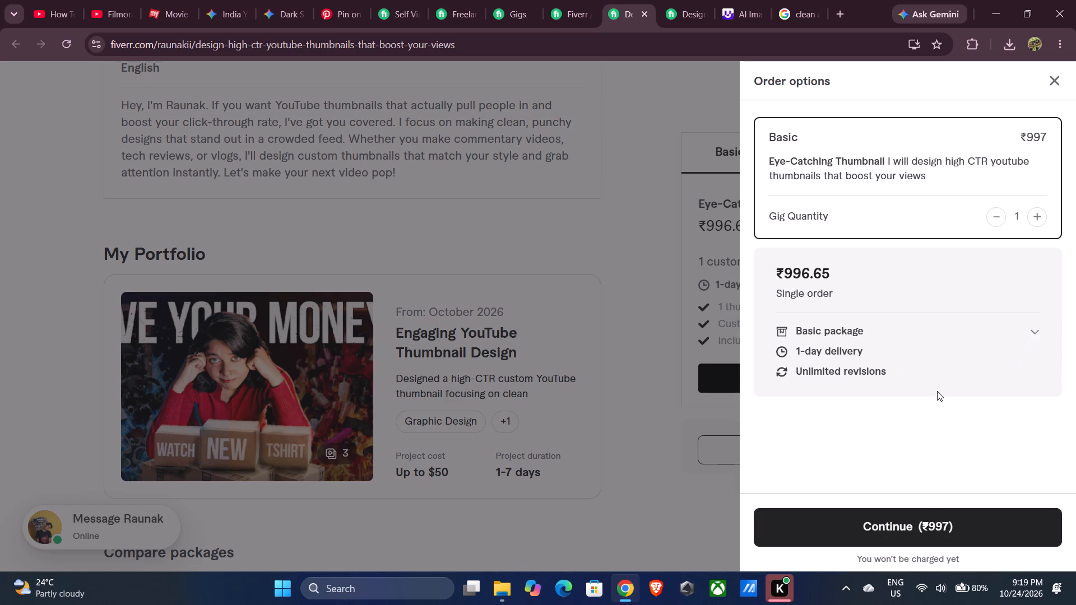
pyautogui.click(924, 534)
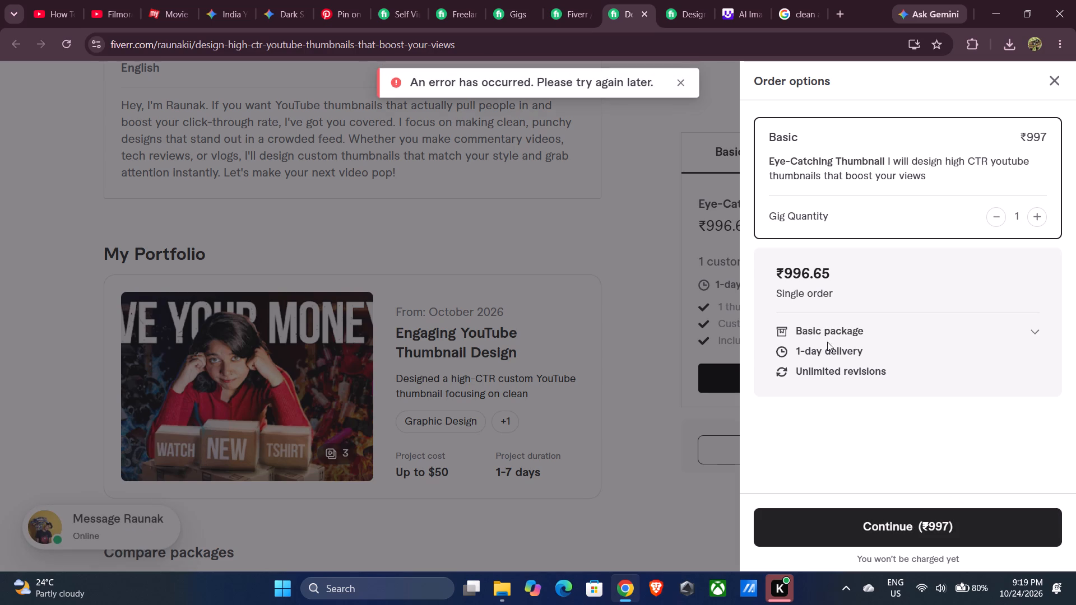
# Close the Basic package's order options and return to the gig page.
pyautogui.click(673, 82)
pyautogui.click(1054, 75)
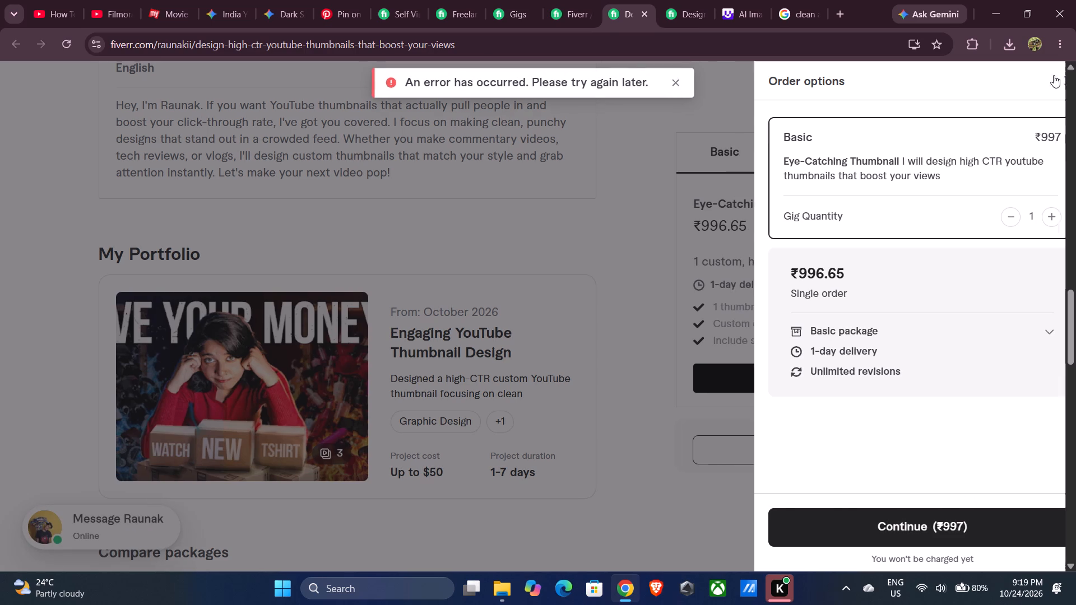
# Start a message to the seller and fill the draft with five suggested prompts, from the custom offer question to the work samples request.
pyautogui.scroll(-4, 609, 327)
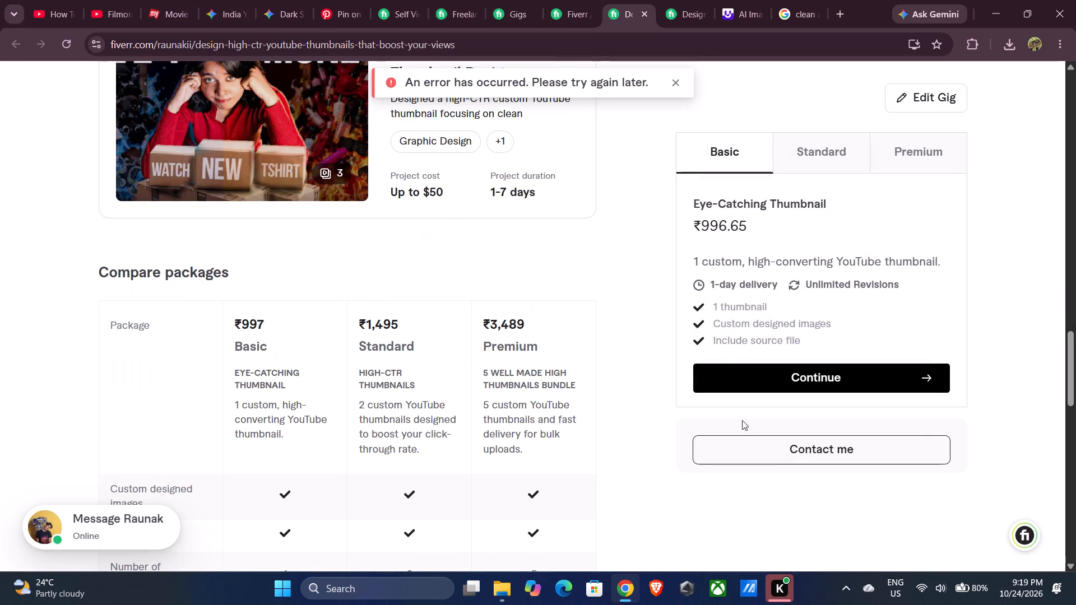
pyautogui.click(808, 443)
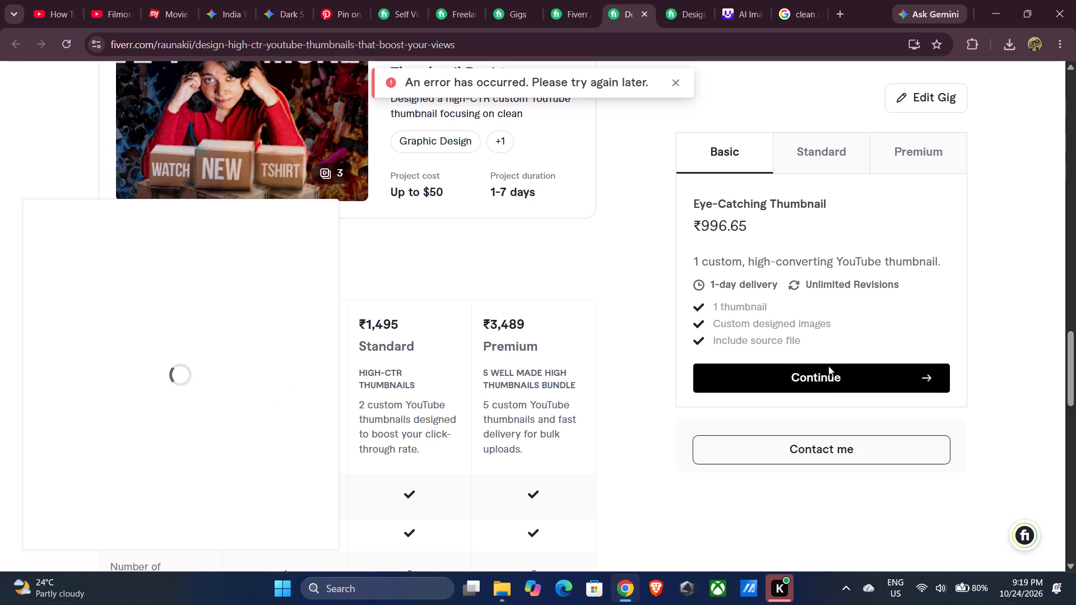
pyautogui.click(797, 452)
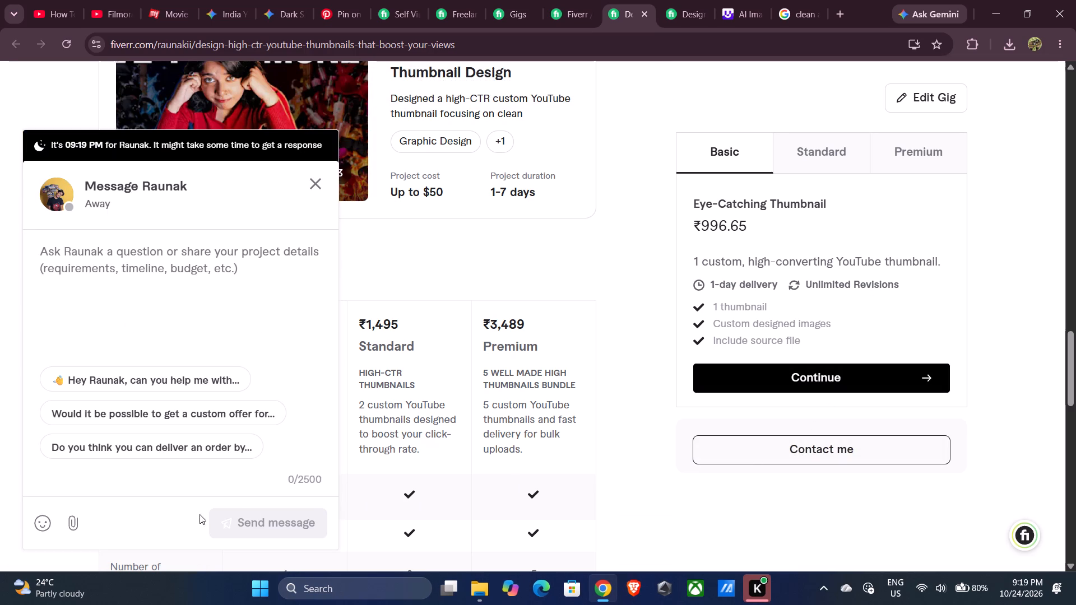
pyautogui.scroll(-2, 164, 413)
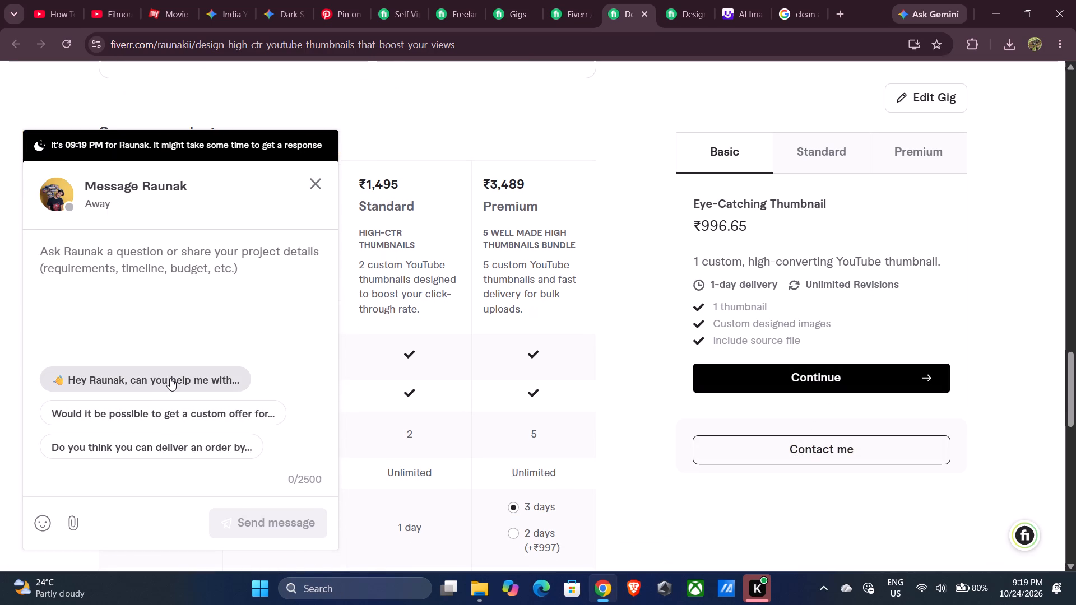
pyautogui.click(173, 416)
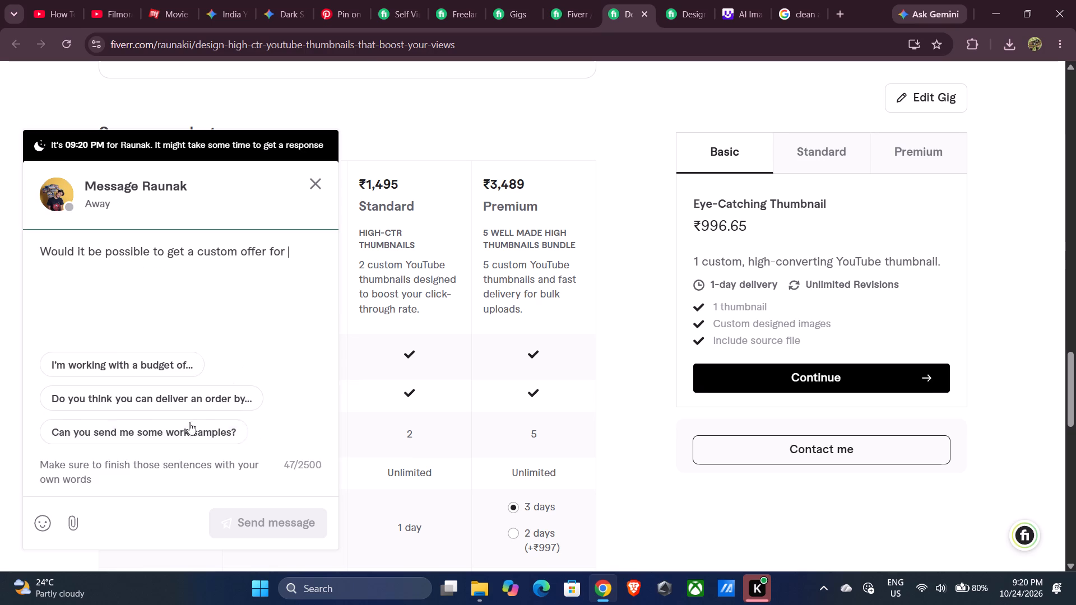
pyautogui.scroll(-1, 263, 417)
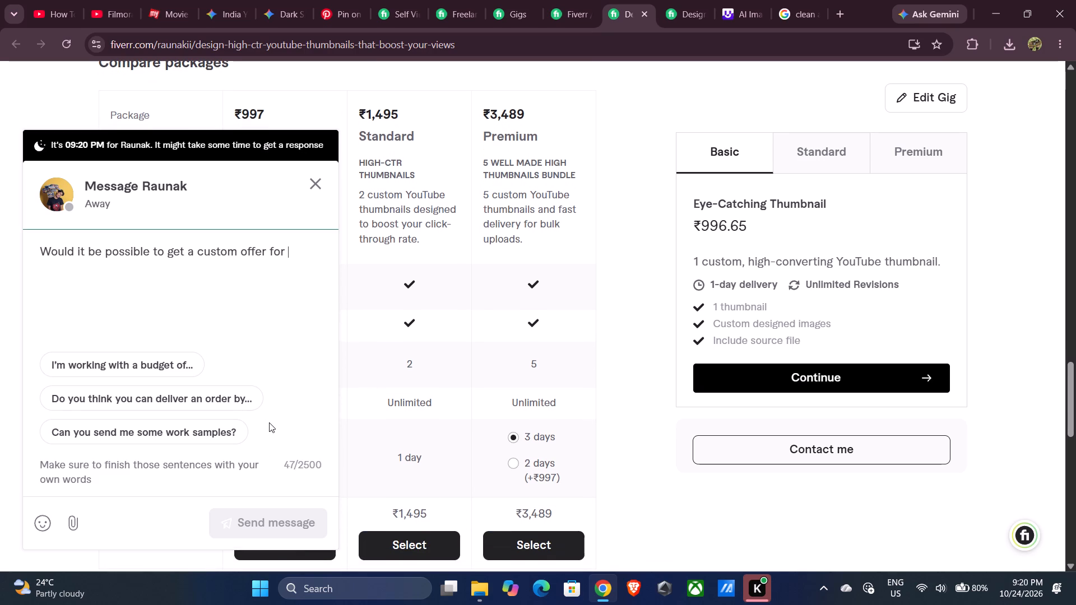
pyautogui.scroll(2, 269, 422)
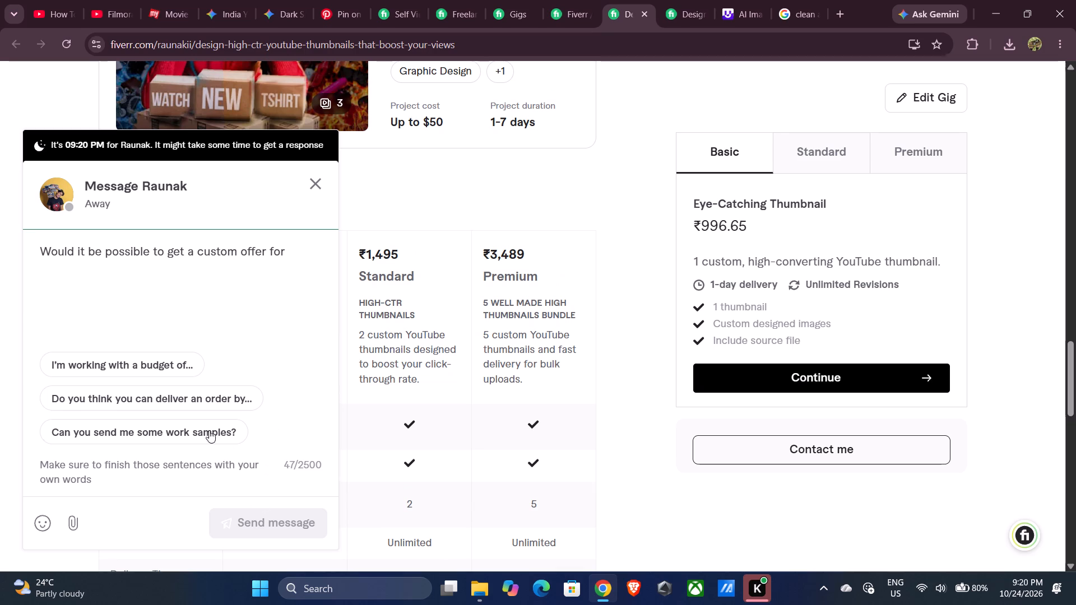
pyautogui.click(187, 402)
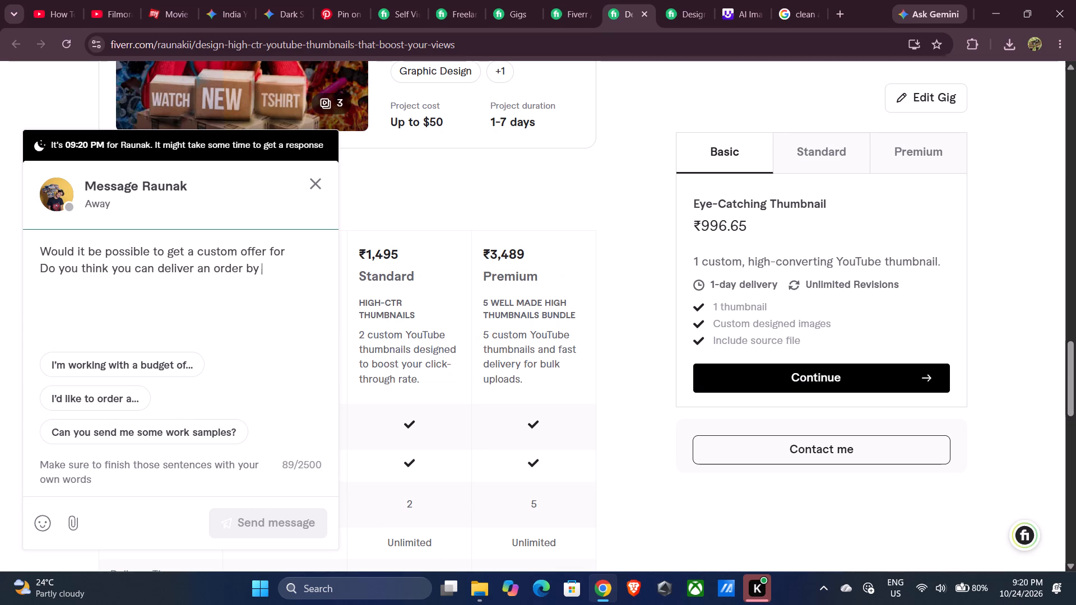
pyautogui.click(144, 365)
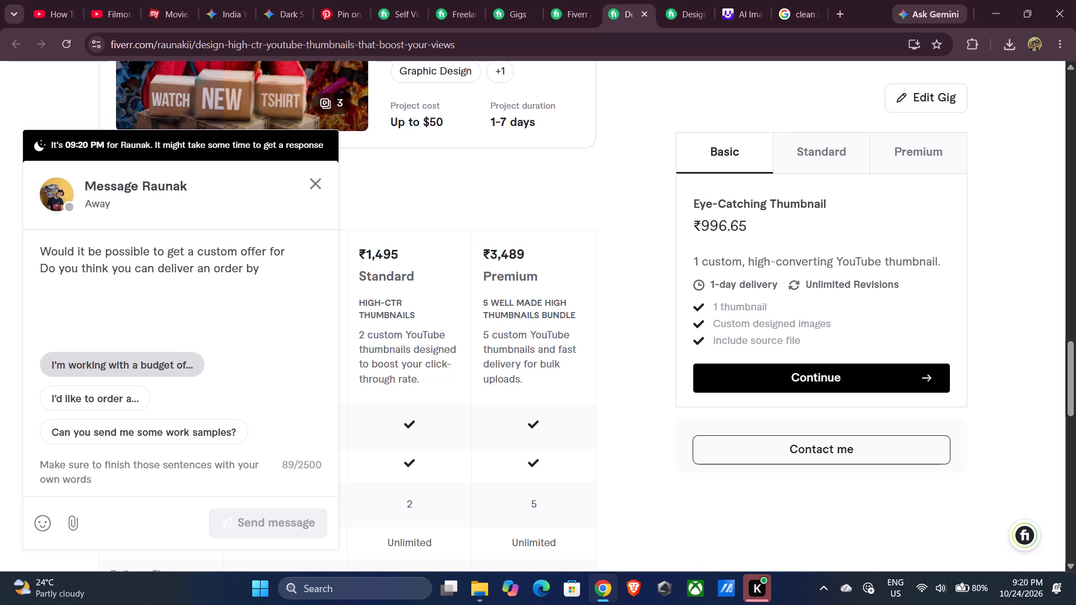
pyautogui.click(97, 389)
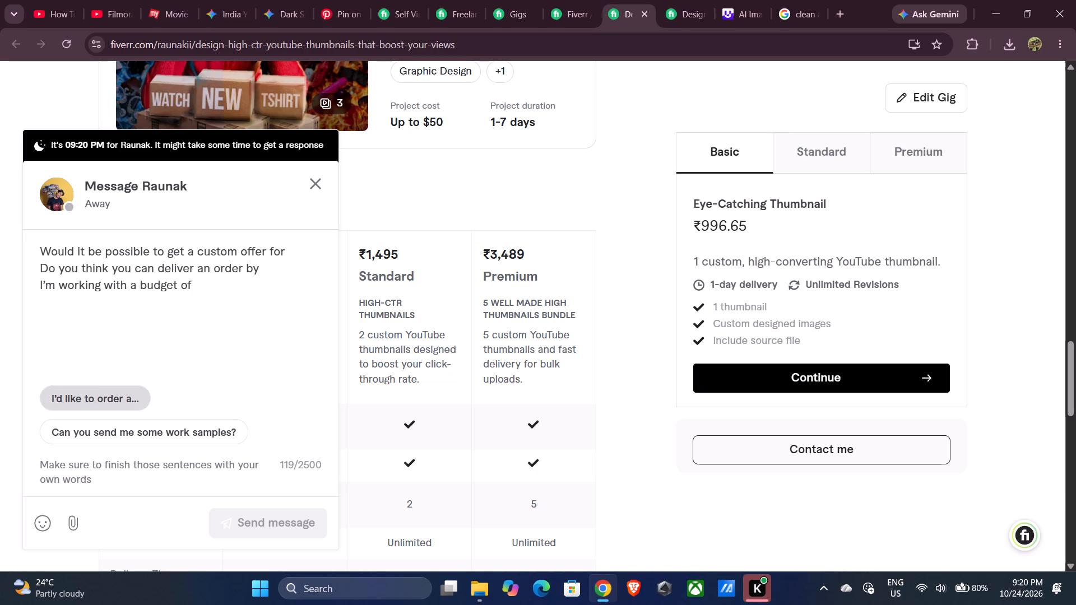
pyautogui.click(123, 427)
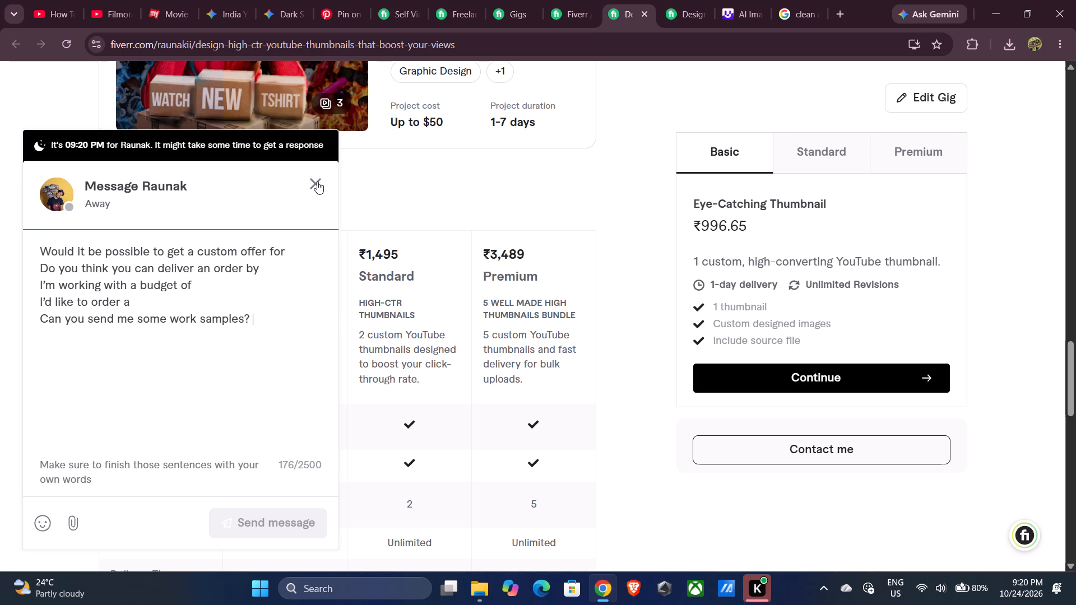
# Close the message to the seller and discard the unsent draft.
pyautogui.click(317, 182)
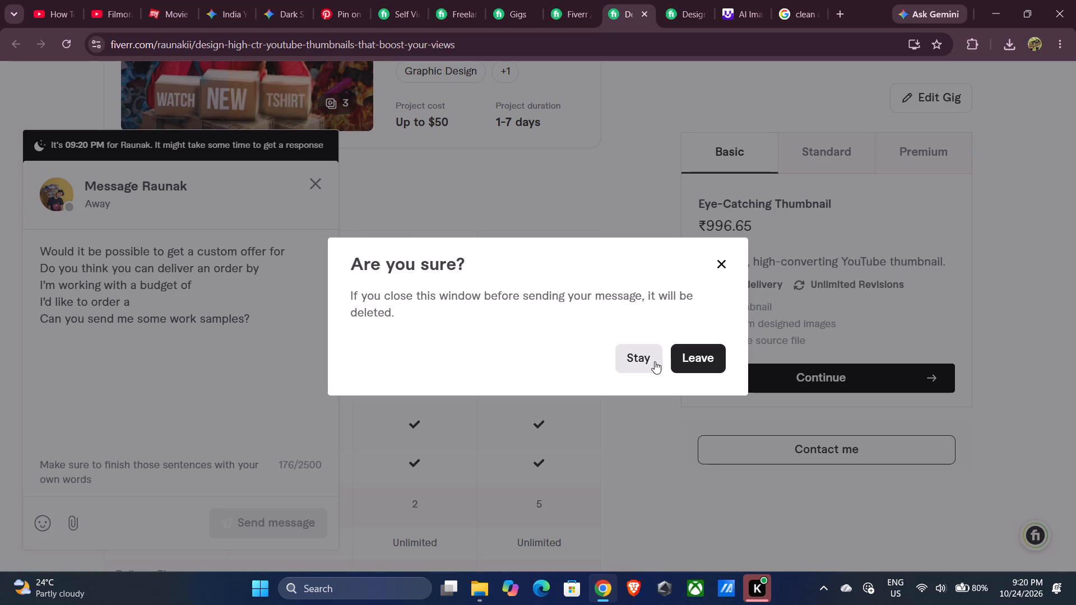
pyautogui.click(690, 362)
# Look over the package comparison table, the related tags and the page footer.
pyautogui.scroll(-3, 544, 365)
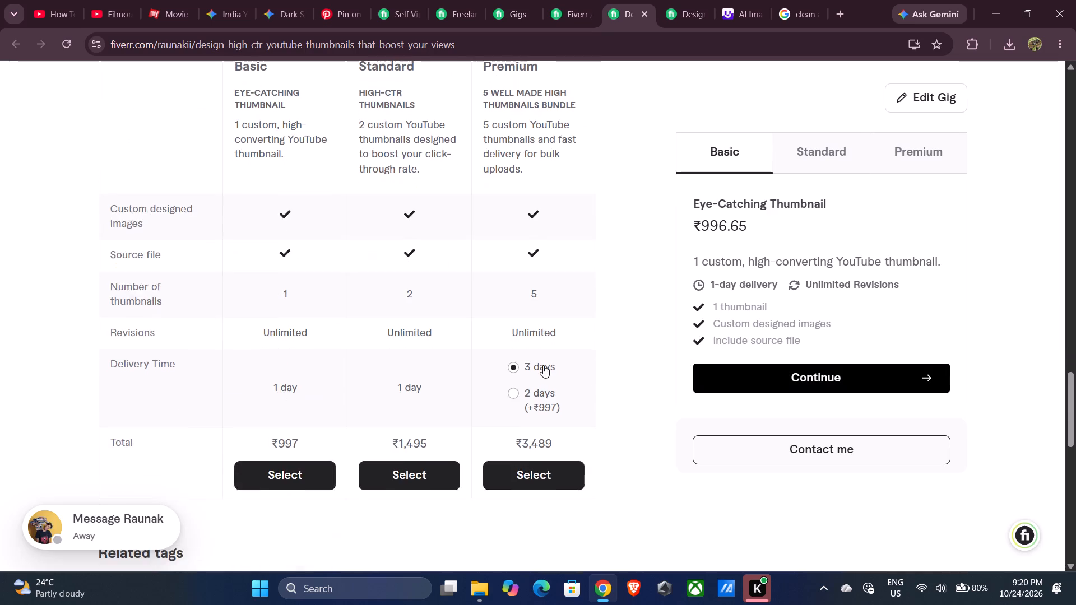
pyautogui.scroll(-4, 542, 374)
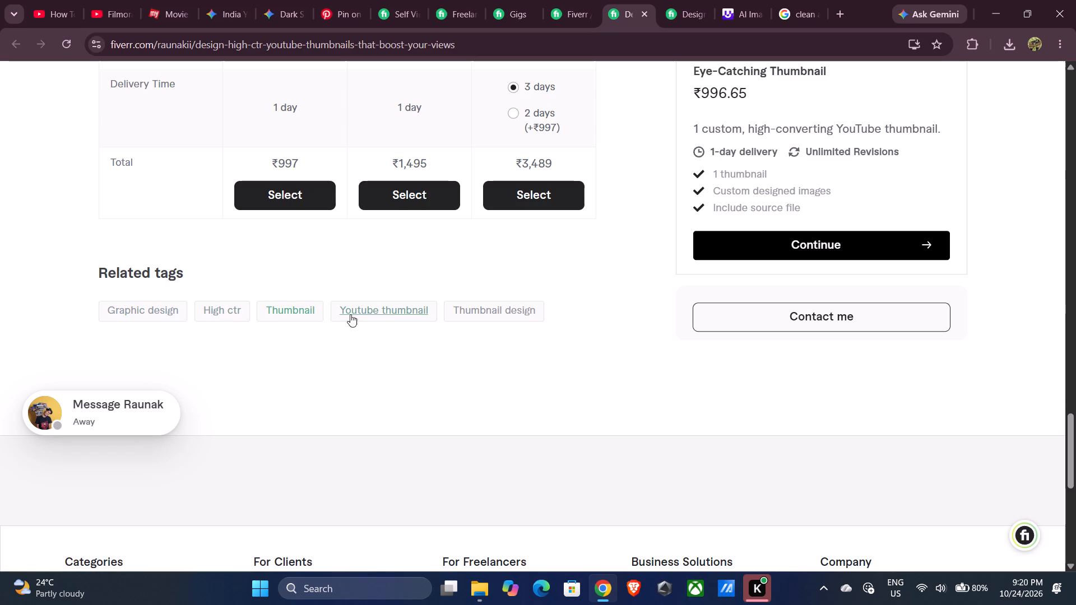
pyautogui.scroll(-4, 345, 368)
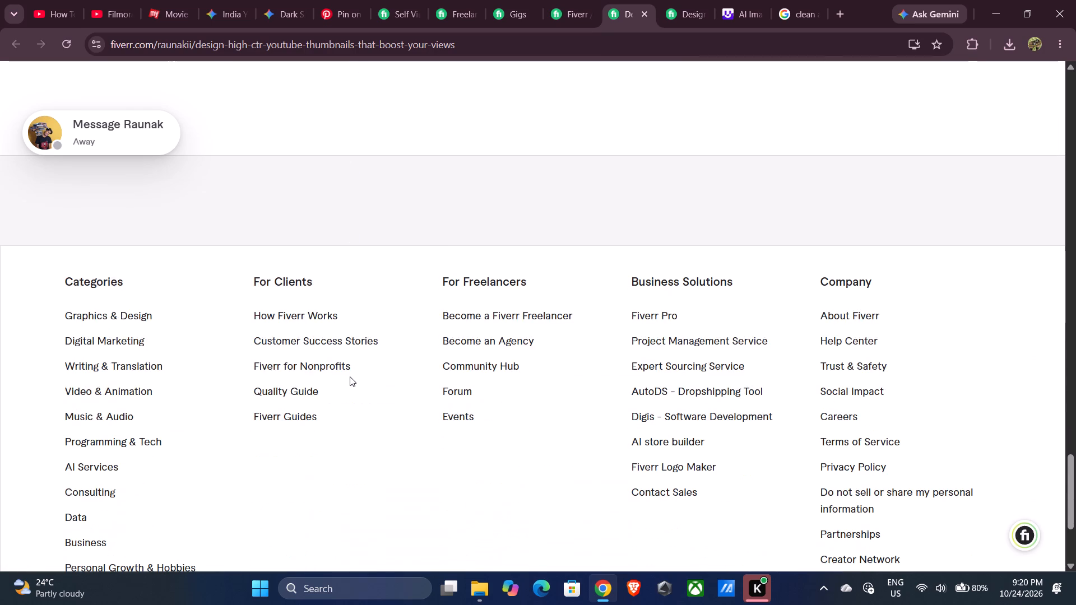
pyautogui.scroll(-3, 350, 378)
# Return to the gig's gallery and cycle back and forth through its three thumbnail images.
pyautogui.scroll(20, 352, 380)
pyautogui.scroll(1, 352, 380)
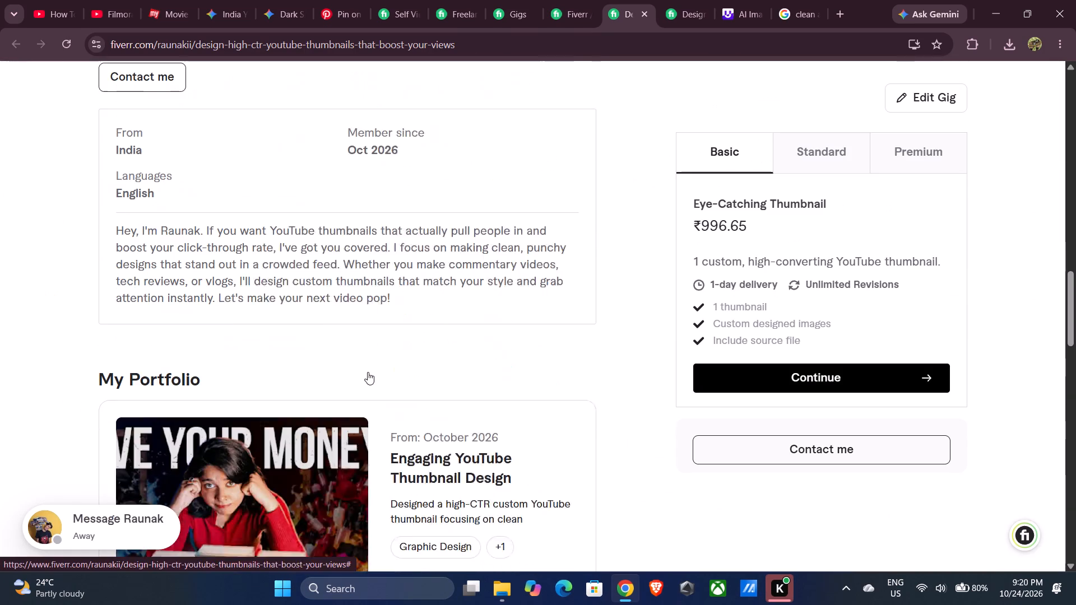
pyautogui.scroll(17, 369, 366)
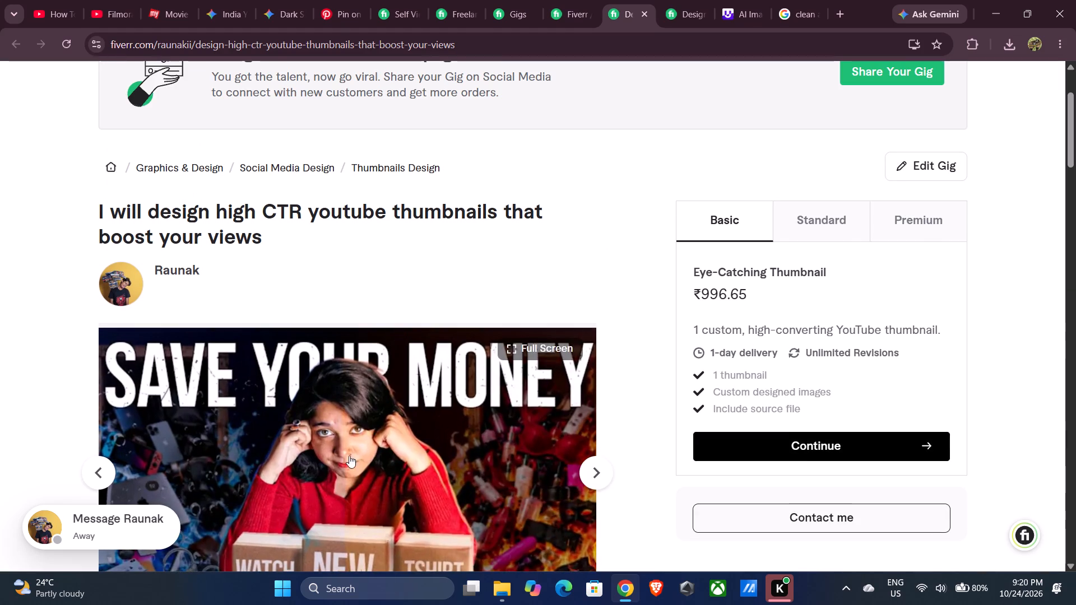
pyautogui.scroll(-4, 351, 352)
pyautogui.scroll(2, 291, 357)
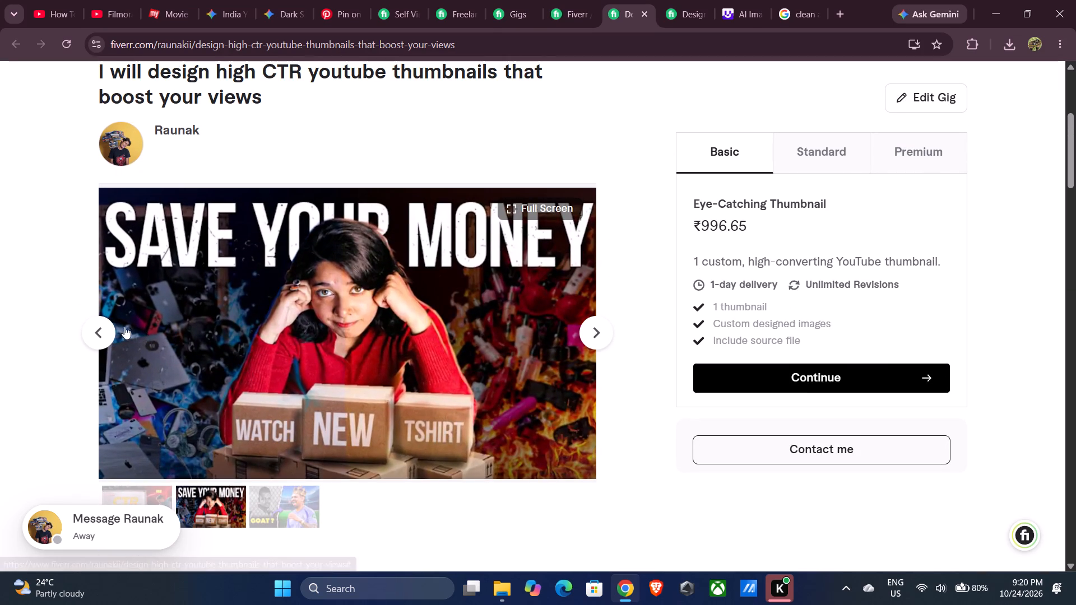
pyautogui.click(103, 329)
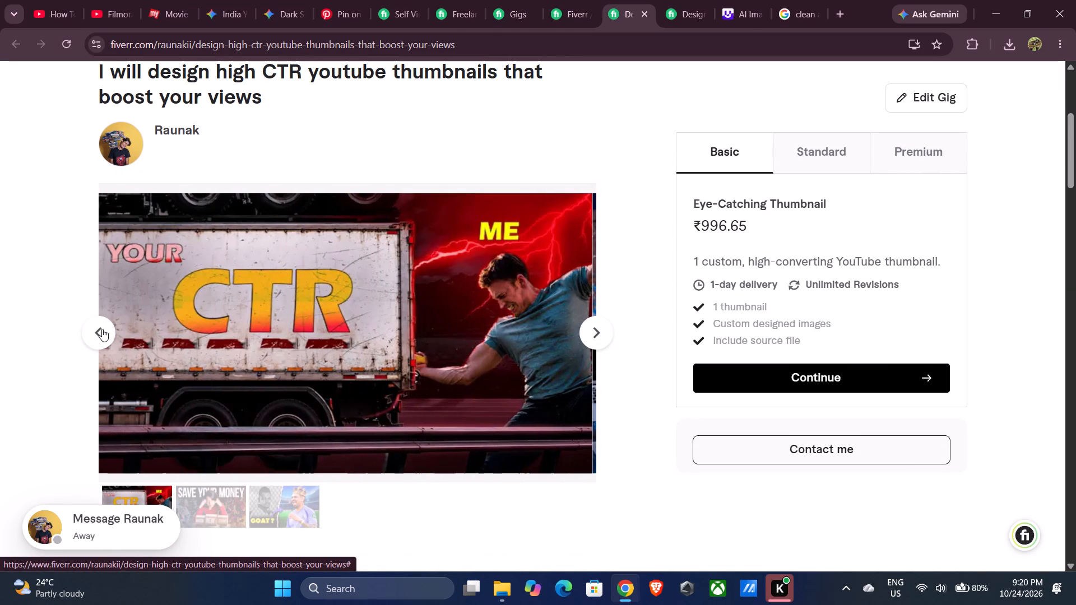
pyautogui.click(585, 332)
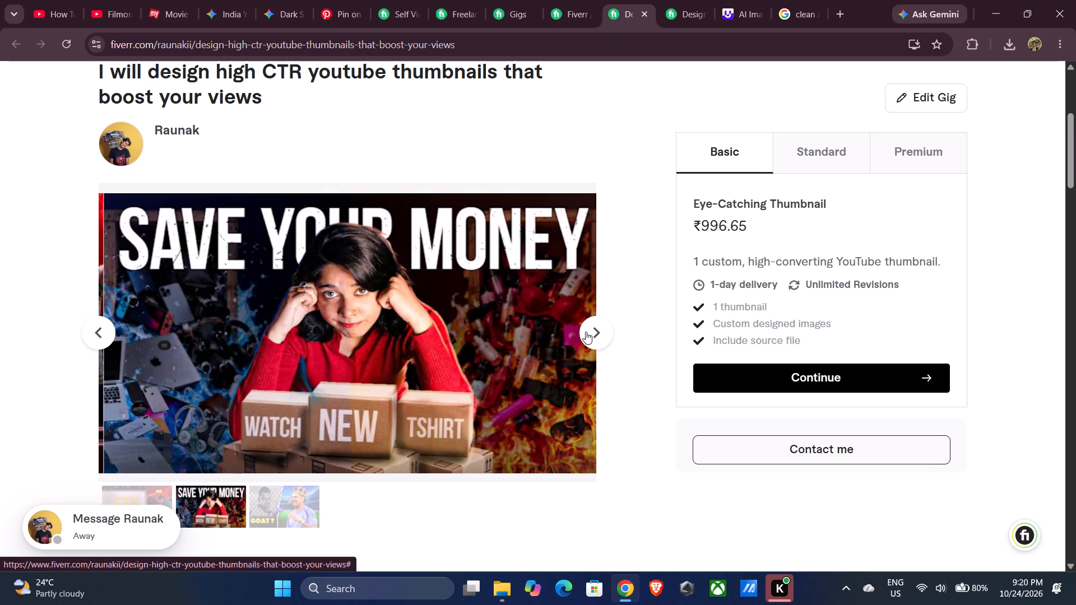
pyautogui.click(110, 329)
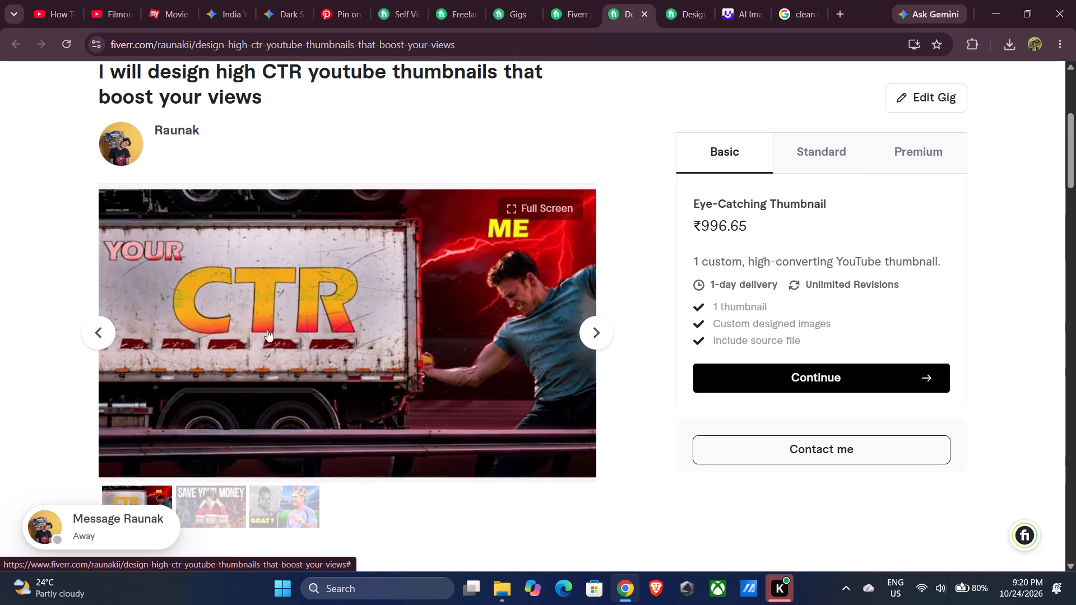
pyautogui.click(605, 338)
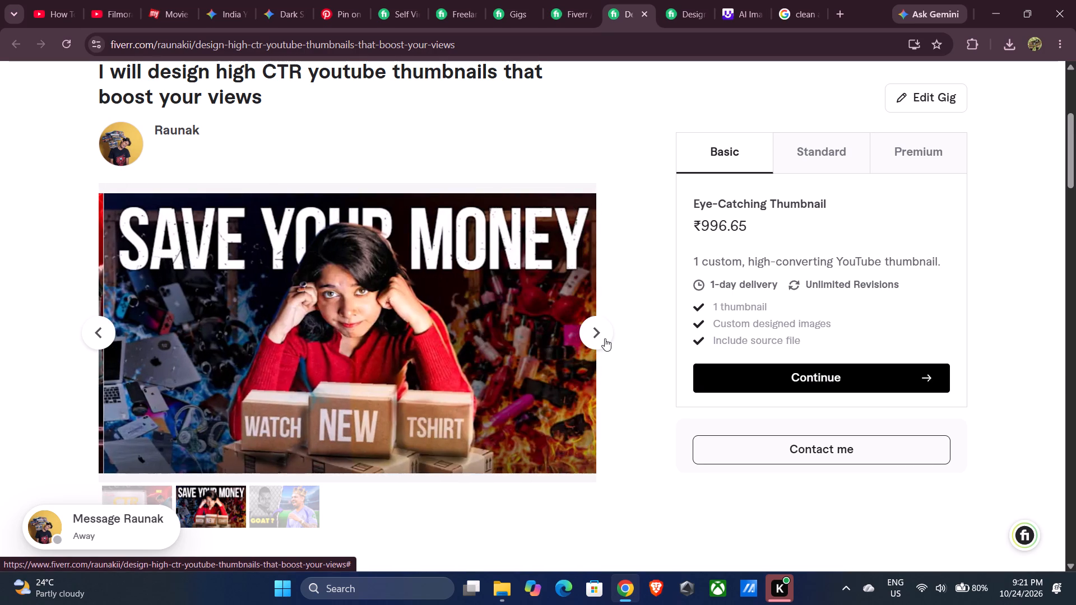
pyautogui.click(605, 338)
pyautogui.click(605, 338)
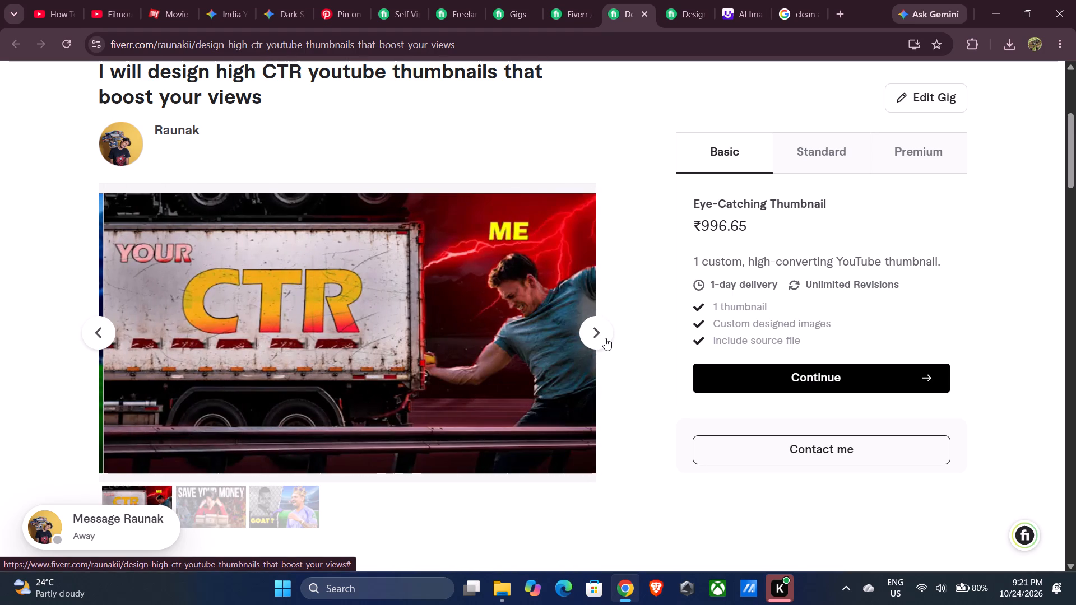
pyautogui.click(605, 338)
pyautogui.tripleClick(605, 338)
pyautogui.click(605, 338)
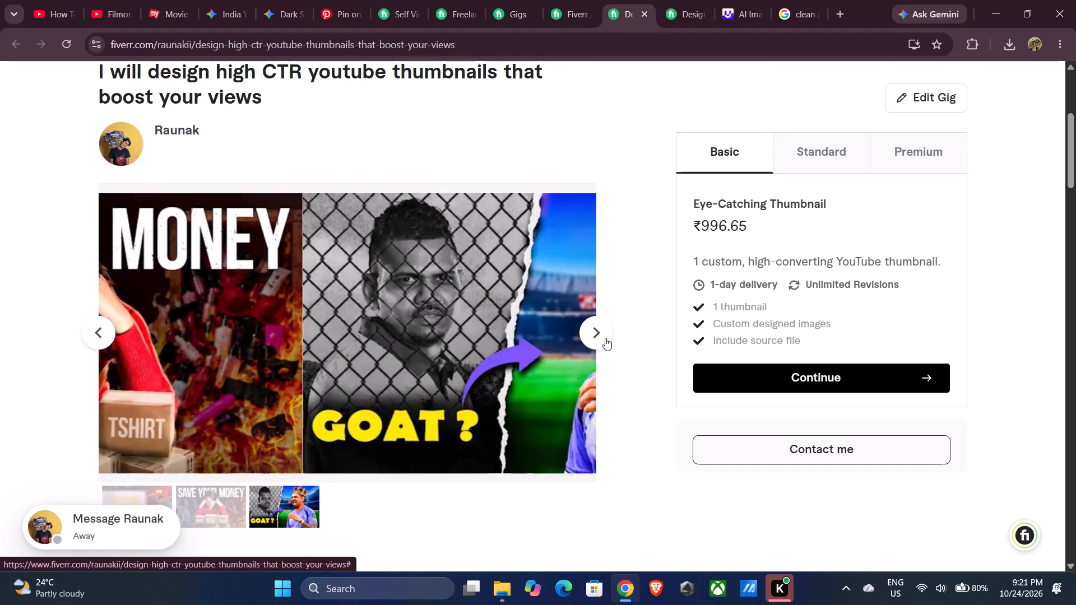
pyautogui.click(606, 338)
pyautogui.click(607, 338)
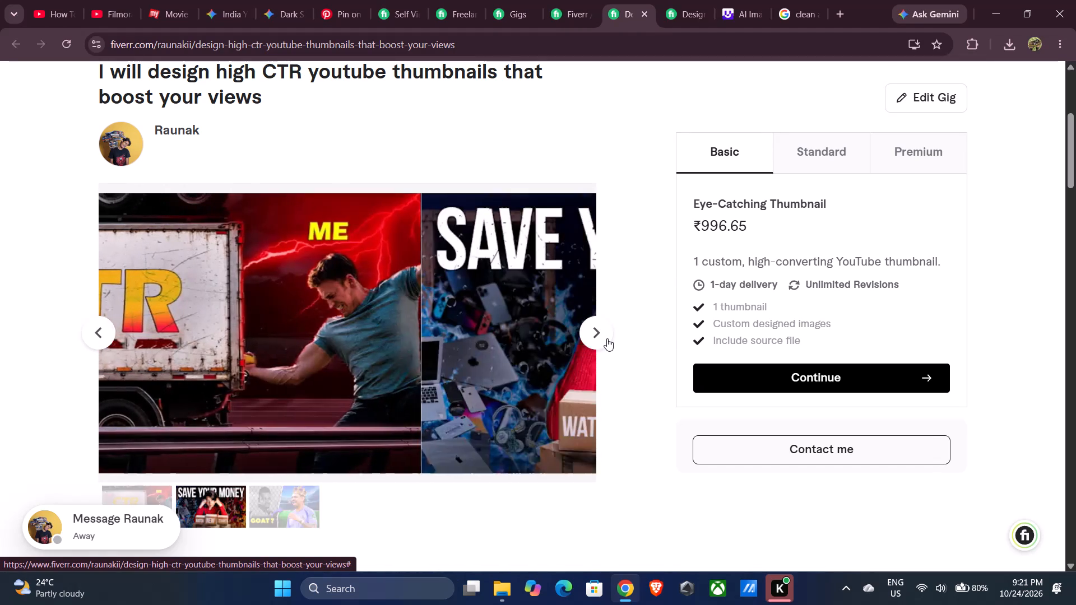
pyautogui.click(607, 338)
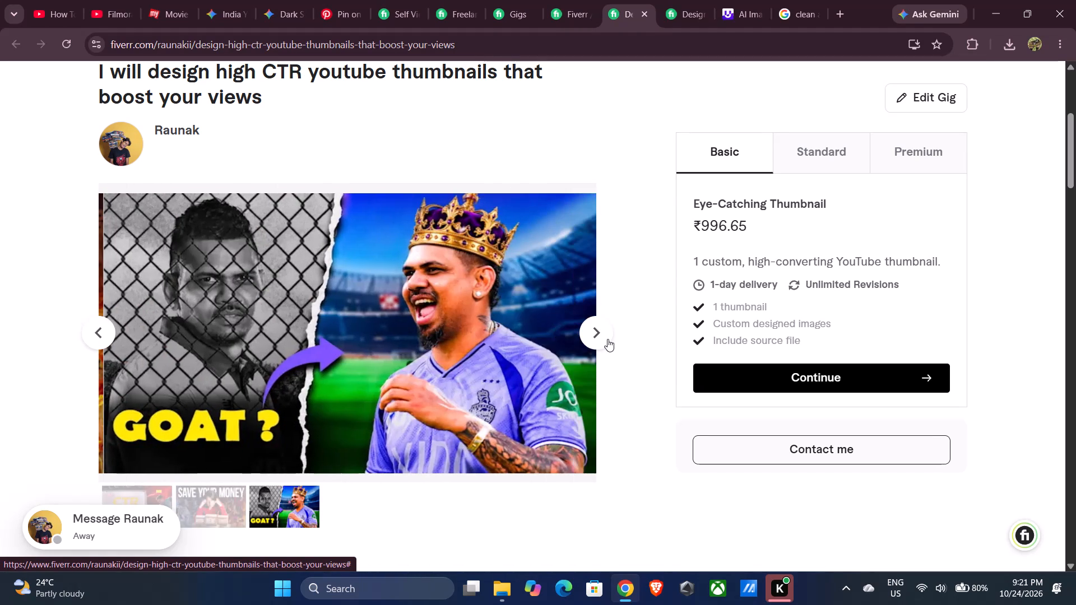
# Try to open the seller's profile from the picture below the gig title.
pyautogui.doubleClick(113, 146)
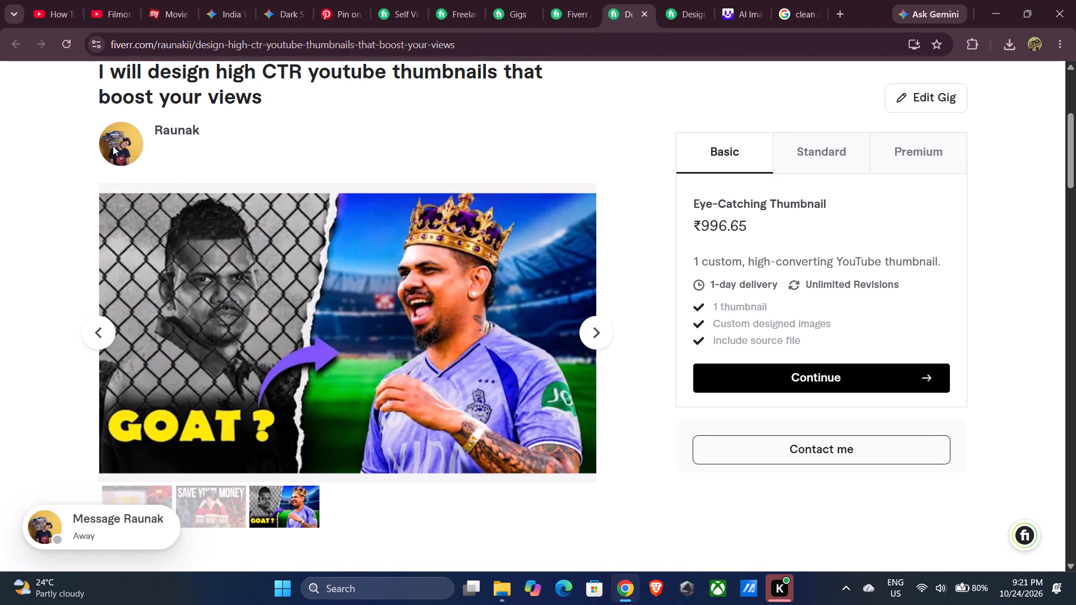
pyautogui.click(116, 147)
# Check the top of the gig page and cycle through the gallery's thumbnail images once more.
pyautogui.scroll(7, 471, 311)
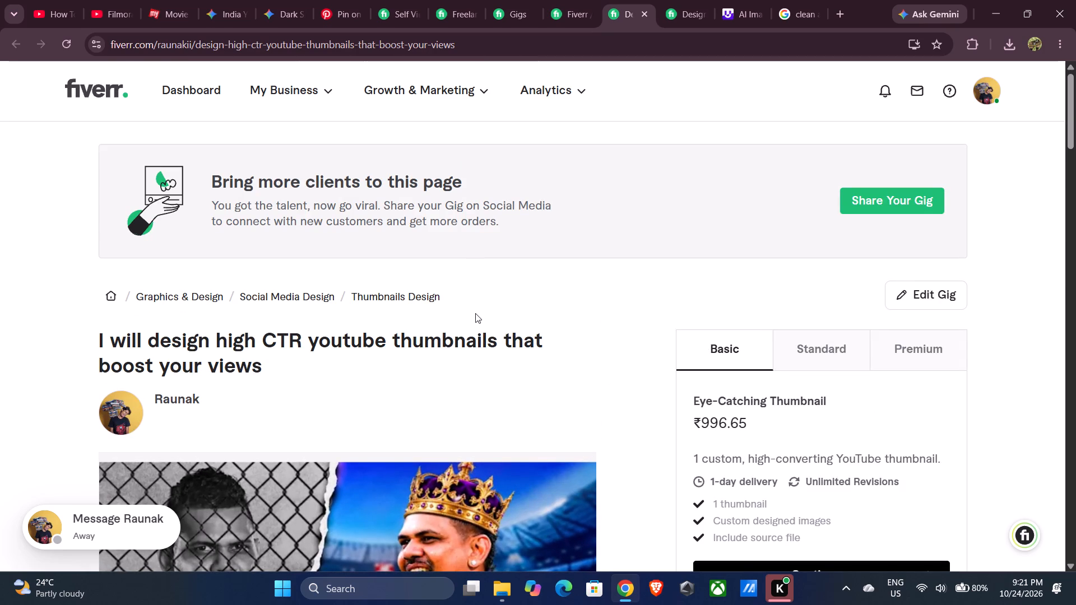
pyautogui.scroll(-4, 425, 287)
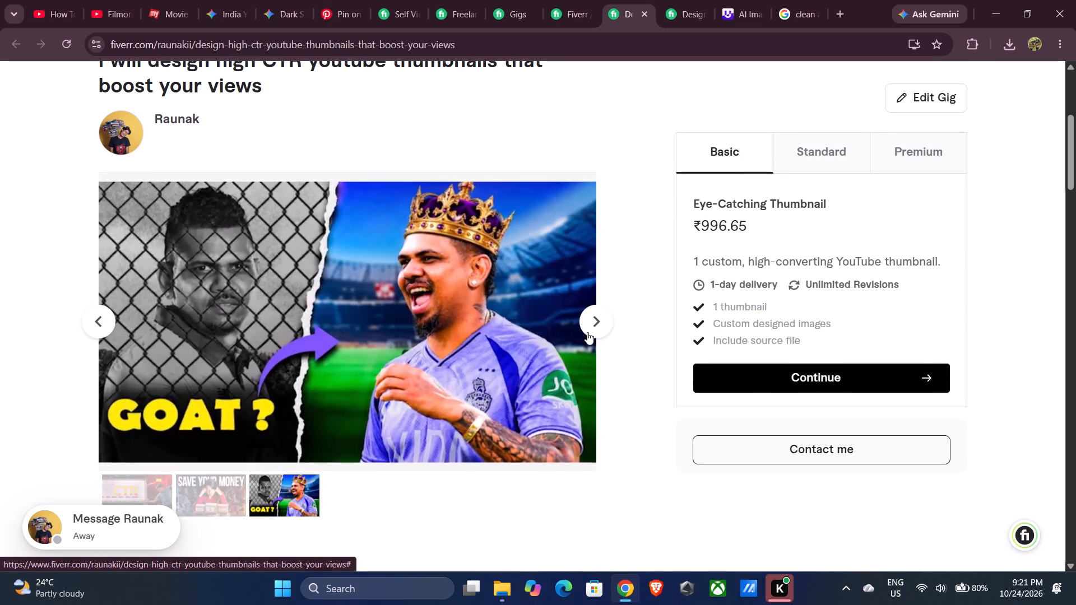
pyautogui.click(587, 332)
pyautogui.click(587, 332)
pyautogui.click(587, 331)
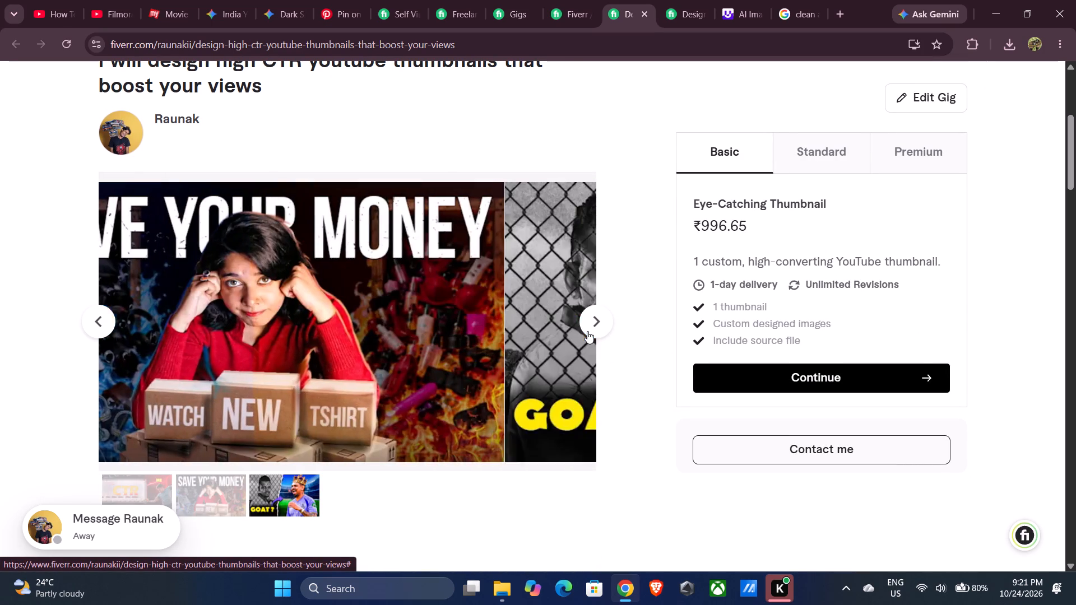
pyautogui.click(587, 331)
pyautogui.click(587, 331)
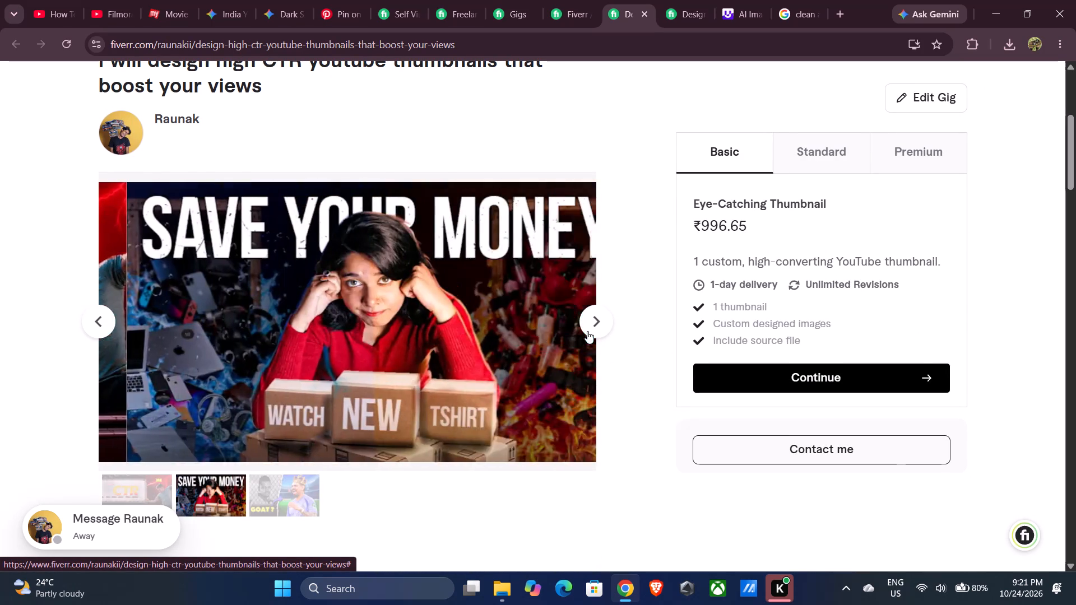
pyautogui.doubleClick(587, 331)
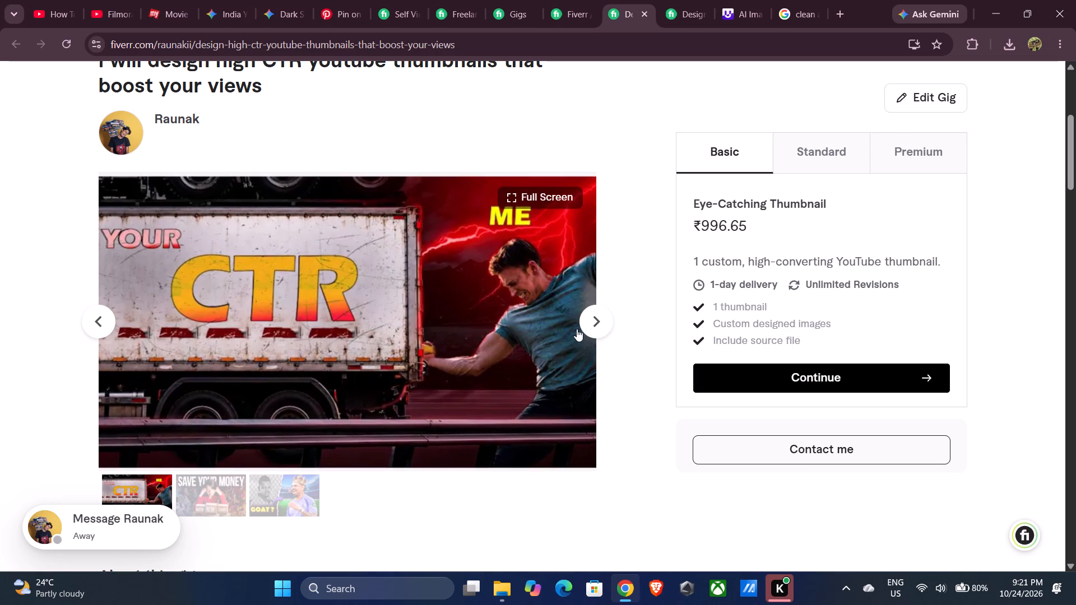
pyautogui.click(598, 317)
pyautogui.click(598, 317)
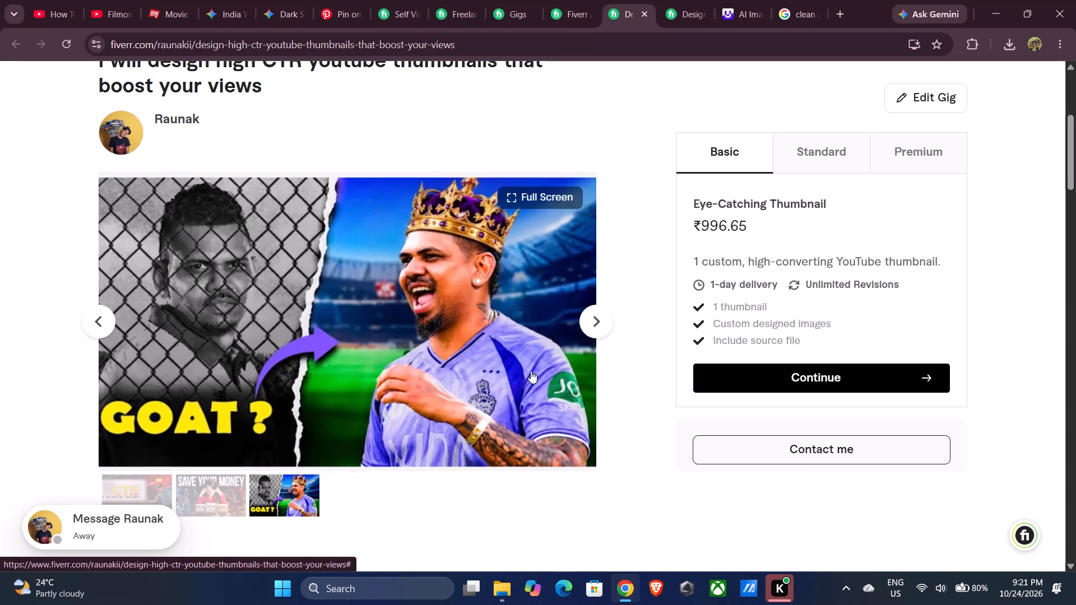
pyautogui.scroll(-2, 505, 387)
pyautogui.scroll(4, 501, 394)
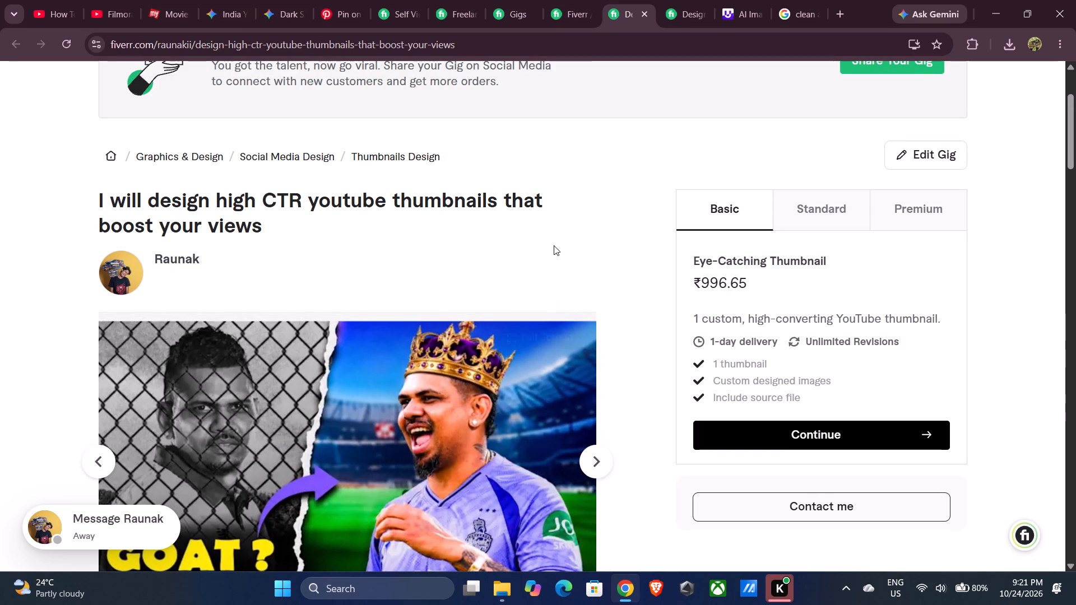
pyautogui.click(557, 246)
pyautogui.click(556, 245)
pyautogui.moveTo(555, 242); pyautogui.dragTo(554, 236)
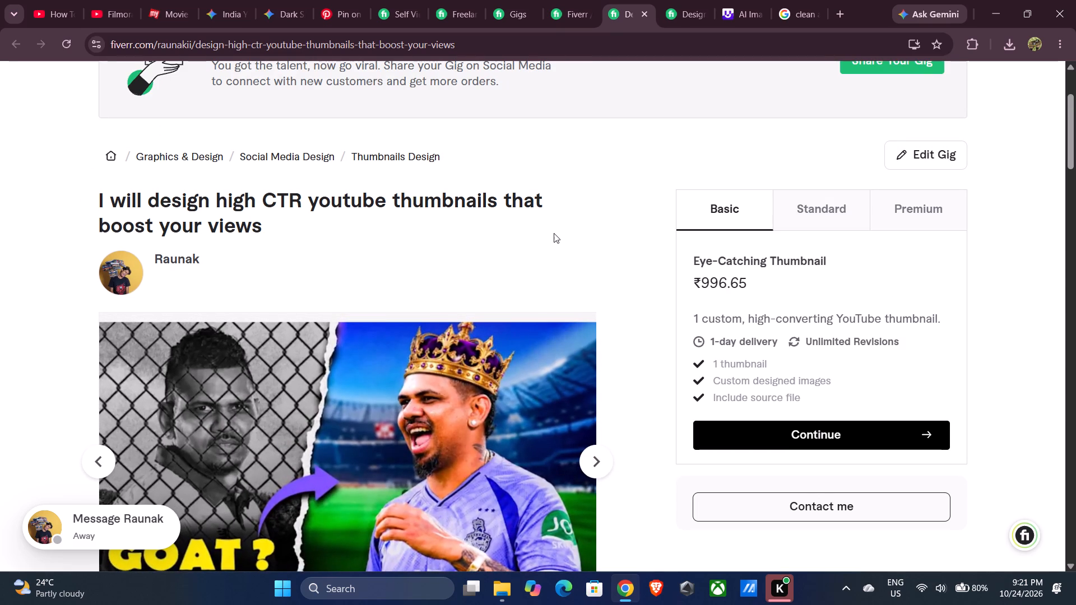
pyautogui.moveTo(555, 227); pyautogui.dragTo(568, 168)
# Close the leftover Fiverr tabs: both live gig pages, the gig gallery editor, the Gigs list and the seller dashboard.
pyautogui.click(702, 13)
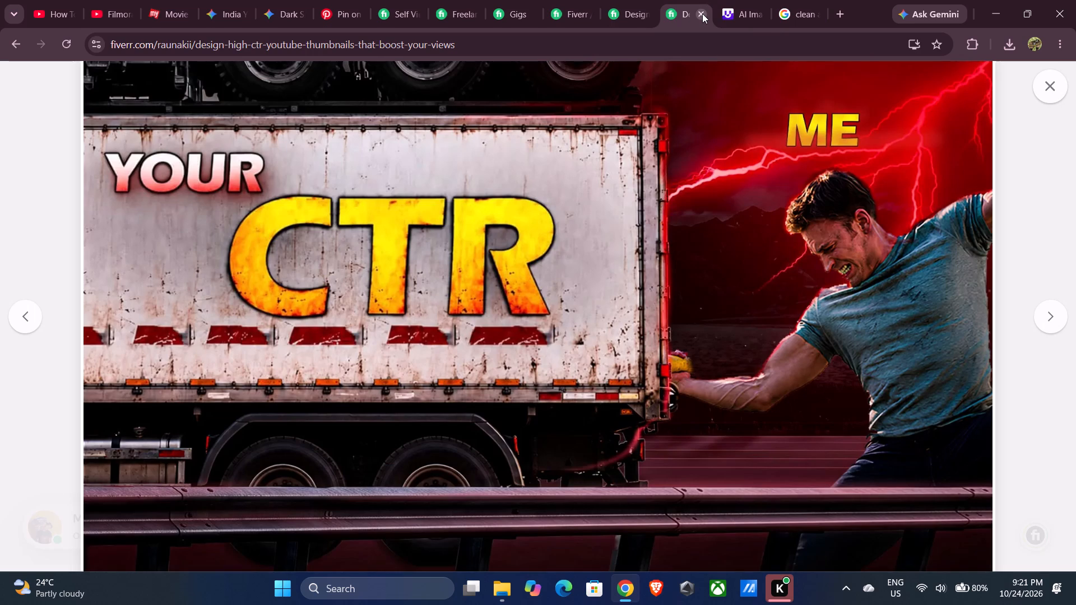
pyautogui.click(702, 13)
pyautogui.click(643, 16)
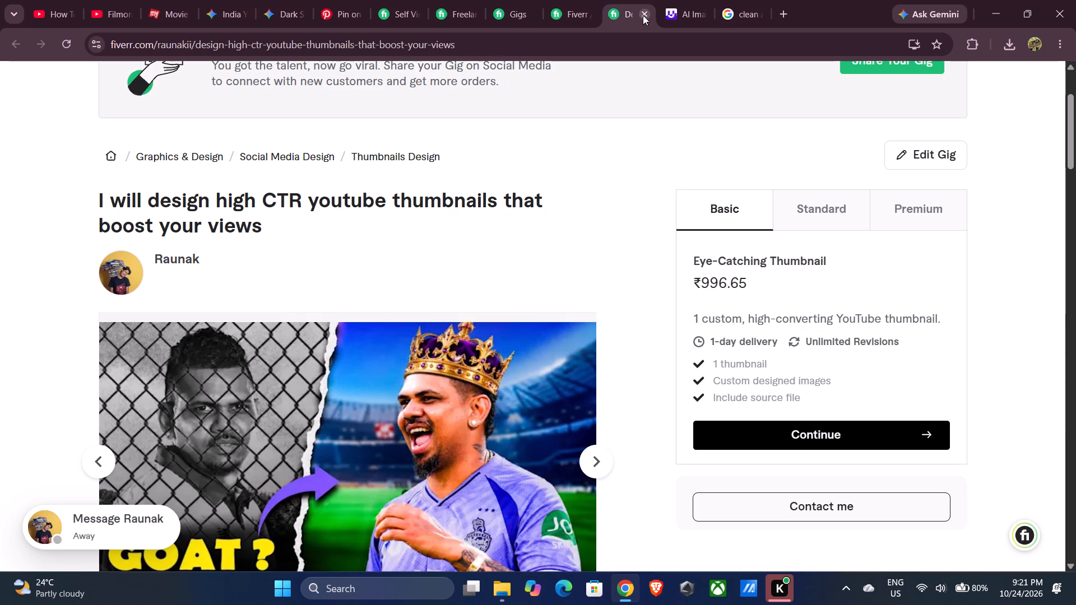
pyautogui.click(643, 14)
pyautogui.click(571, 17)
pyautogui.click(592, 15)
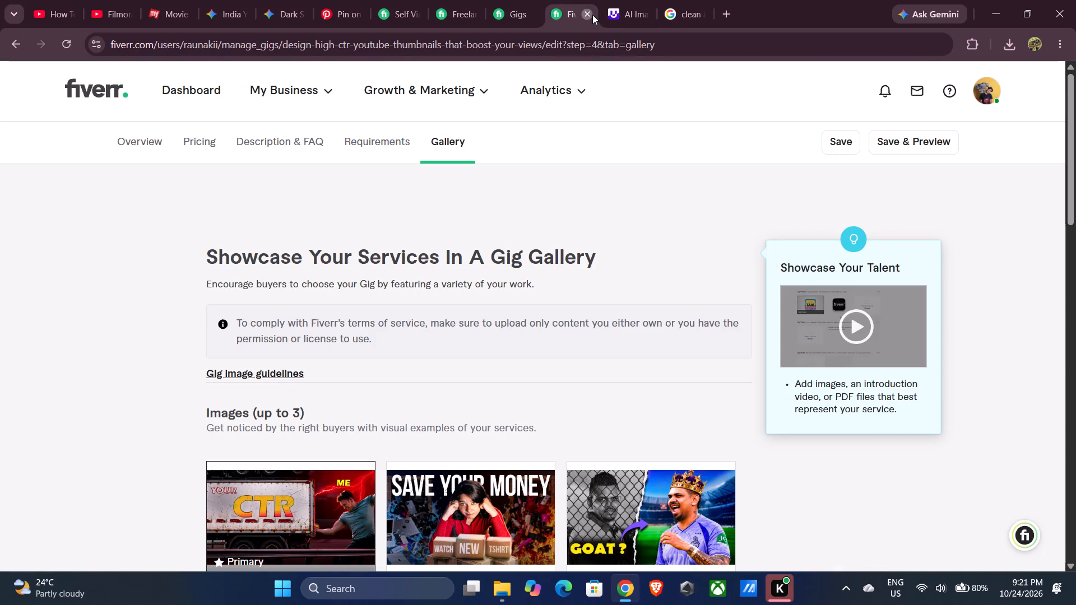
pyautogui.click(512, 5)
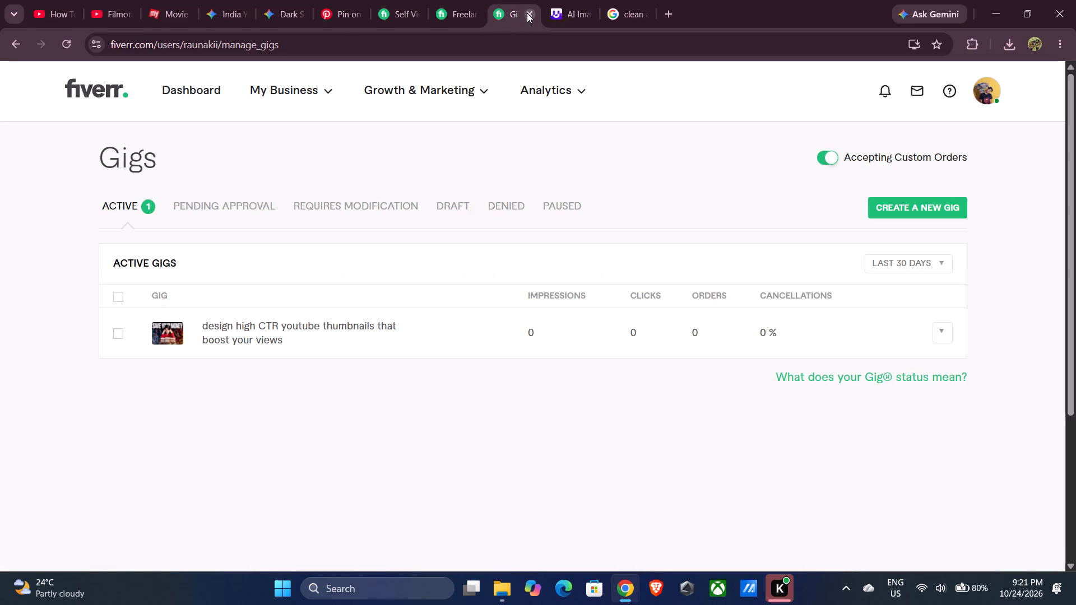
pyautogui.click(527, 13)
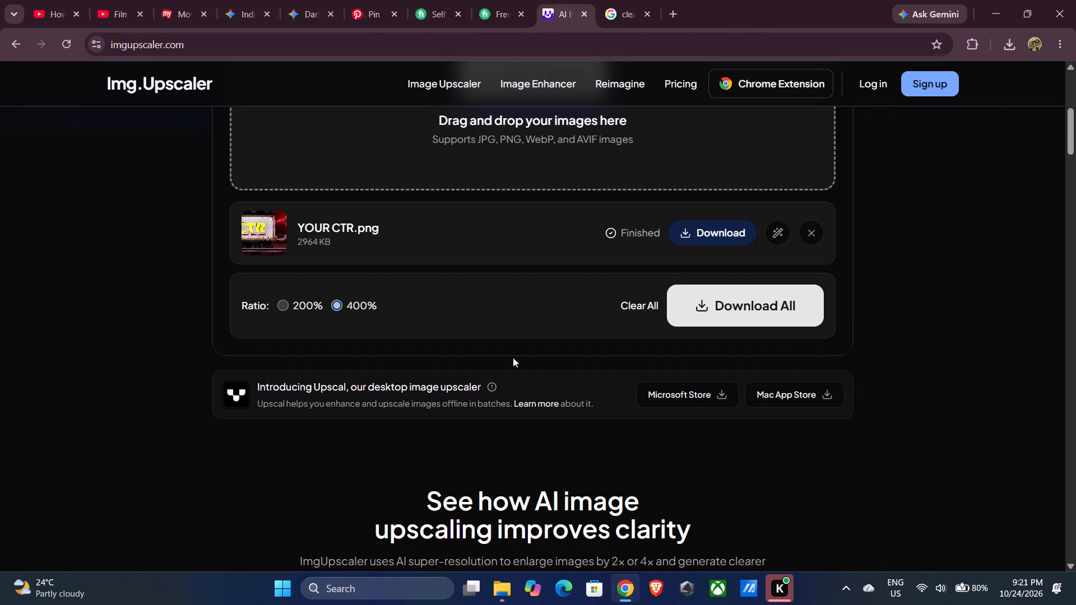
pyautogui.scroll(3, 513, 356)
pyautogui.click(613, 0)
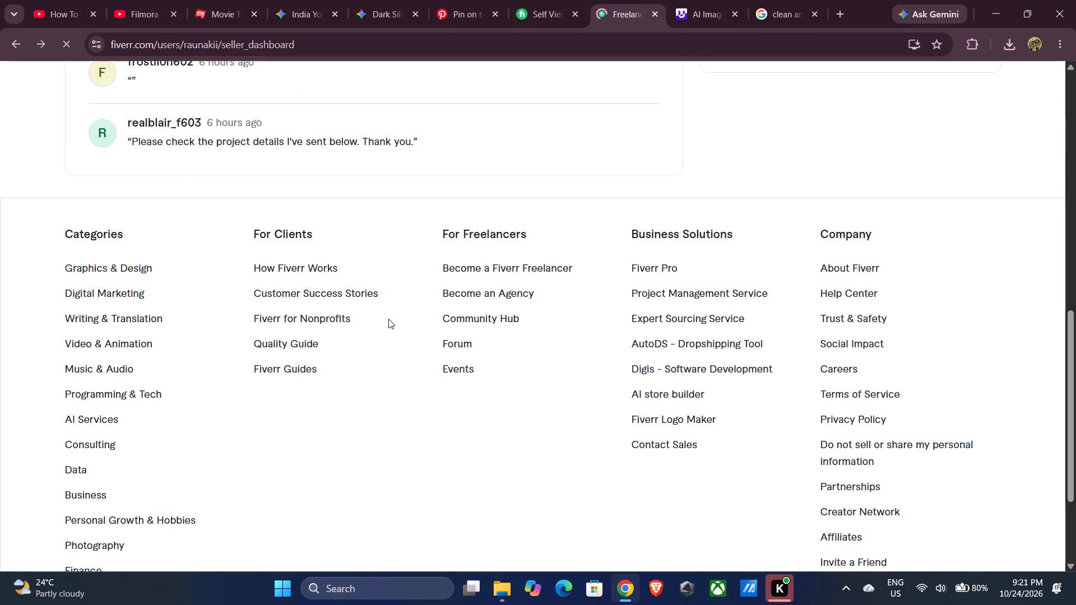
pyautogui.scroll(18, 304, 389)
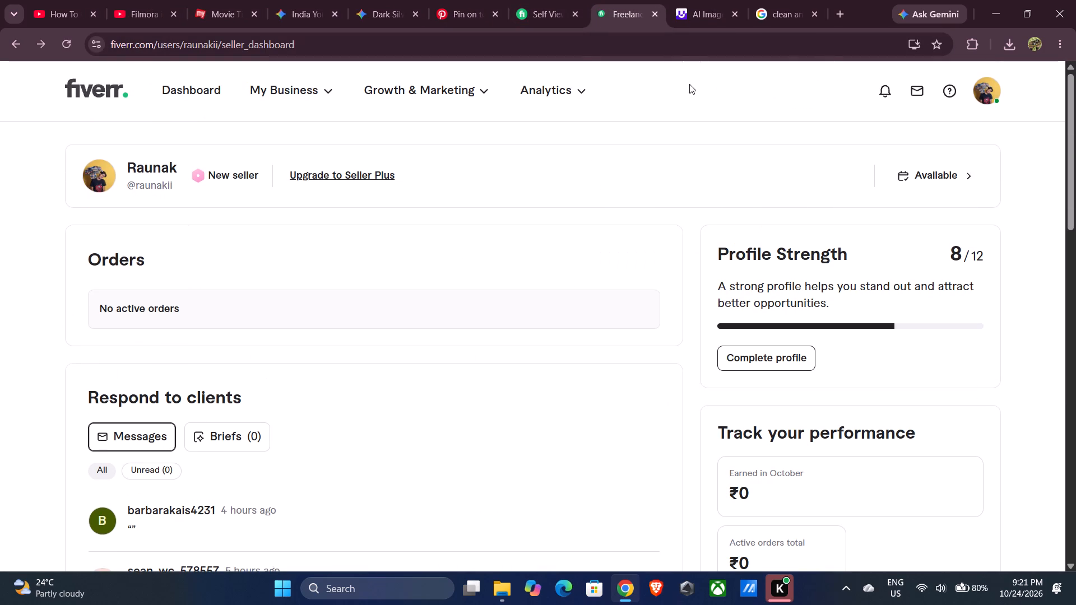
pyautogui.click(658, 13)
# Go to the remaining seller profile page and switch the account from selling to buying mode.
pyautogui.click(542, 0)
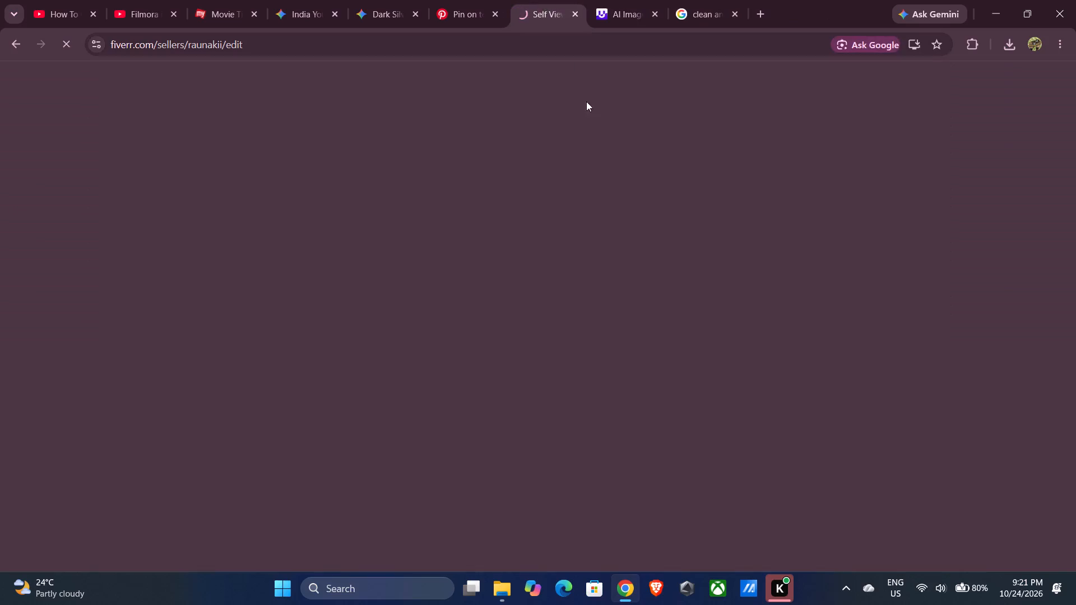
pyautogui.scroll(15, 402, 367)
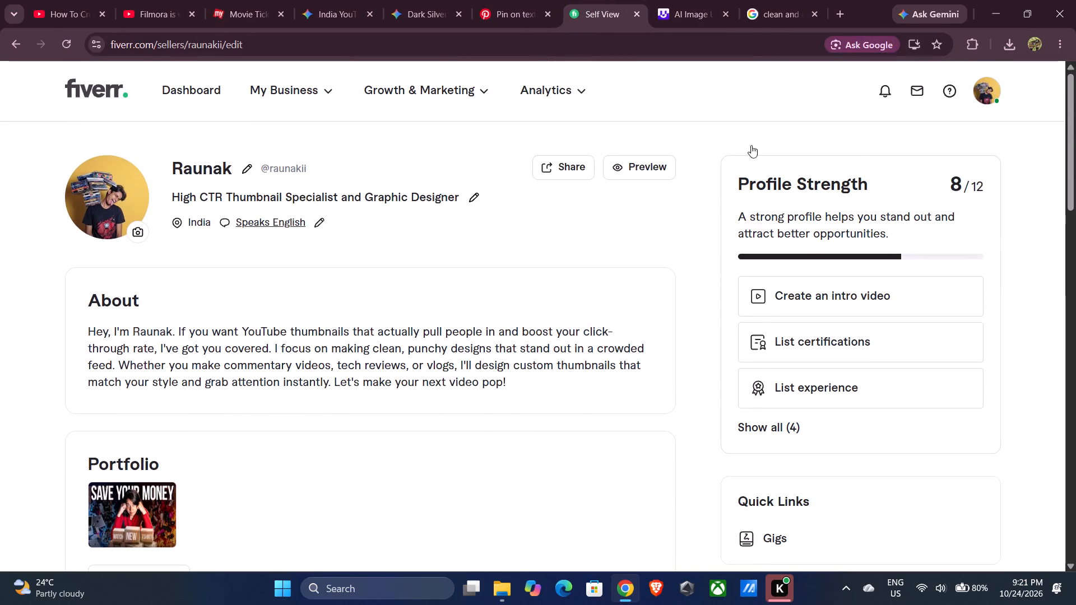
pyautogui.click(985, 91)
pyautogui.click(948, 174)
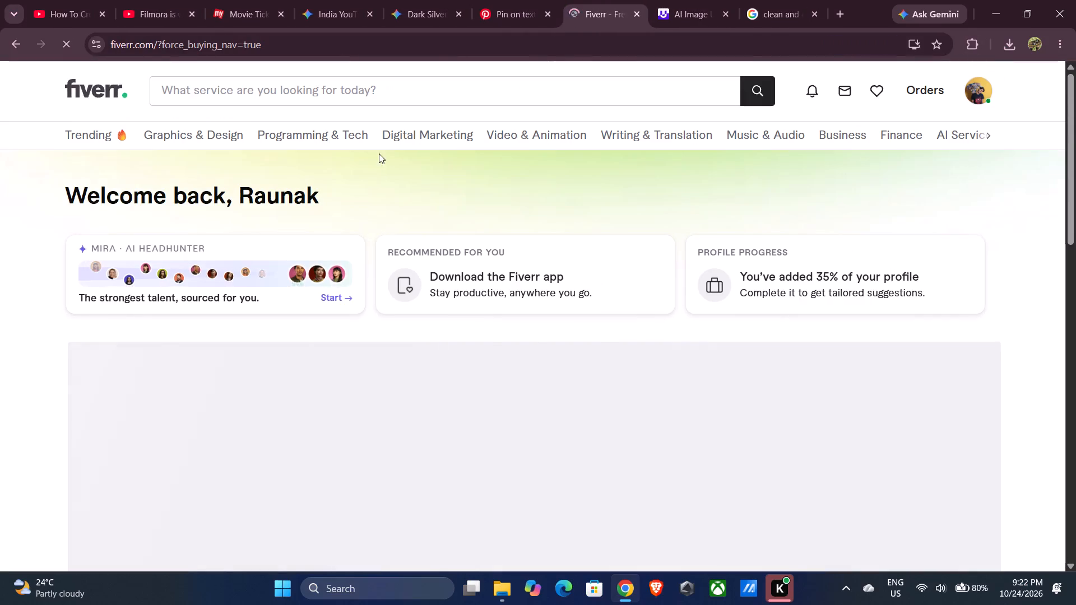
# Check the search suggestions and the recommended gigs on the buyer home page.
pyautogui.click(351, 100)
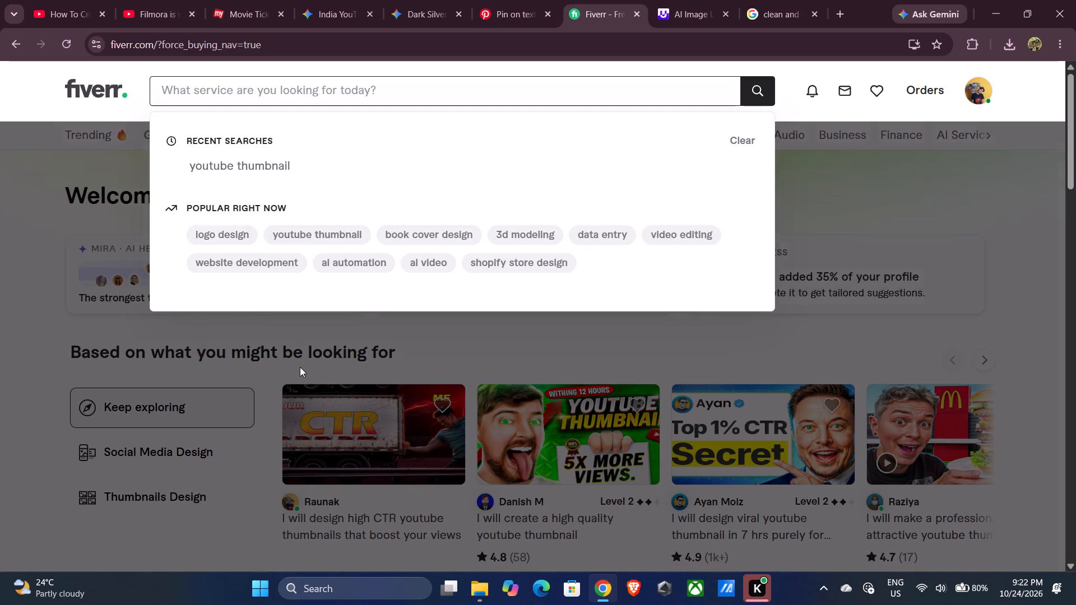
pyautogui.click(300, 367)
pyautogui.scroll(-2, 445, 360)
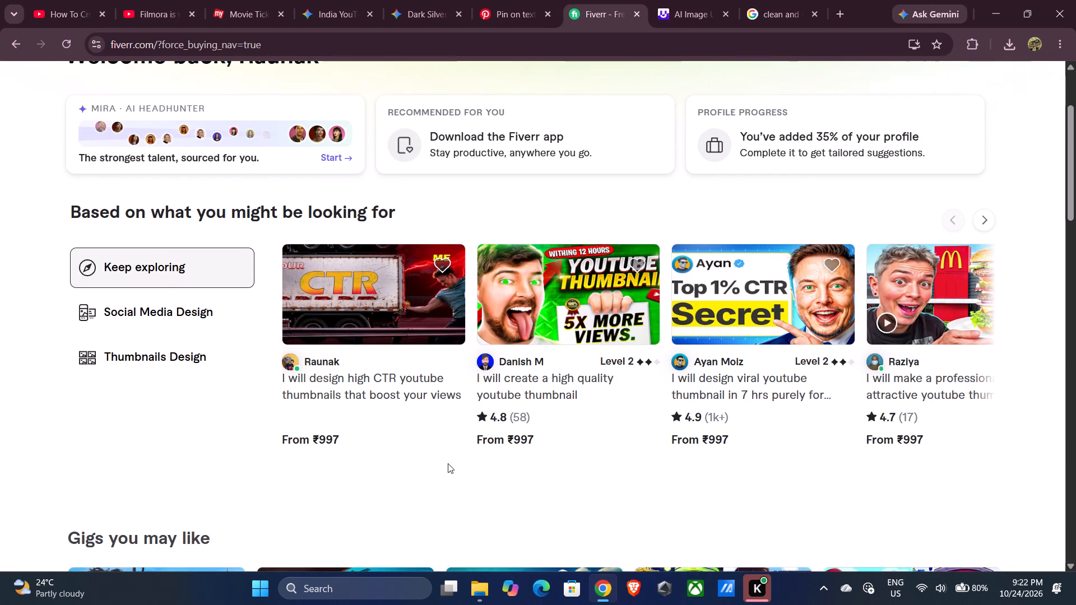